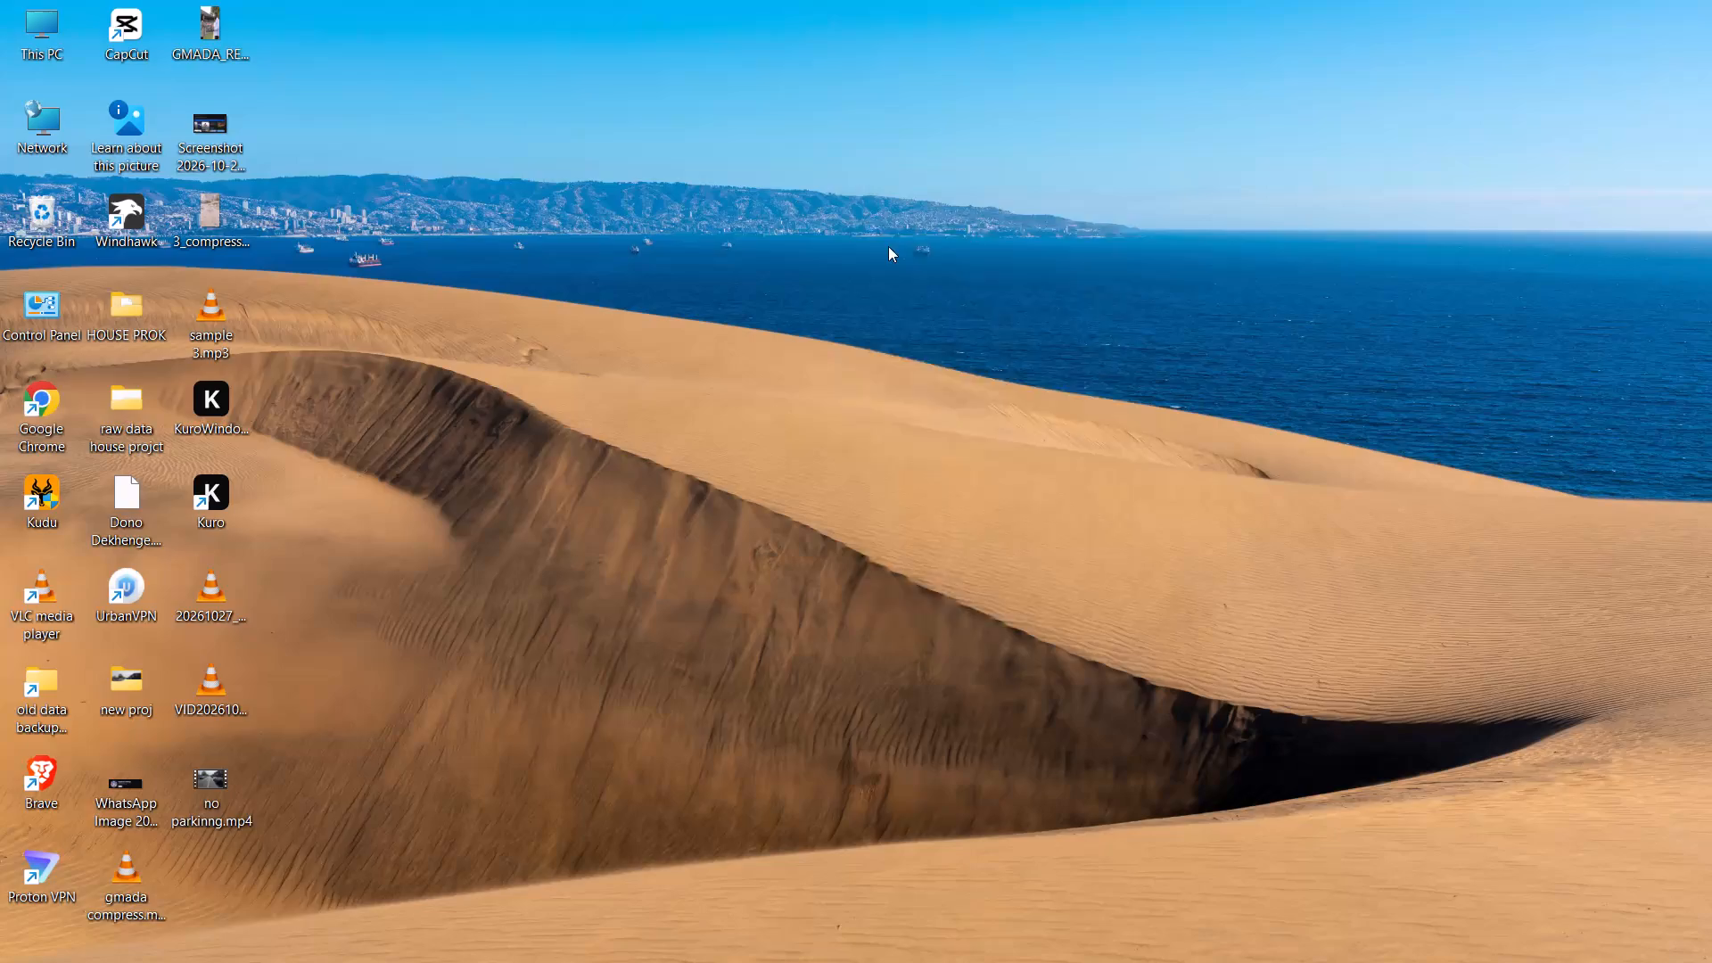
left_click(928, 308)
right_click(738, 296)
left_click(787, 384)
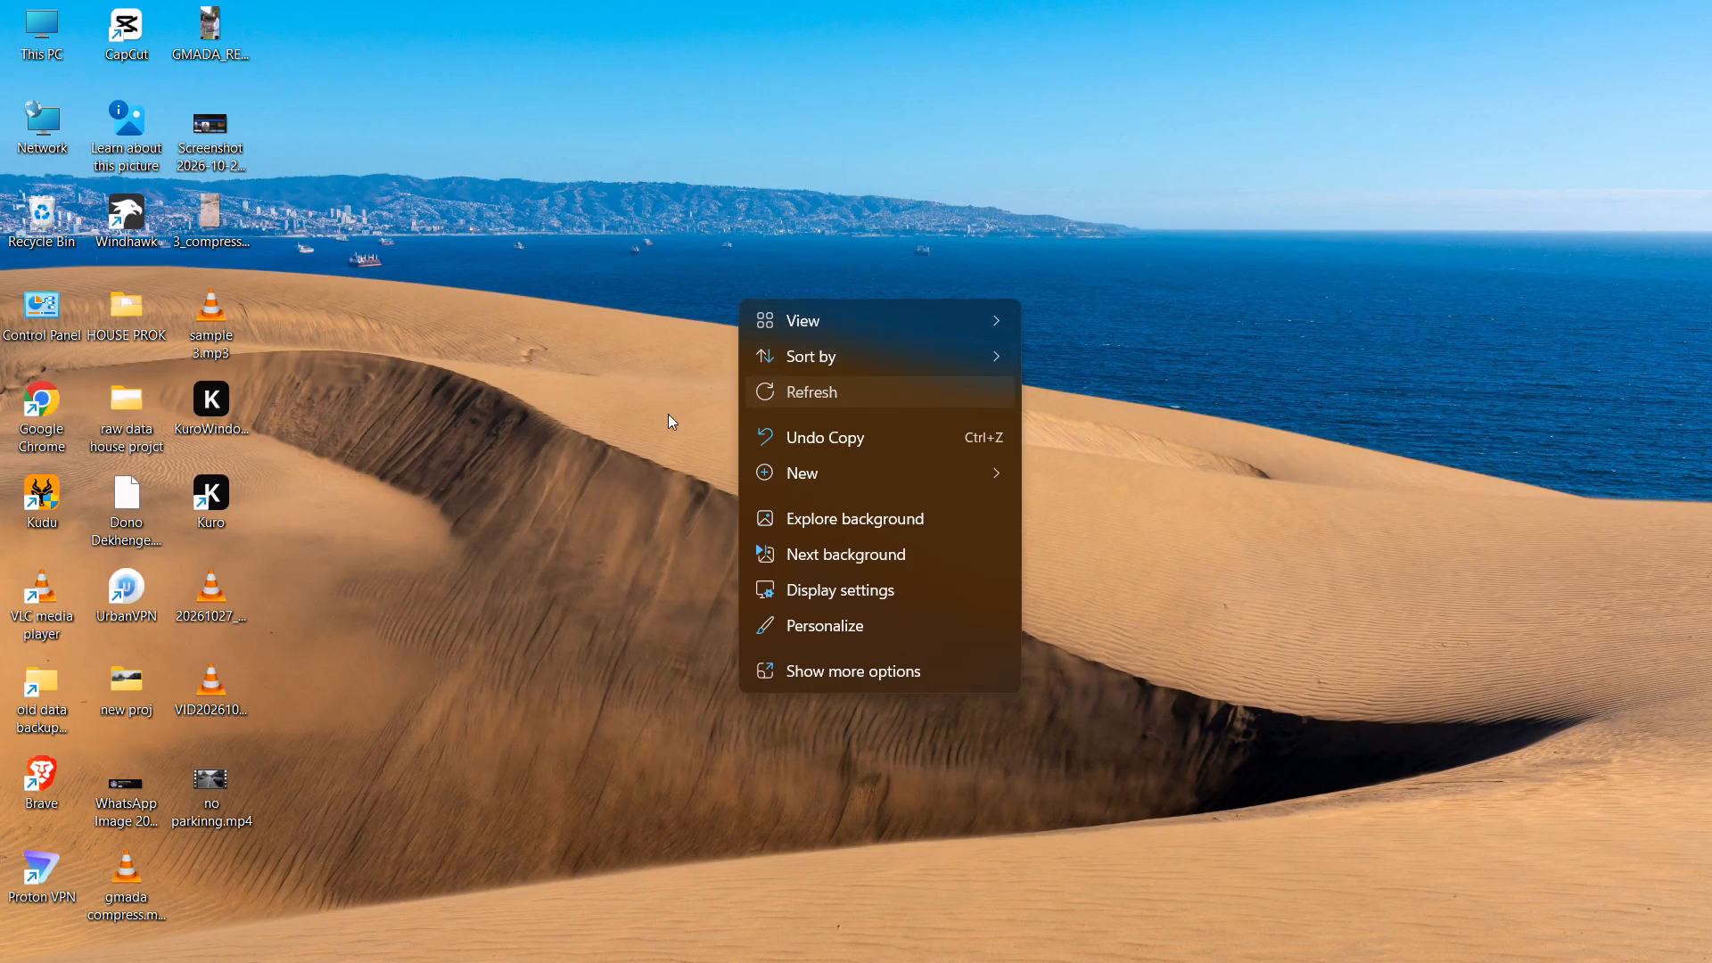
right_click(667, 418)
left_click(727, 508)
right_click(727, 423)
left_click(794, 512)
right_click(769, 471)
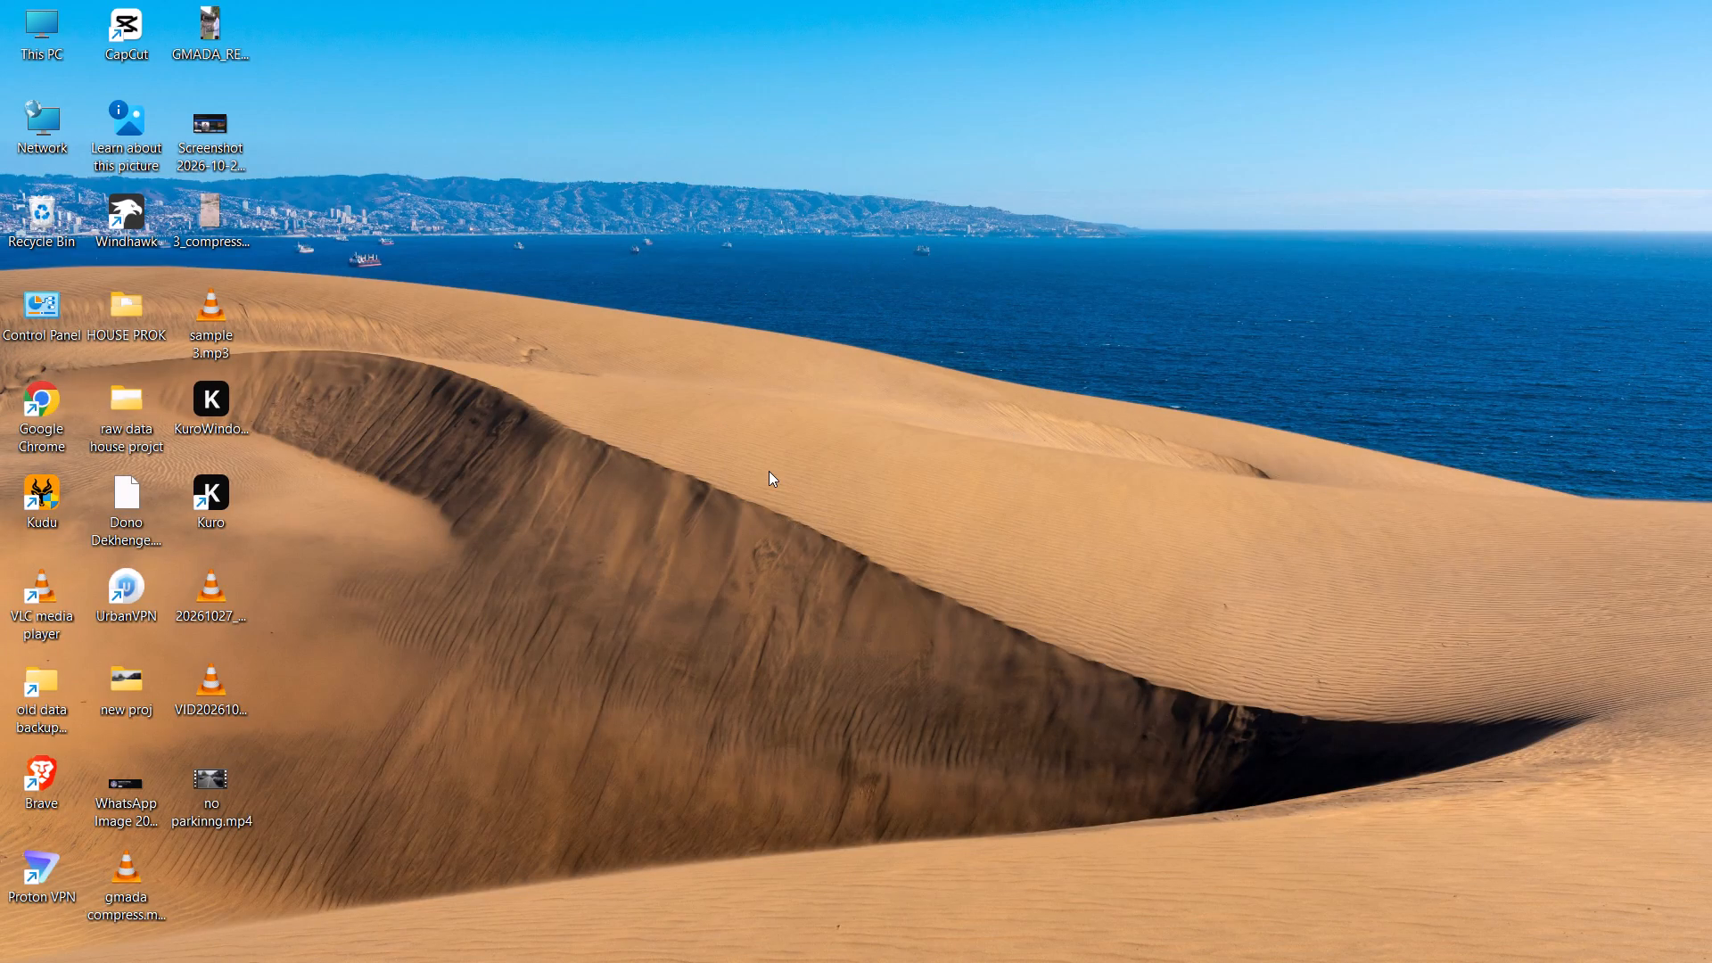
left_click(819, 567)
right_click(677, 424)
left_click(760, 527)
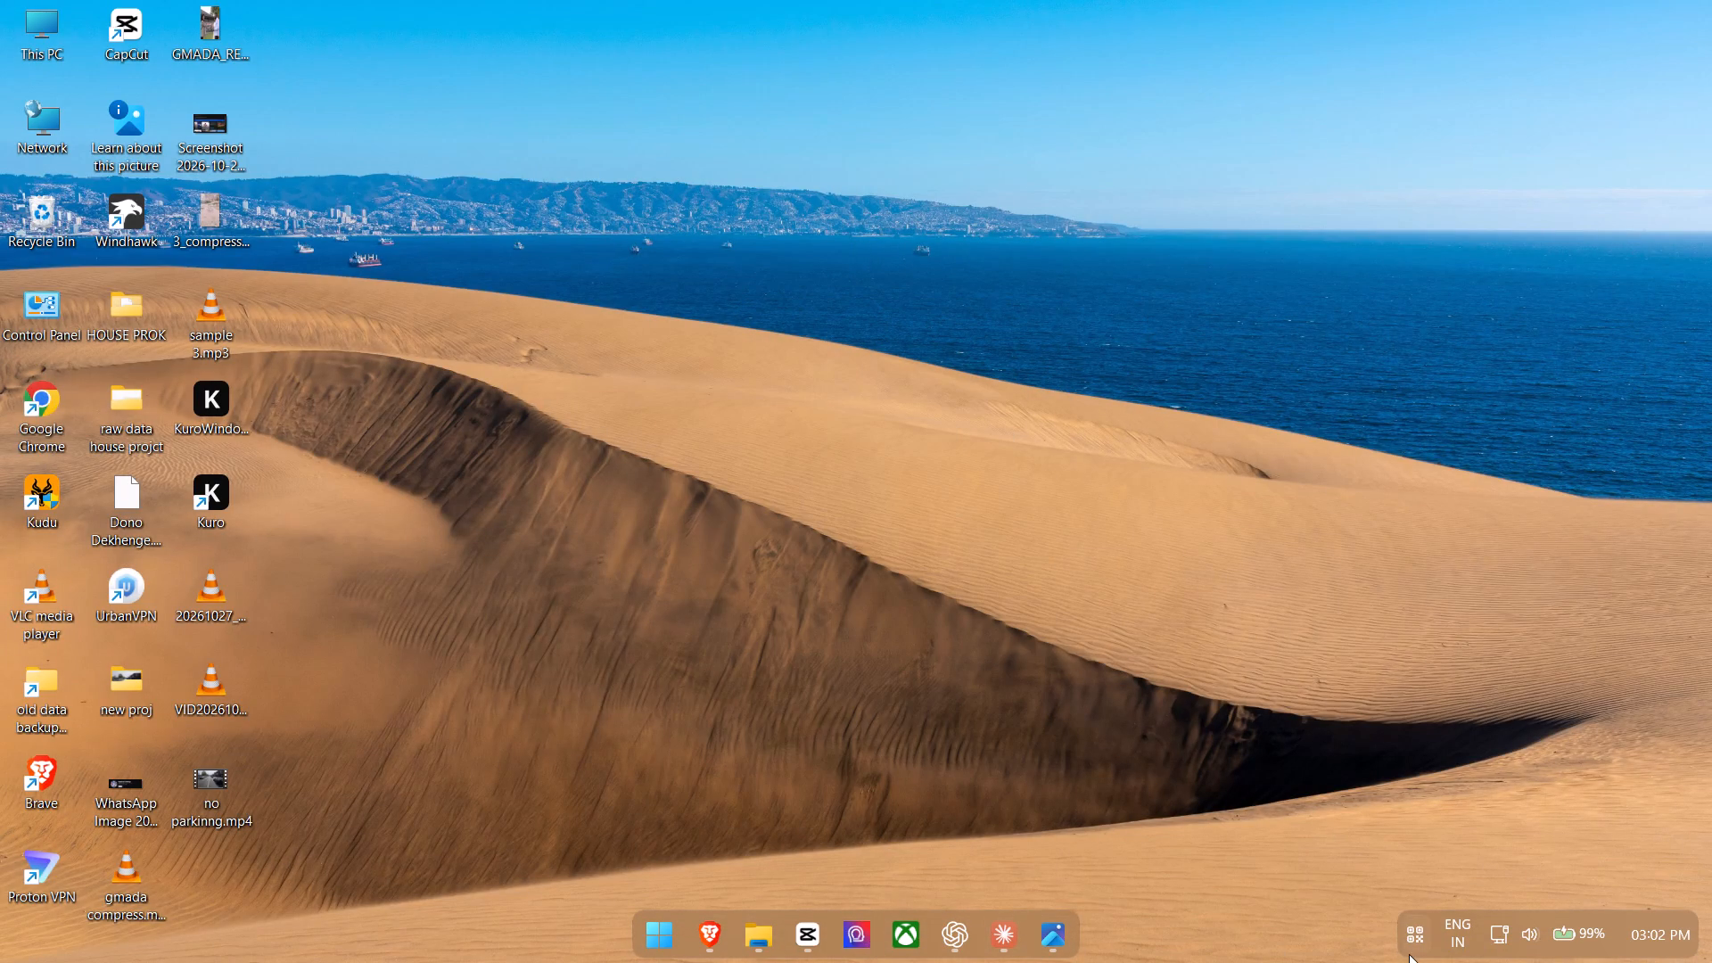
Bring up the UrbanVPN window and close it.
left_click(1409, 954)
left_click(1396, 824)
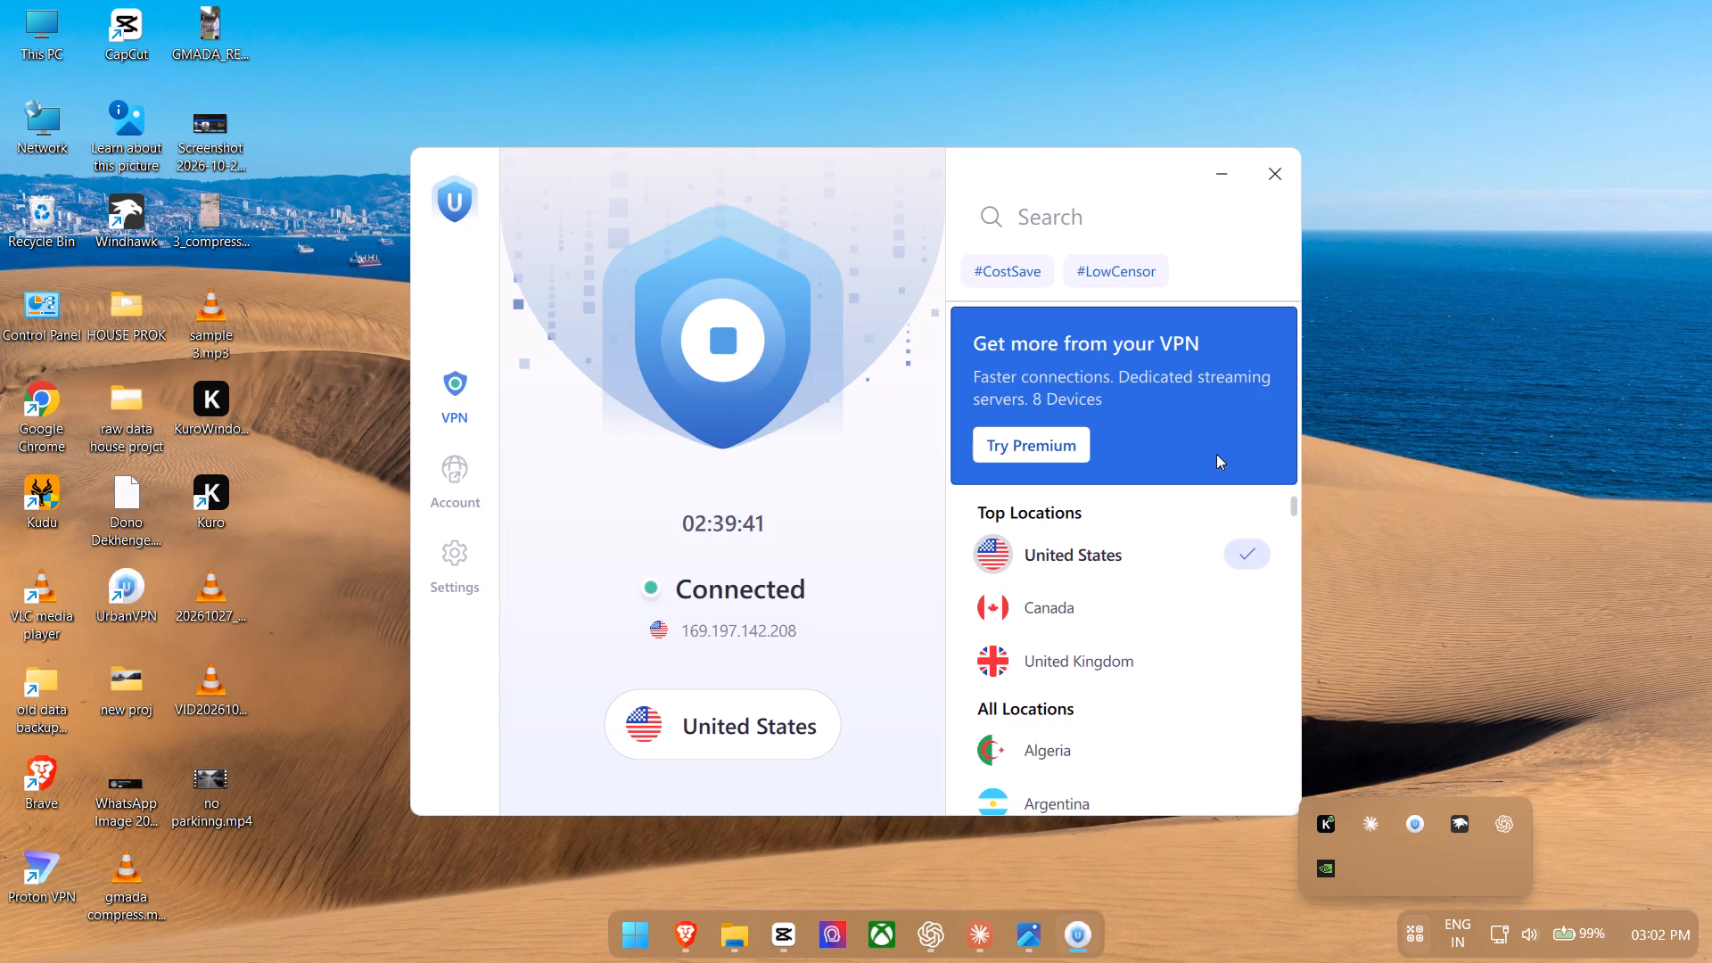
left_click(1240, 181)
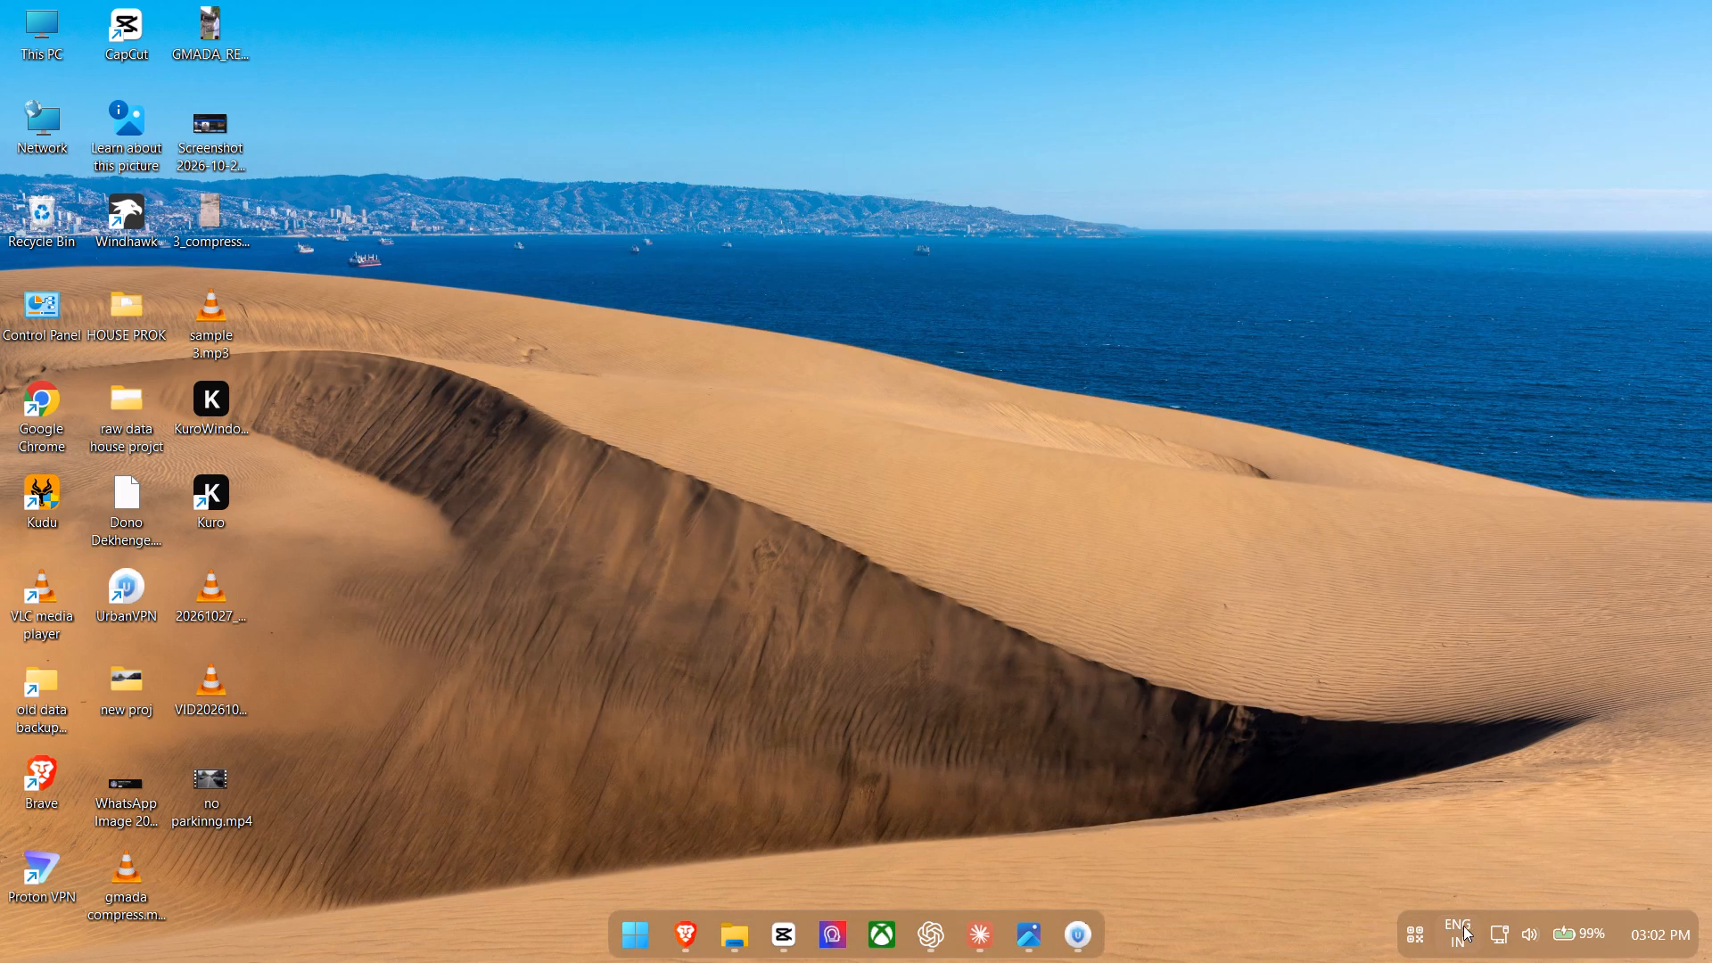
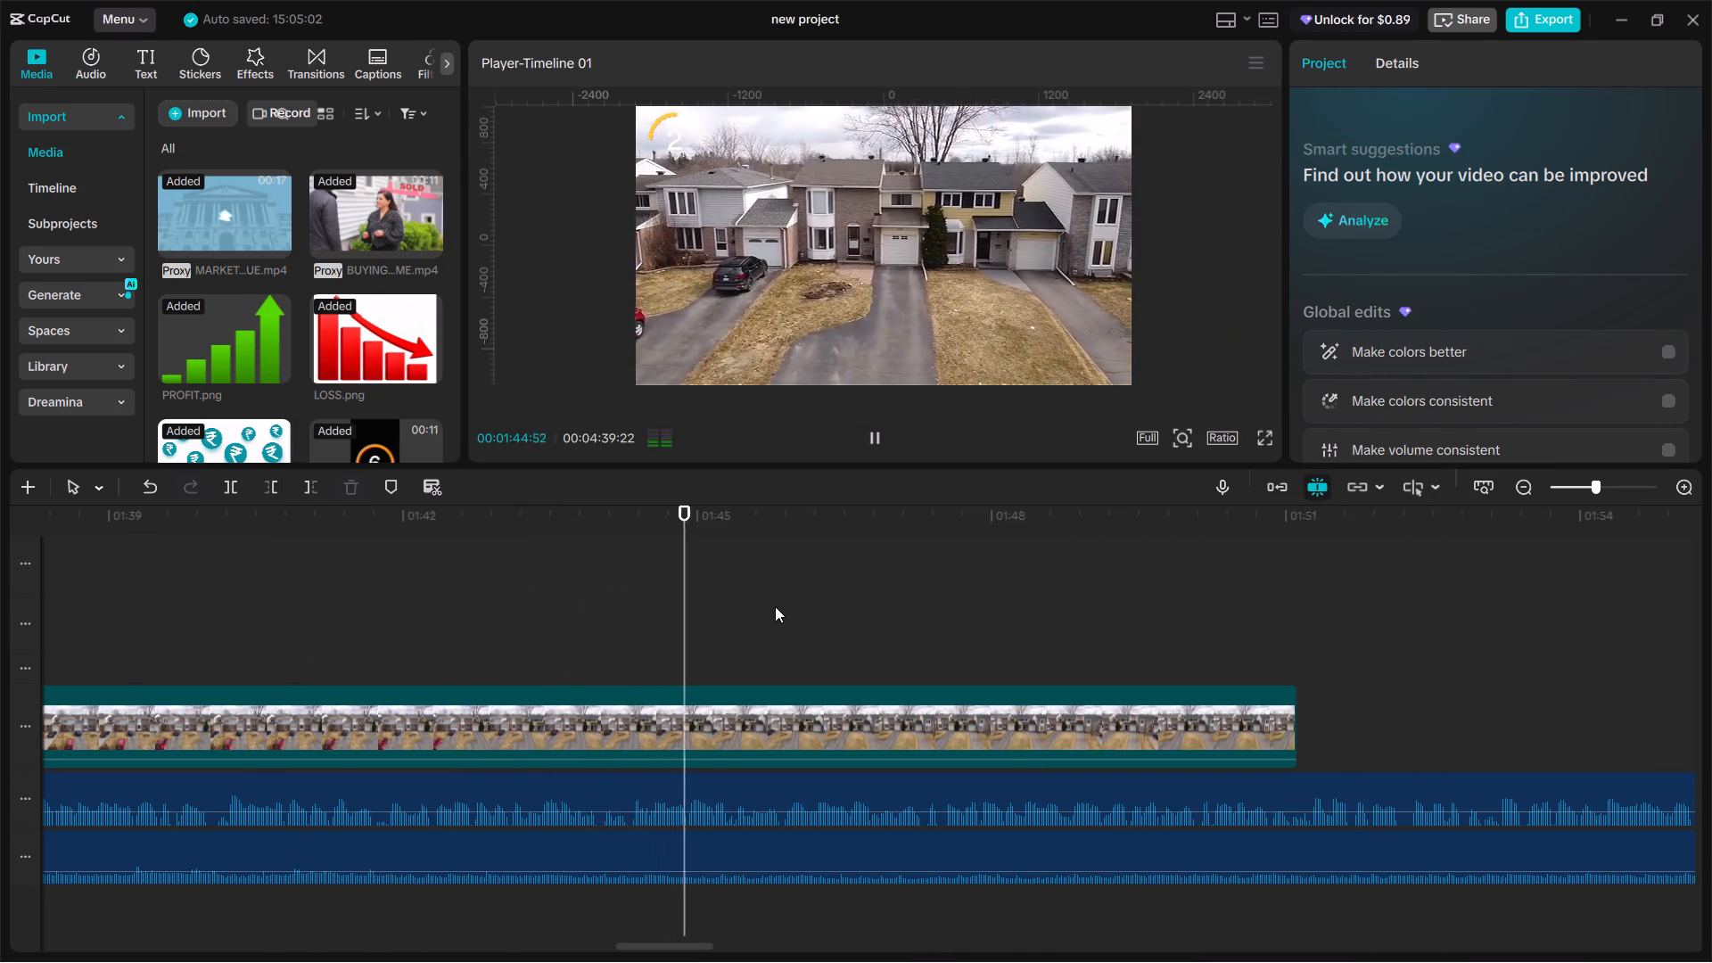
left_click(549, 629)
key("space")
key("space")
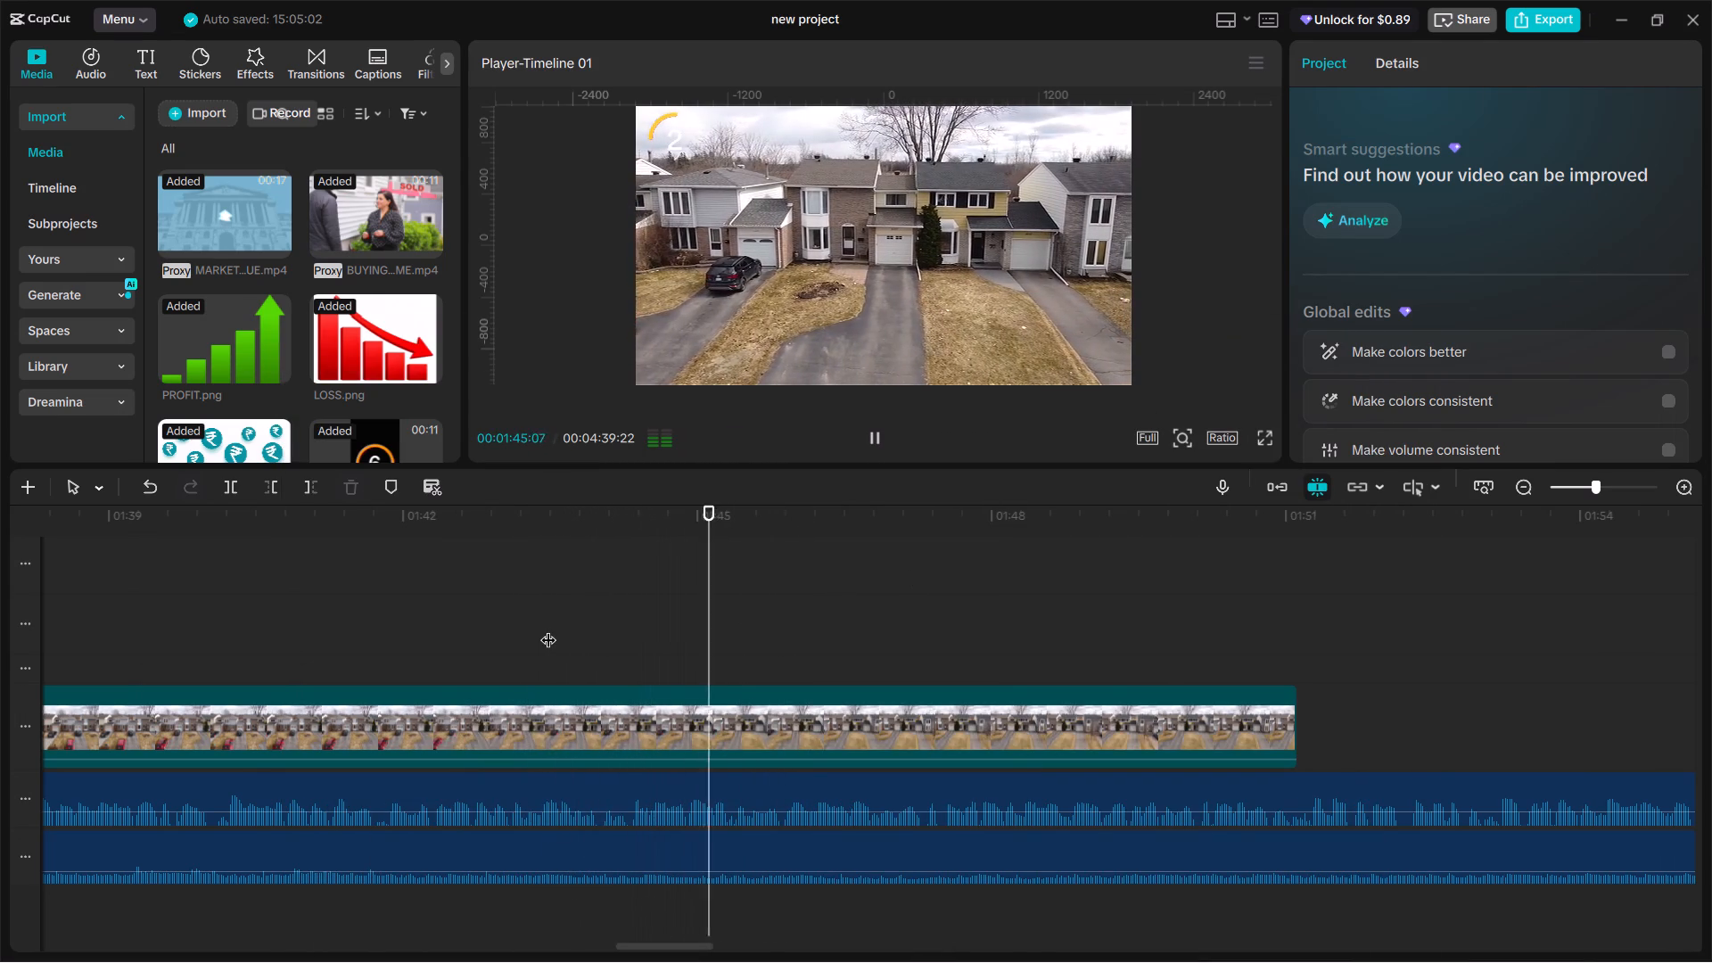
key("space")
Extend the Blur effect to end with the 10-15 text and move its last two keyframes slightly later.
scroll(414, 589, "down", 6, "ctrl")
scroll(625, 683, "up", 14)
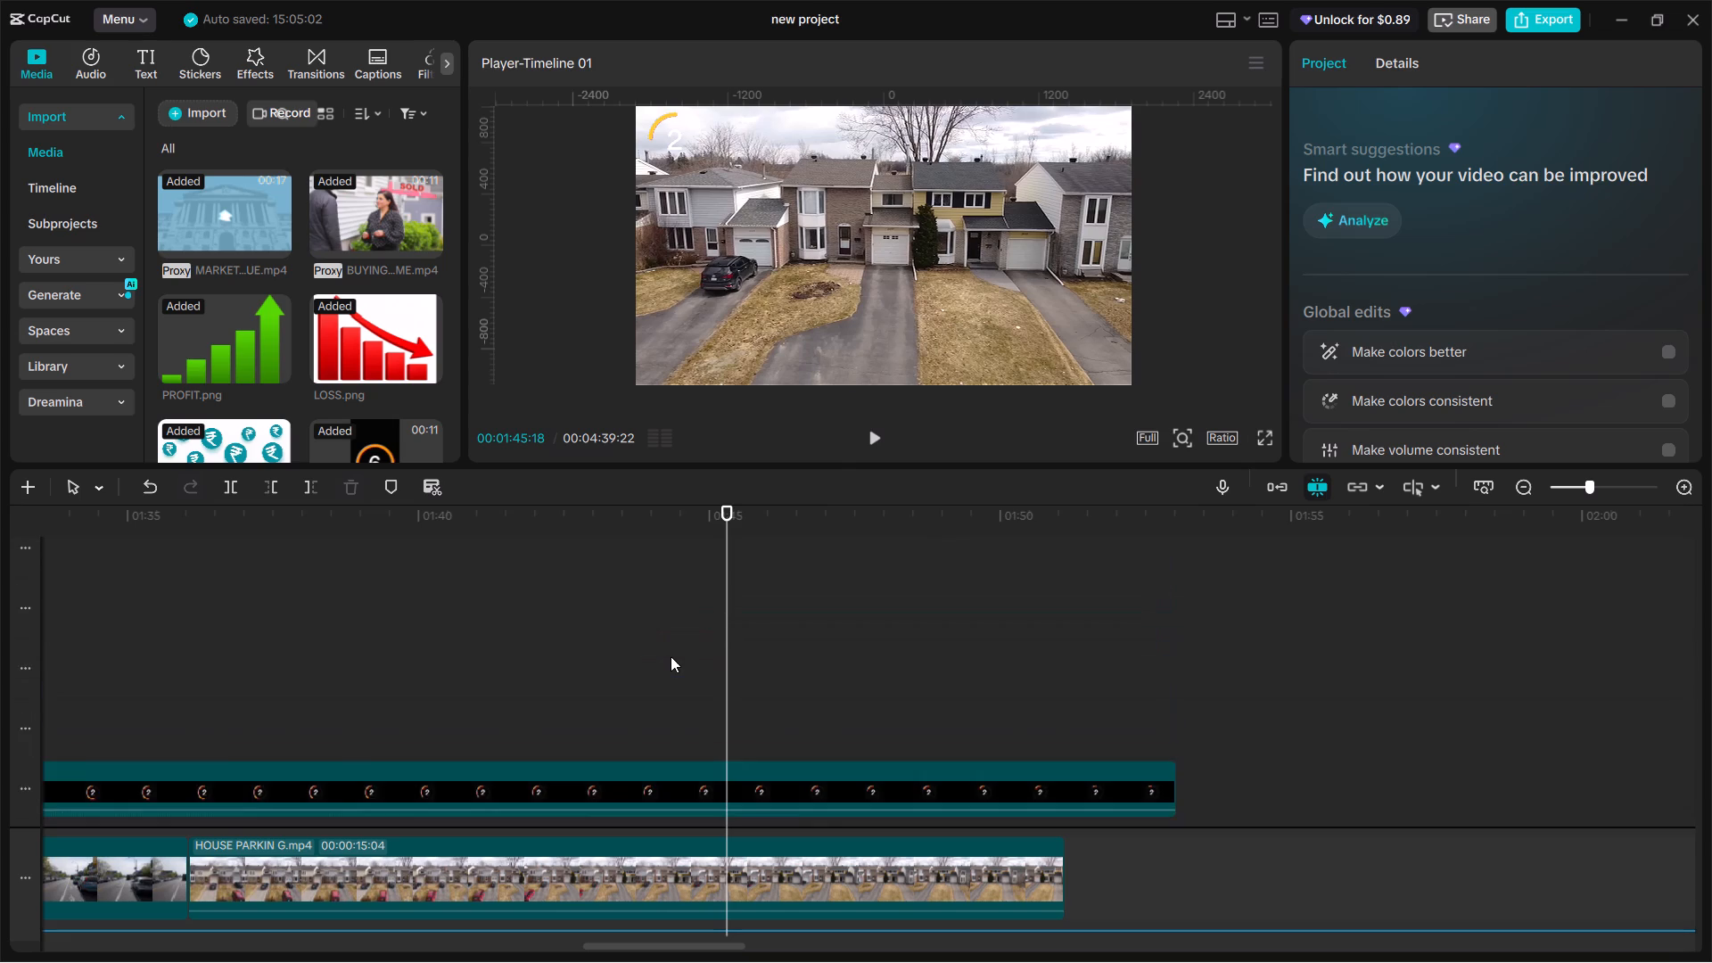
scroll(704, 673, "down", 20)
scroll(704, 673, "down", 4)
scroll(726, 715, "up", 16)
scroll(728, 713, "up", 5)
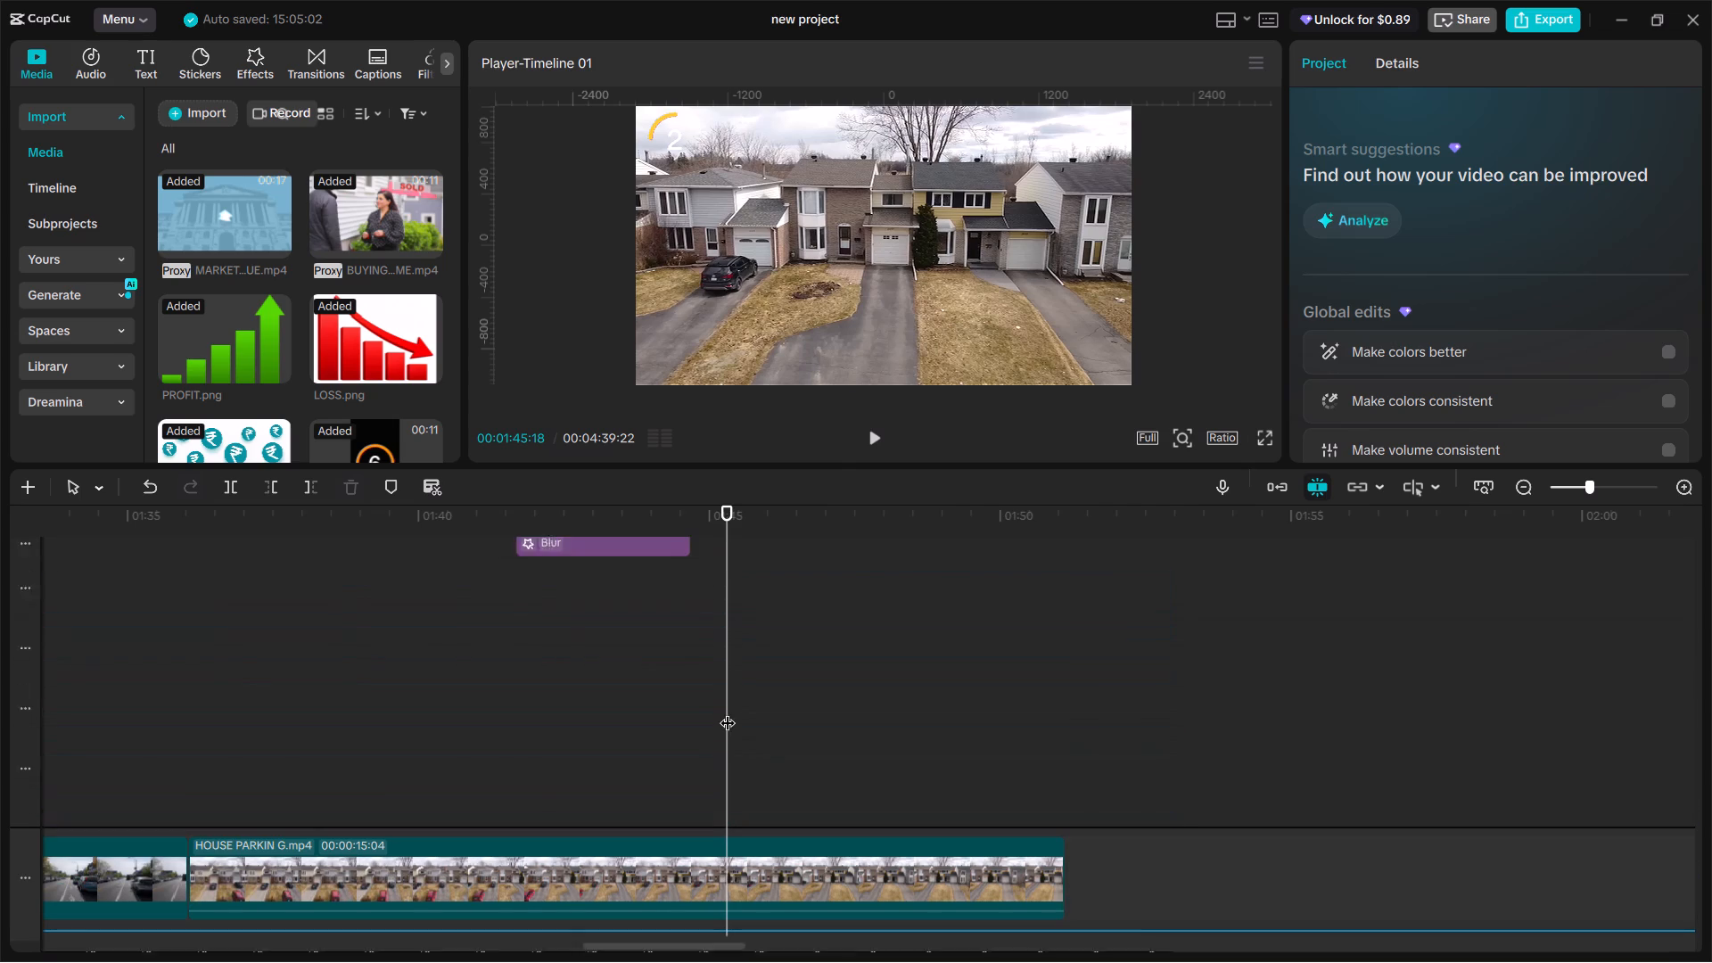
scroll(728, 712, "up", 5)
scroll(710, 709, "down", 3)
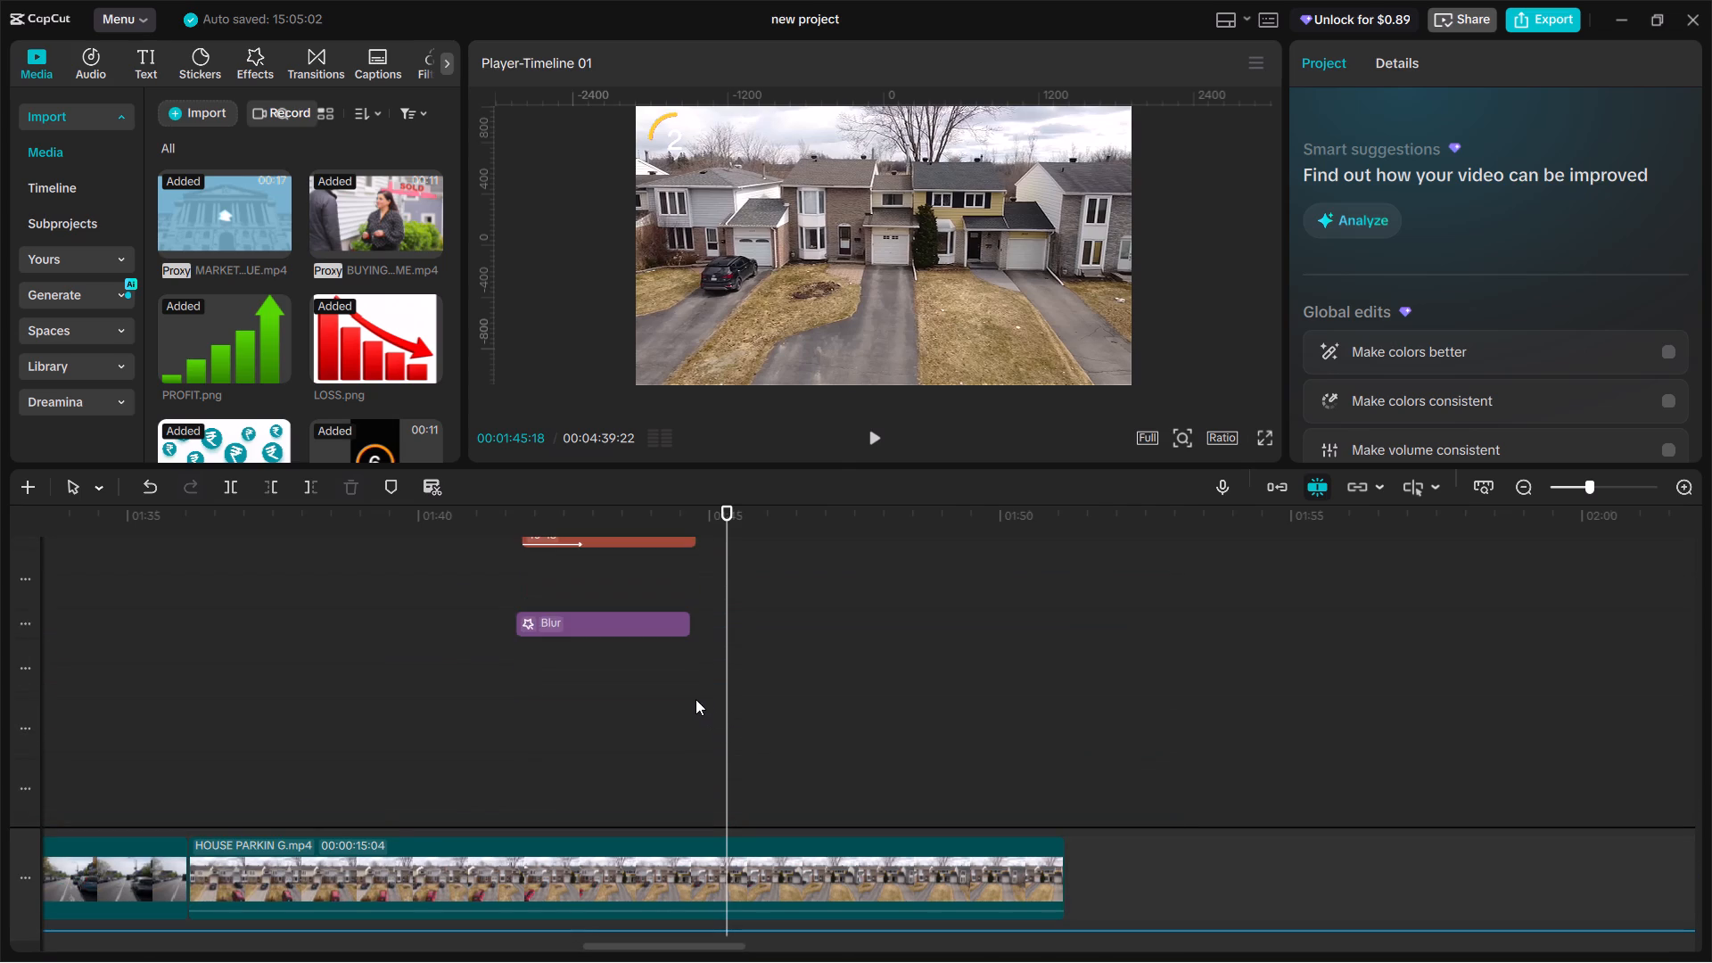
scroll(695, 699, "up", 1)
scroll(672, 674, "up", 8, "ctrl")
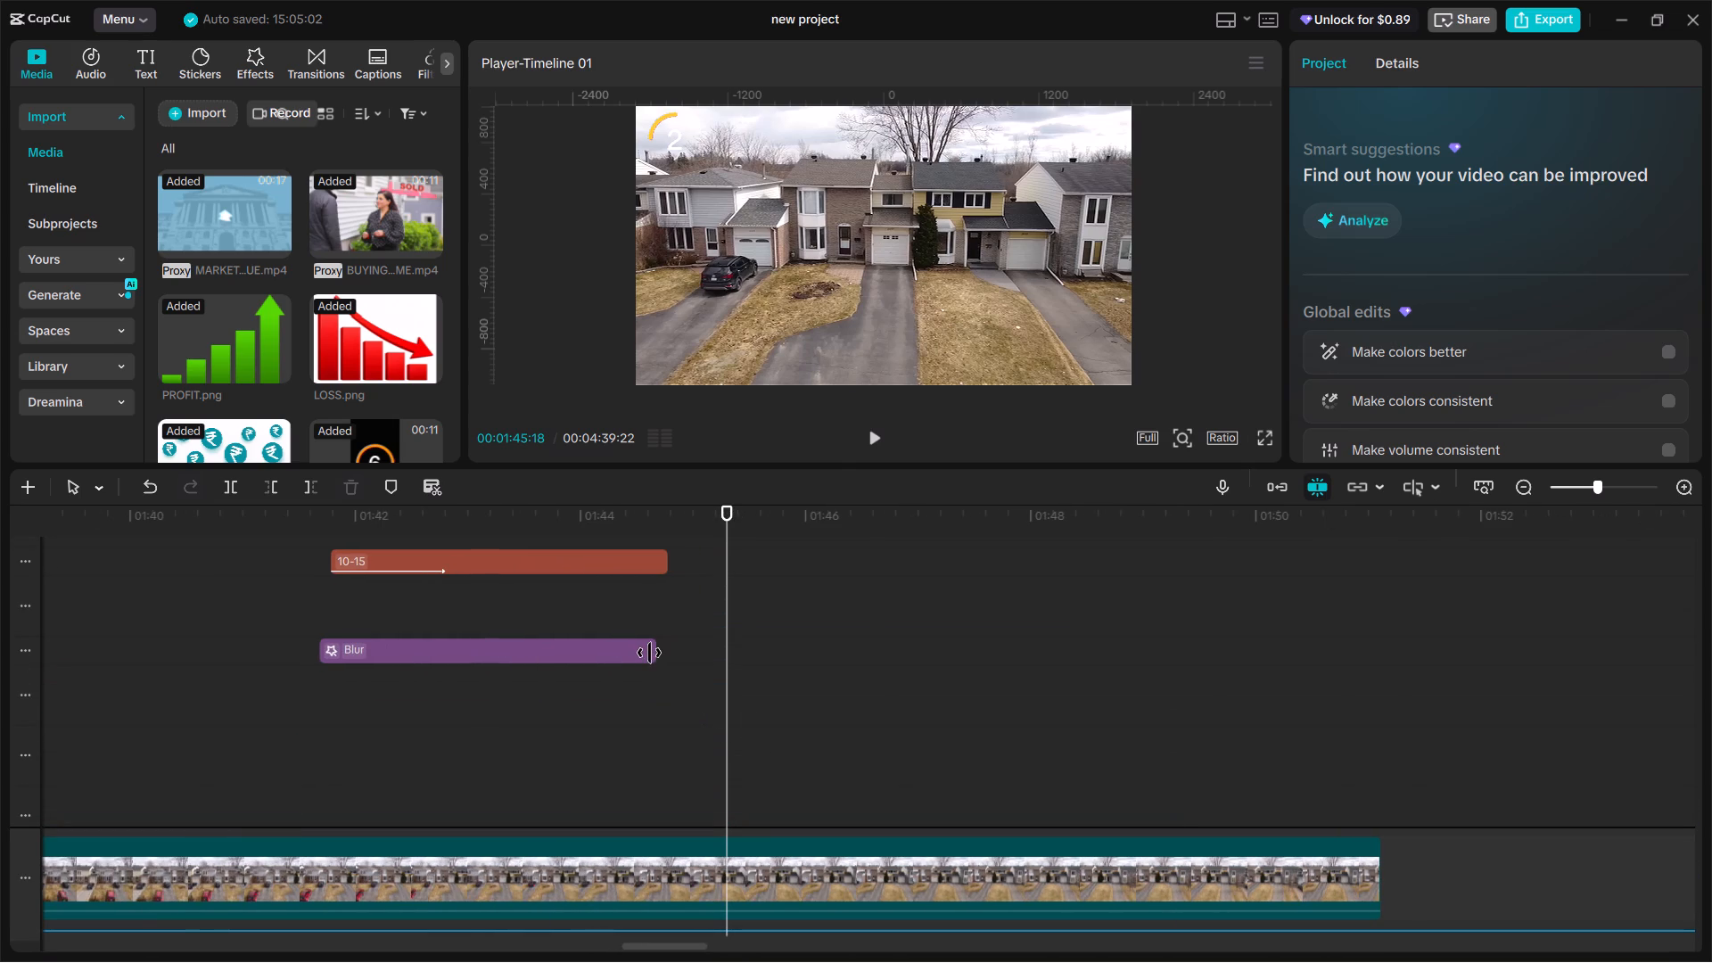
left_click_drag(653, 652, 661, 653)
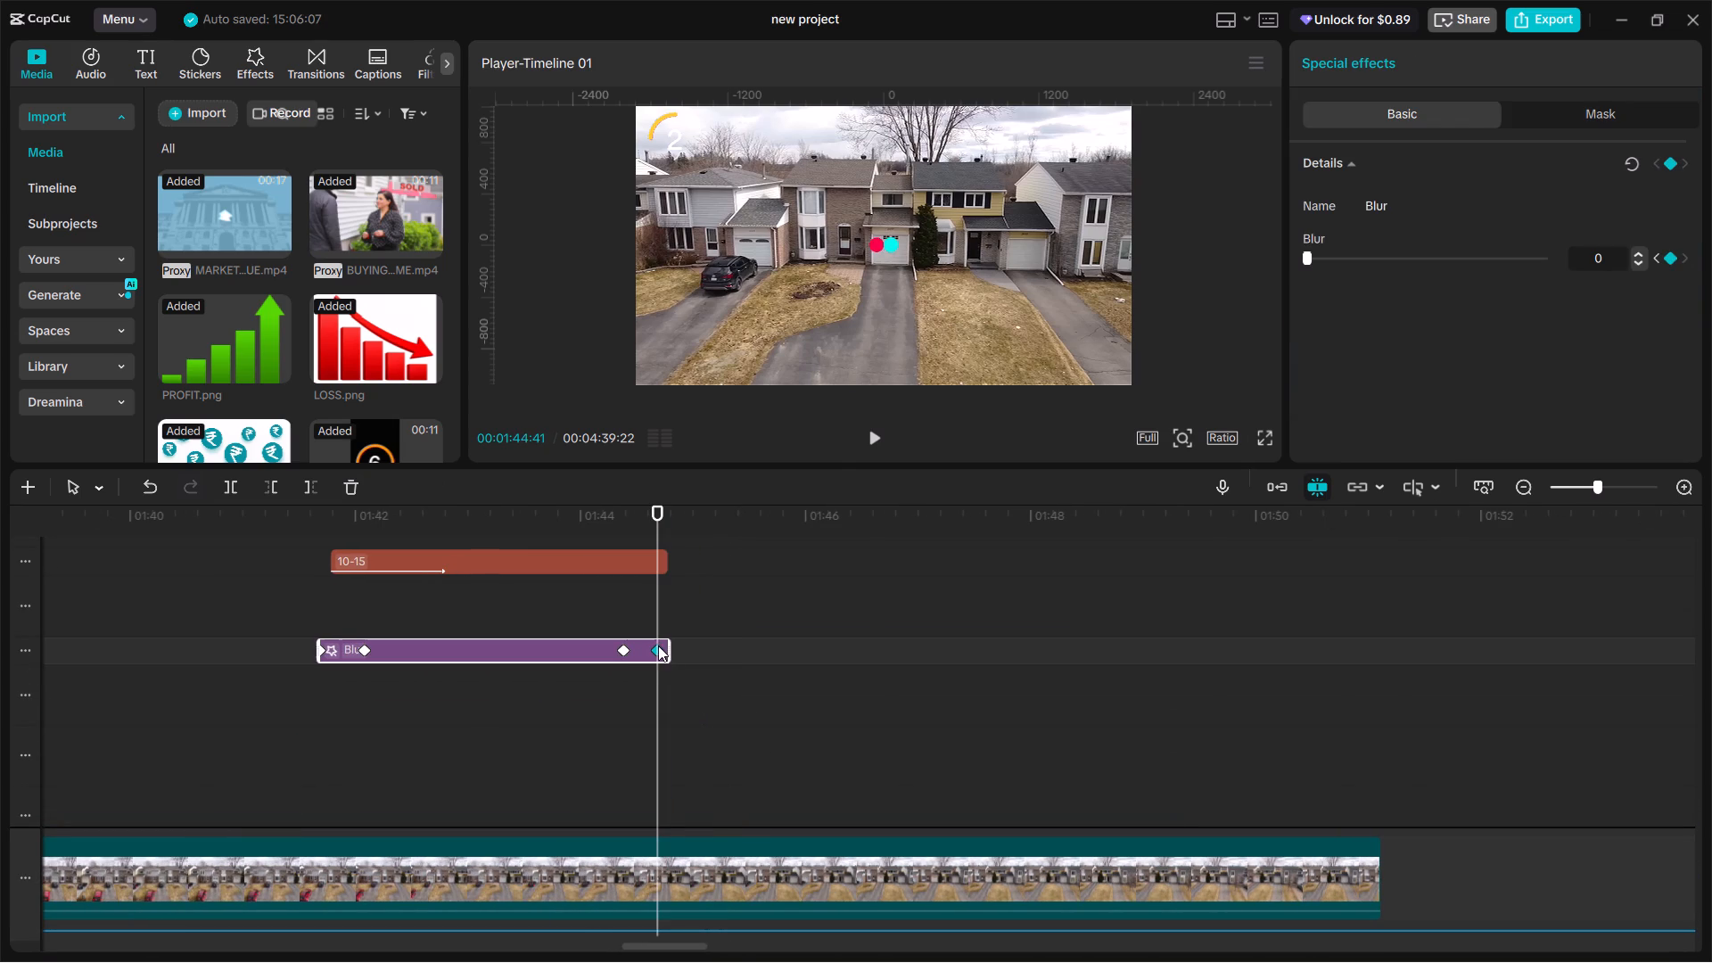
left_click(657, 649)
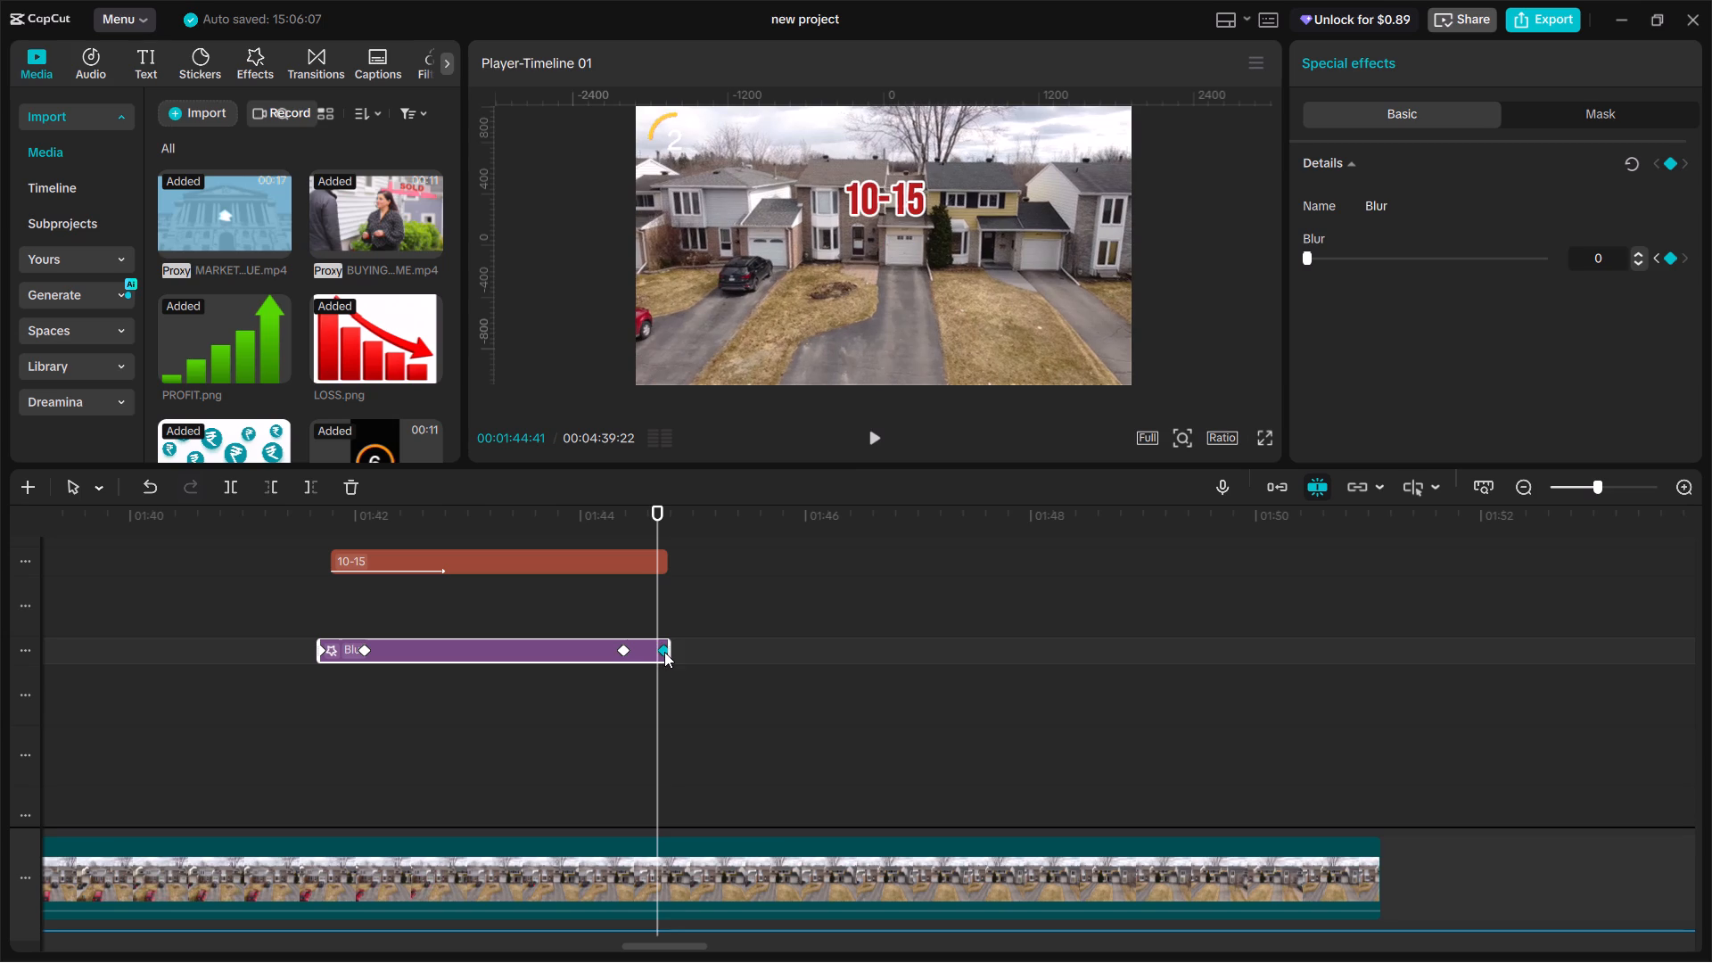
left_click_drag(621, 650, 630, 650)
Play back the end of the 10-15 text to check how the blur clears.
left_click(590, 698)
key("space")
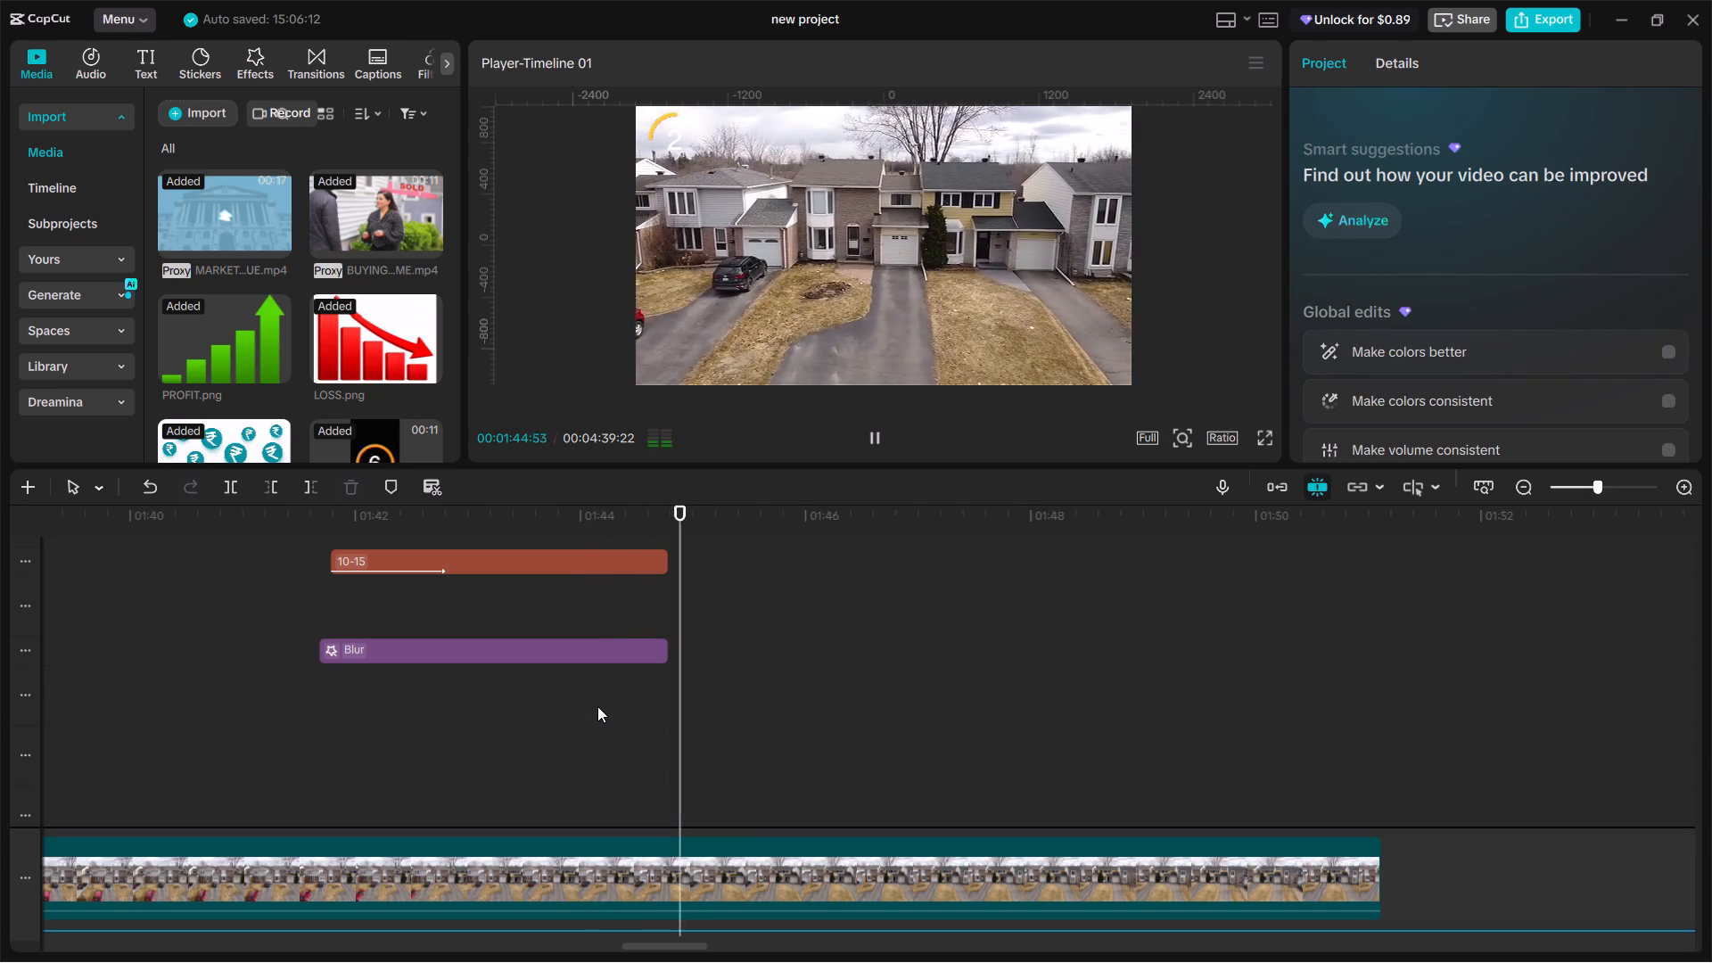
left_click(593, 700)
key("space")
key("space")
key("space")
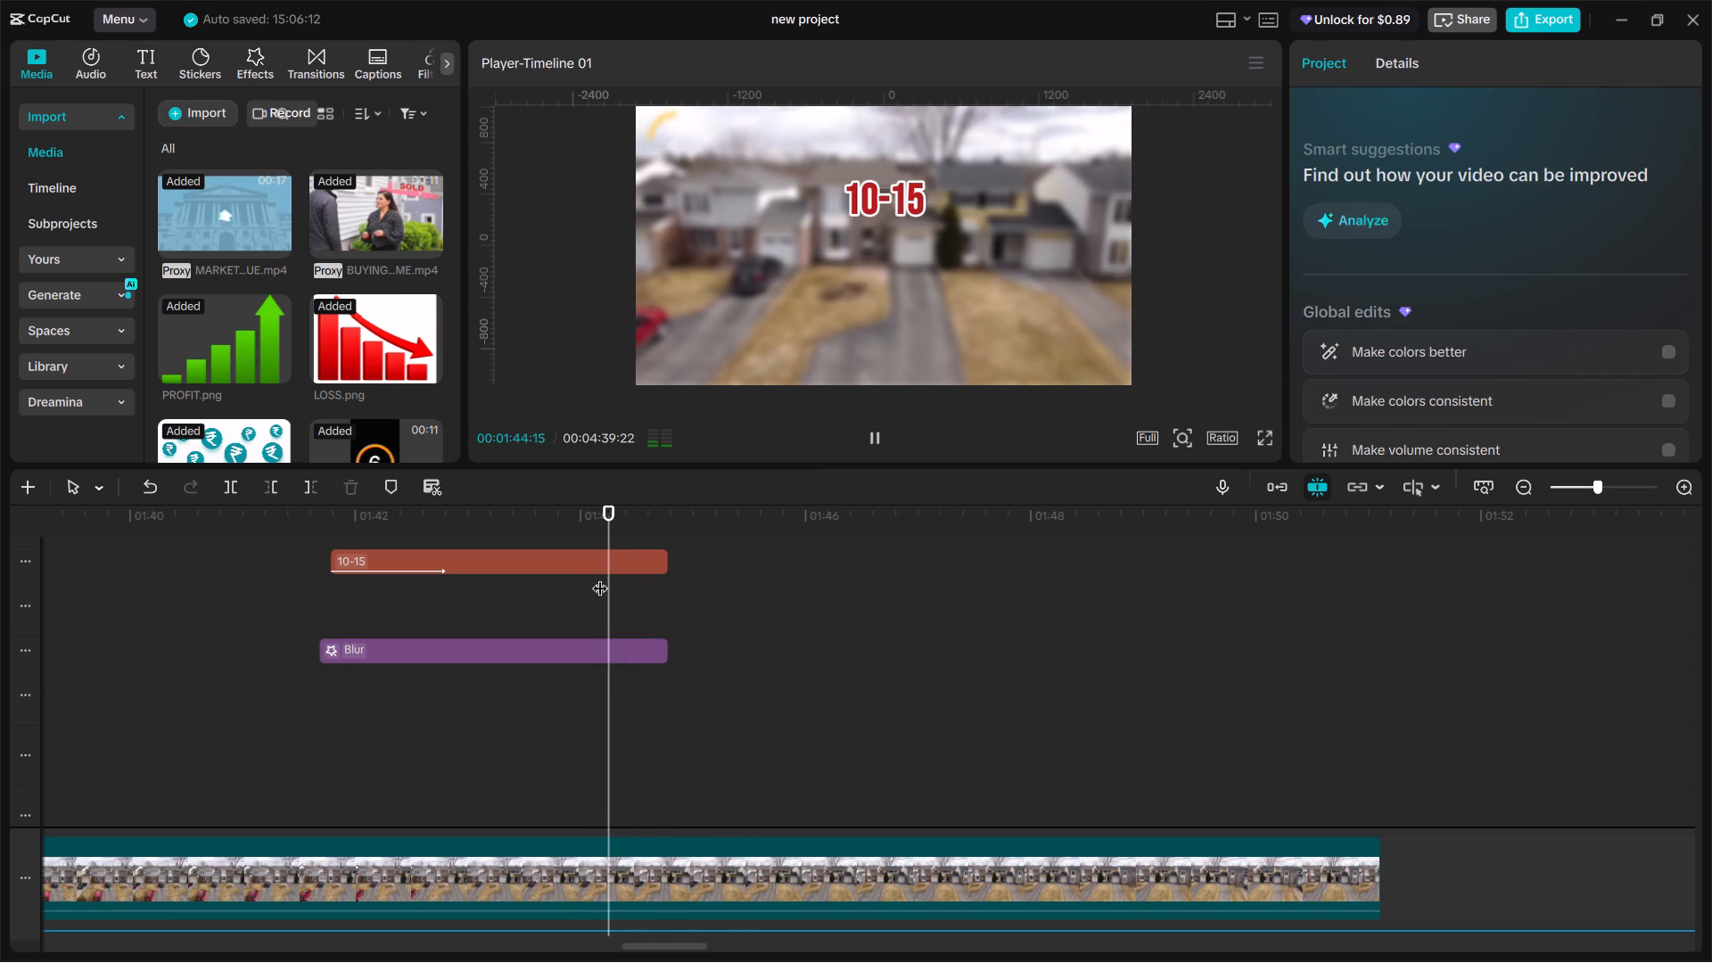
key("space")
Apply a 0.5 s fading Out animation to the 10-15 text.
left_click(613, 558)
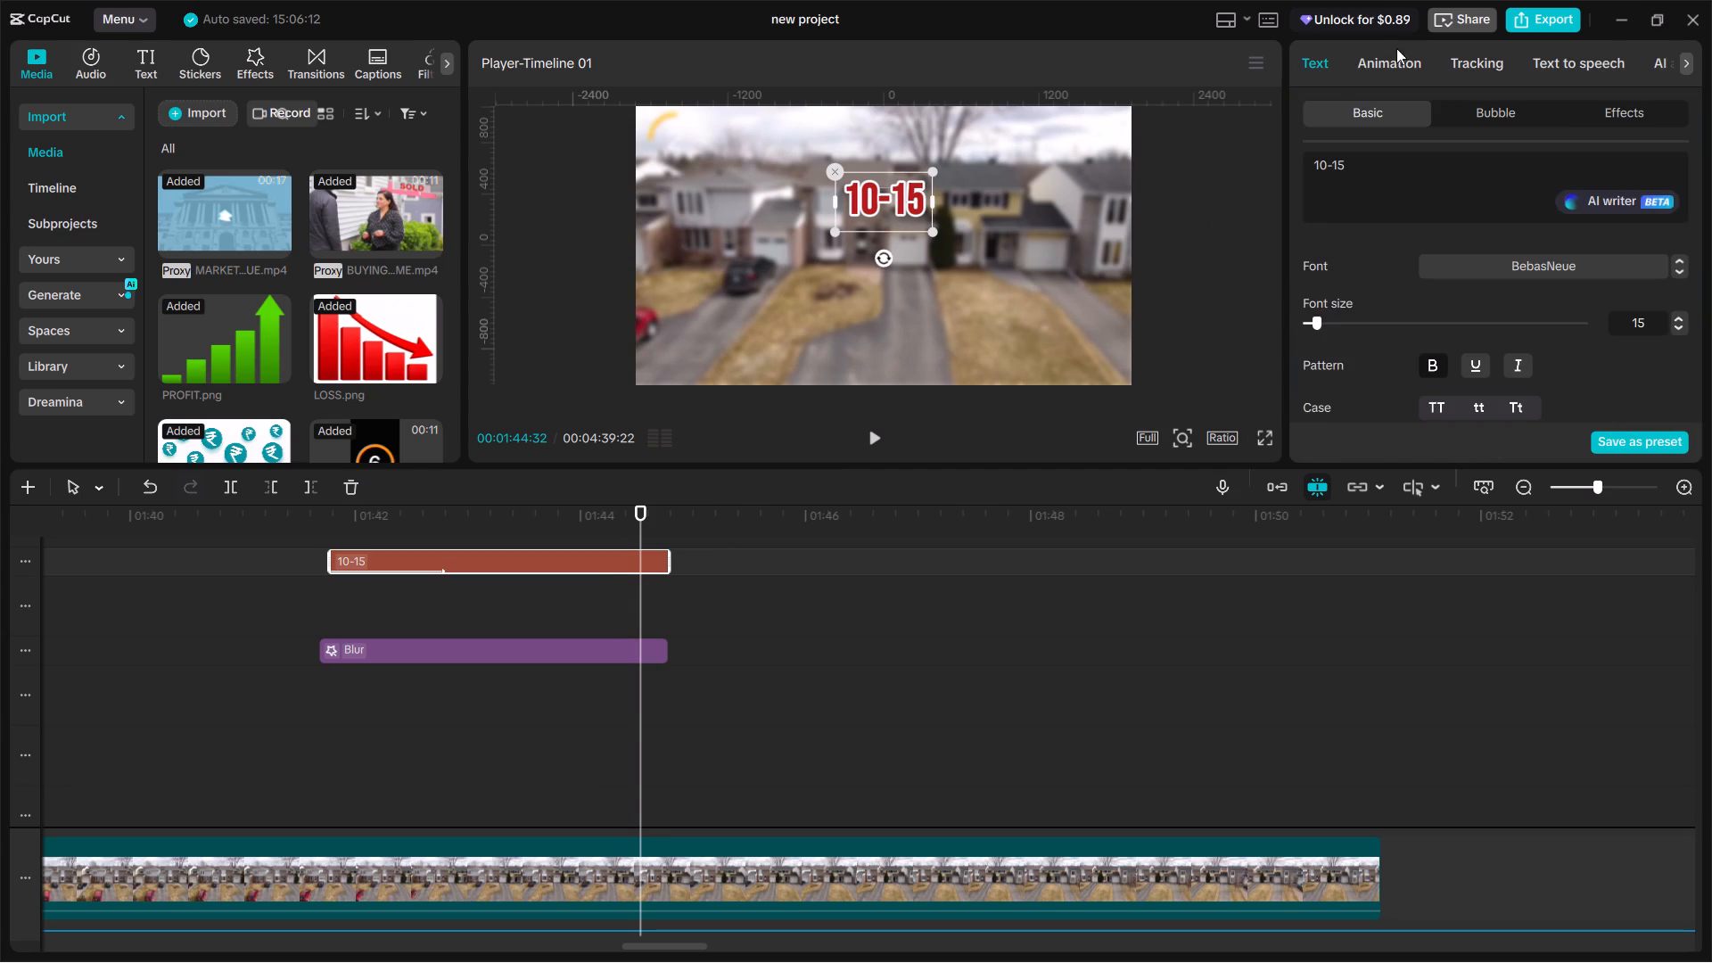
left_click(1395, 62)
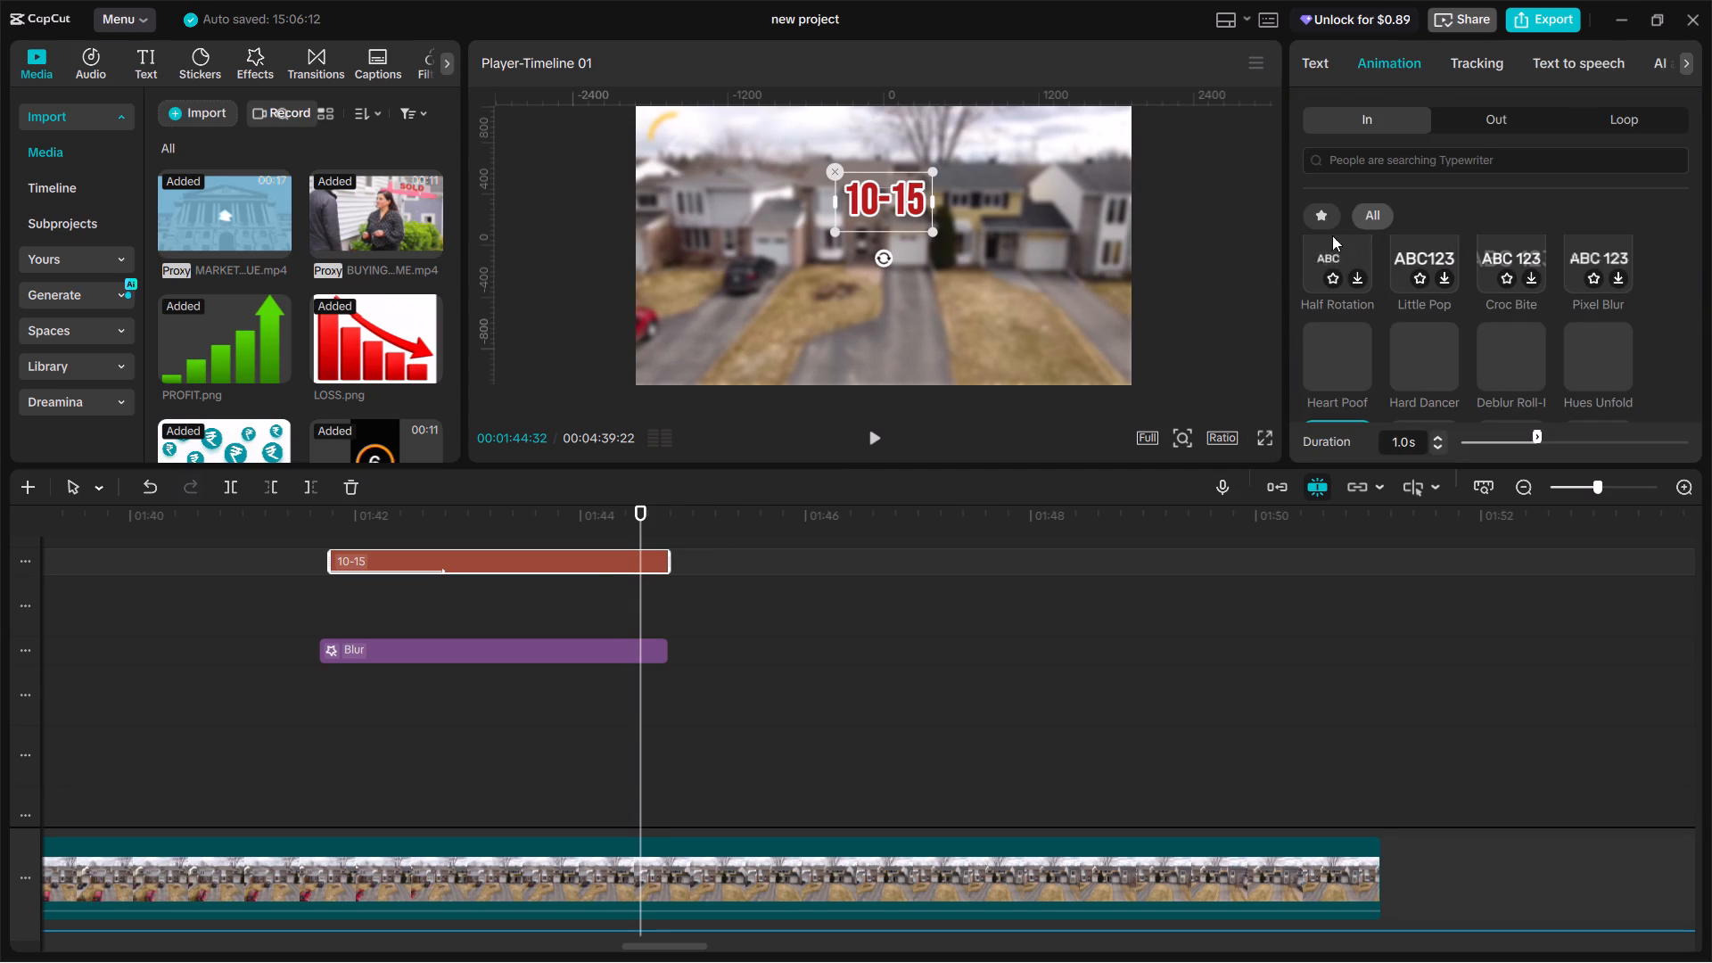
left_click(1471, 112)
left_click(1332, 383)
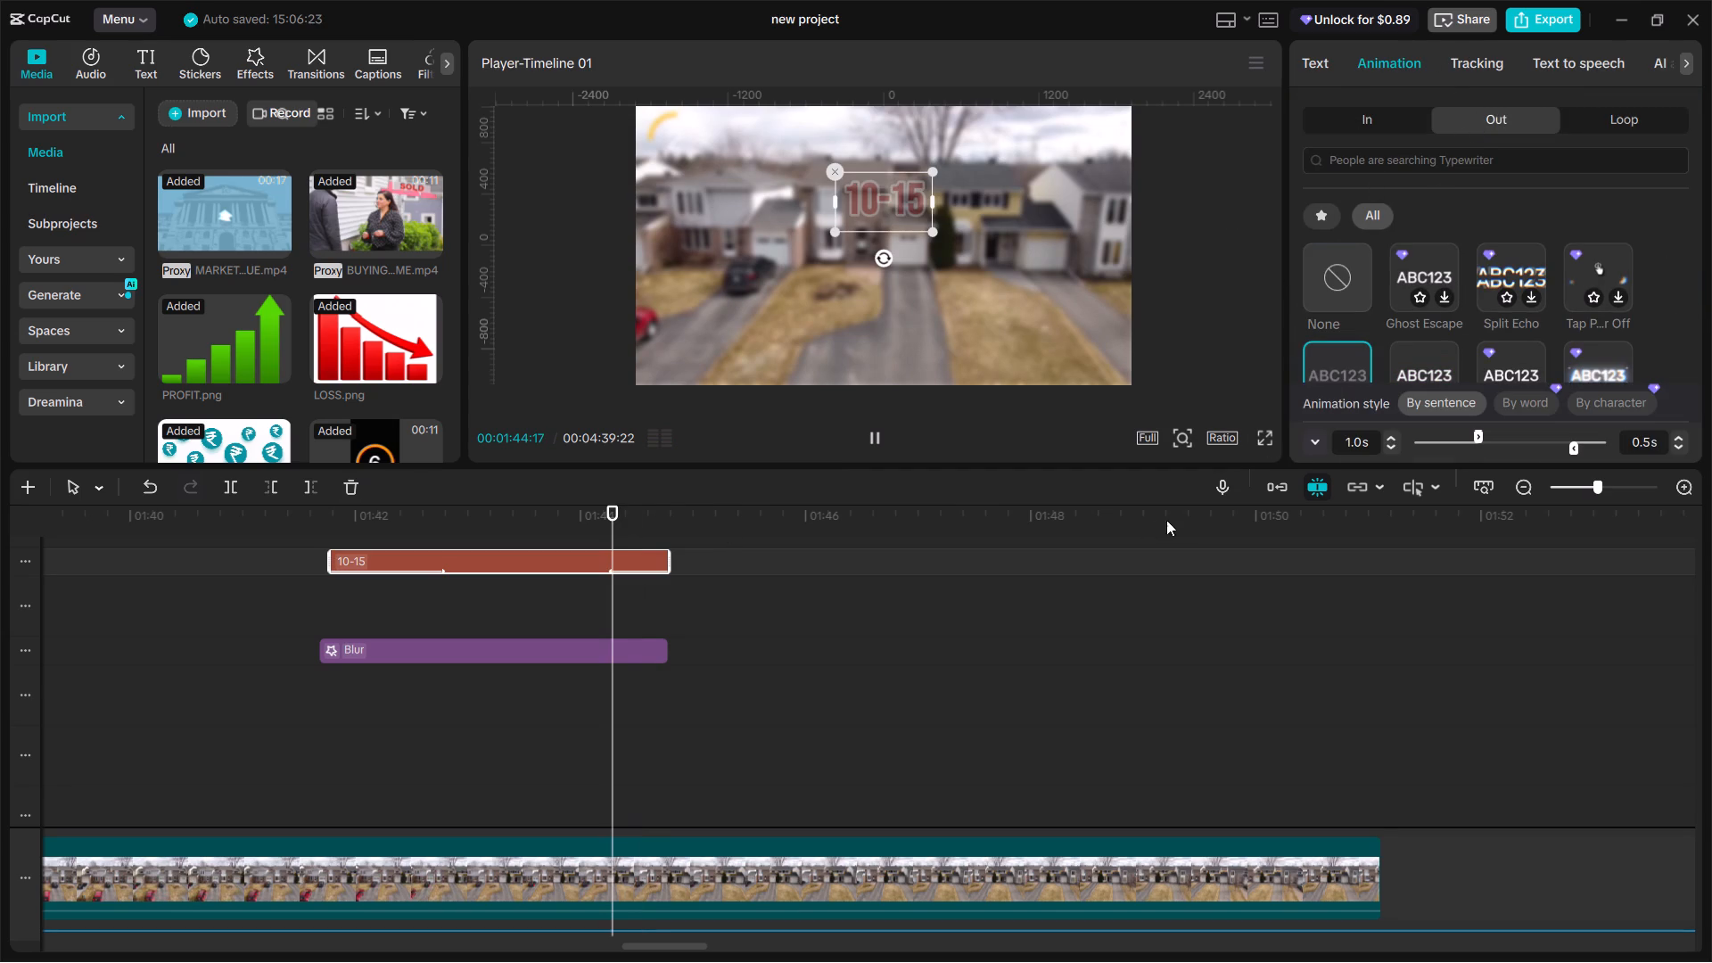
Play back the end of the 10-15 text to check its fade-out against the blur.
key("space")
left_click(588, 620)
key("space")
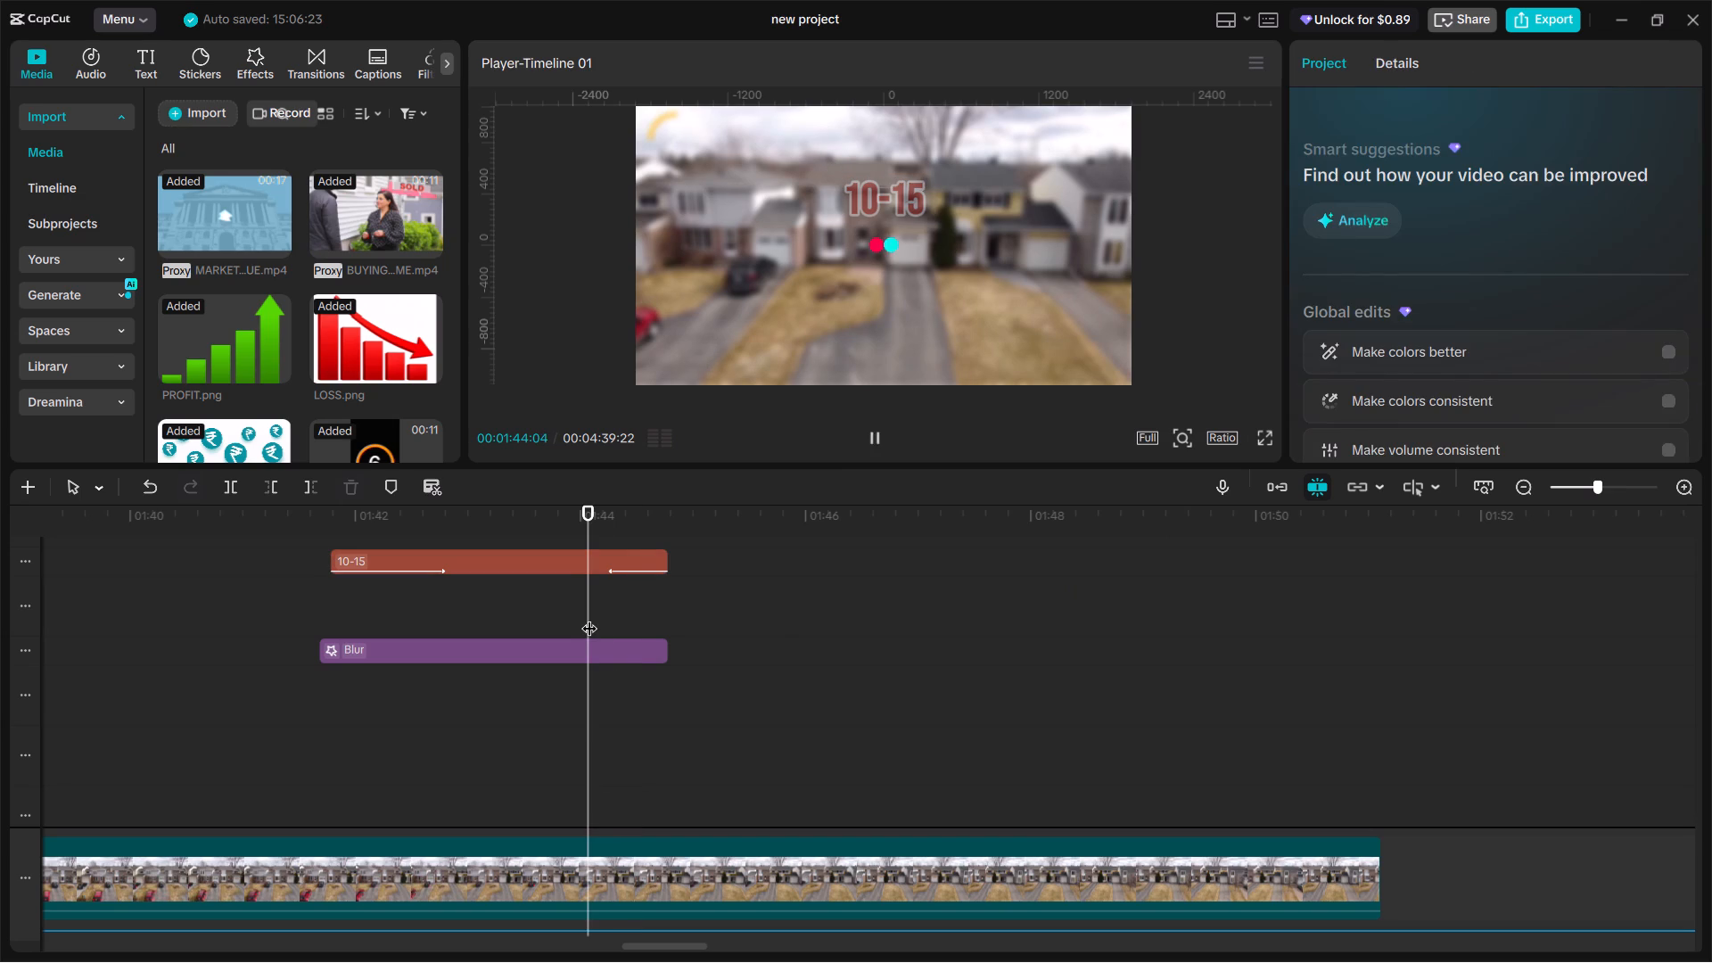
key("space")
key("space")
key("space")
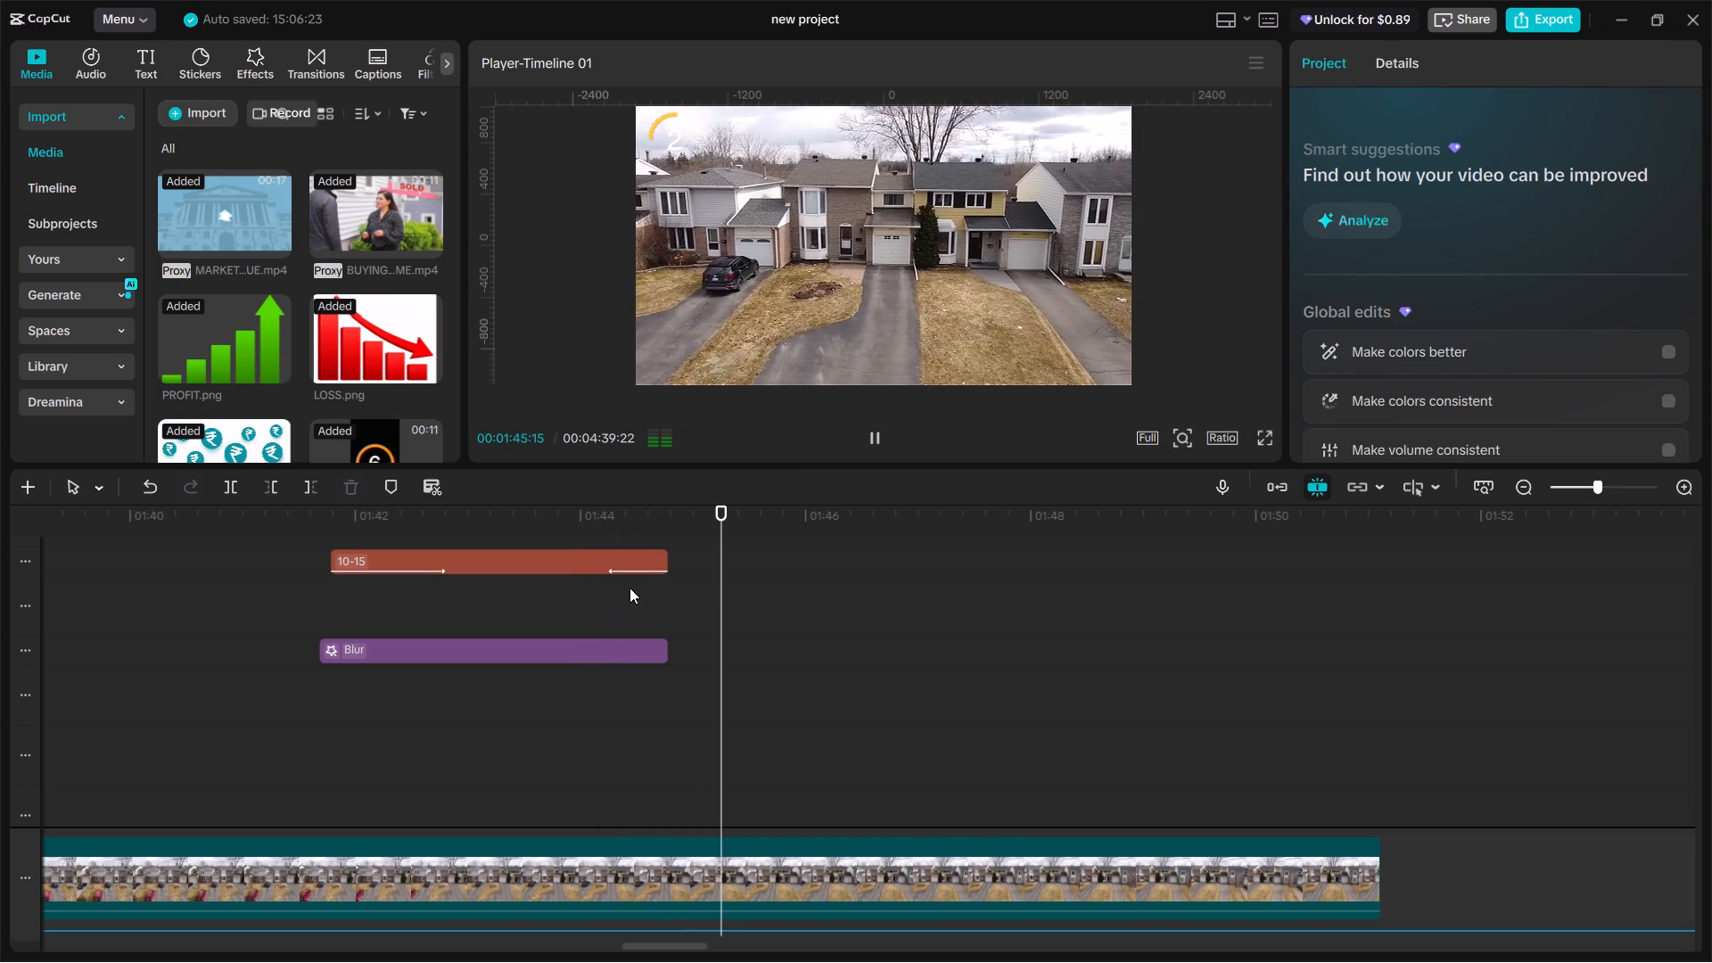
left_click(596, 589)
key("space")
key("space")
key("space")
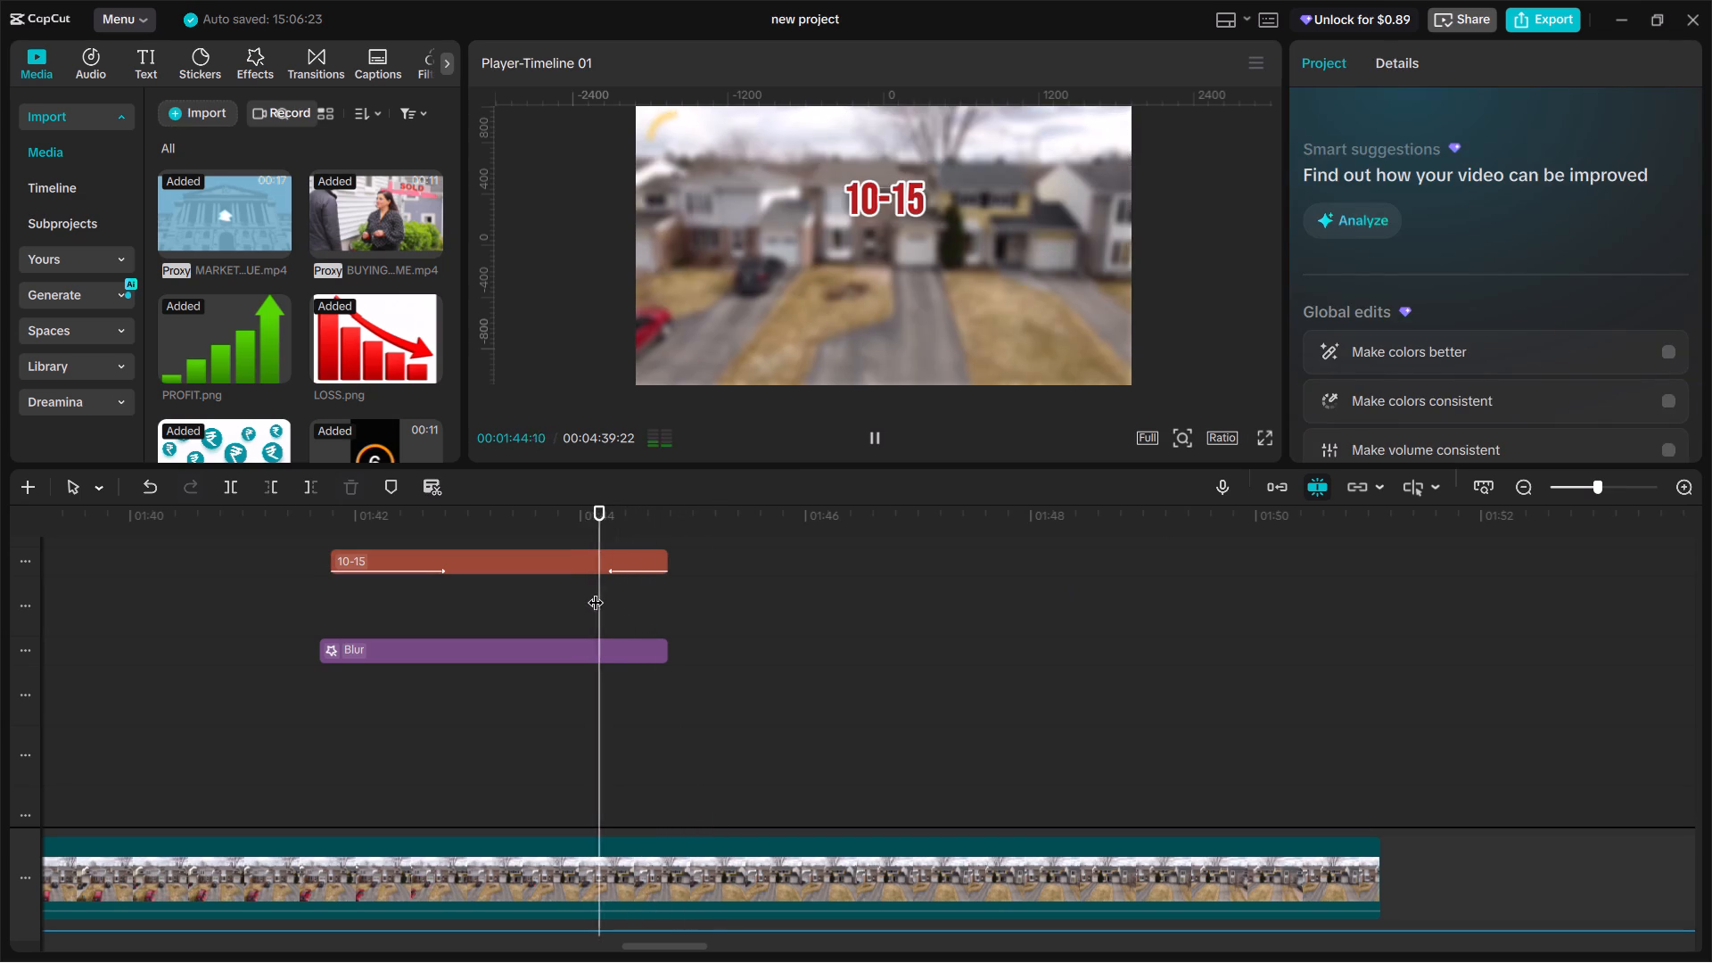
key("space")
Move the Blur effect's second-to-last keyframe, with blur value 40, slightly later, closer to the final keyframe.
left_click(605, 654)
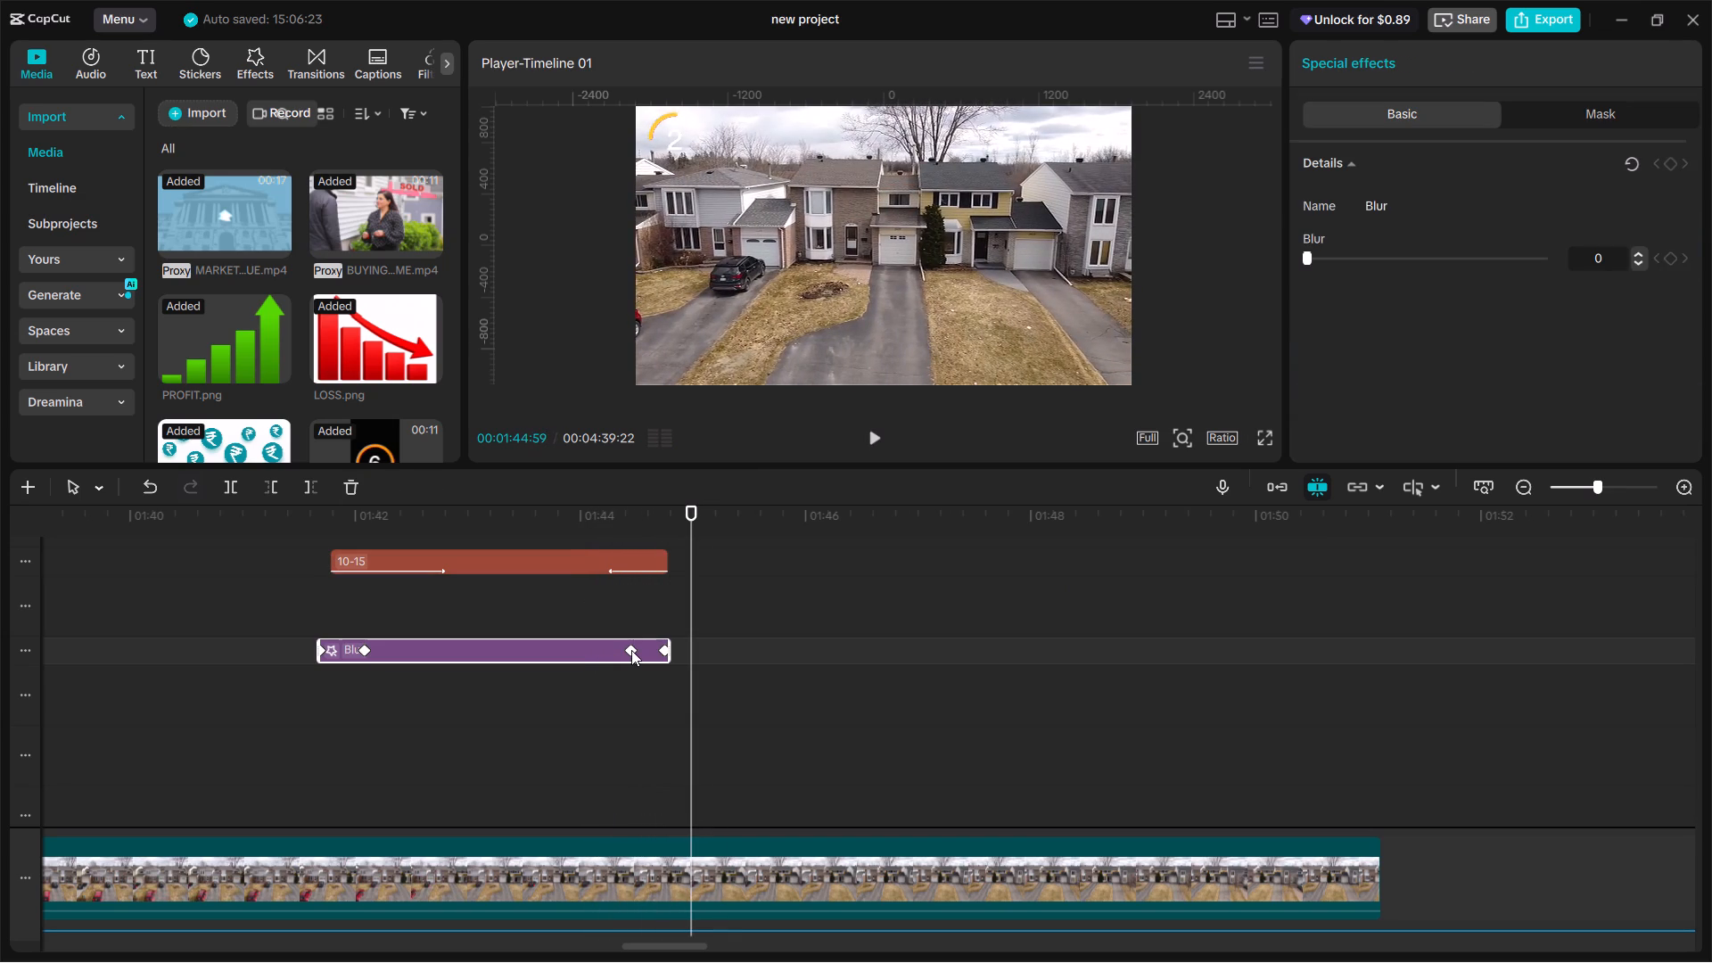
left_click_drag(631, 650, 626, 648)
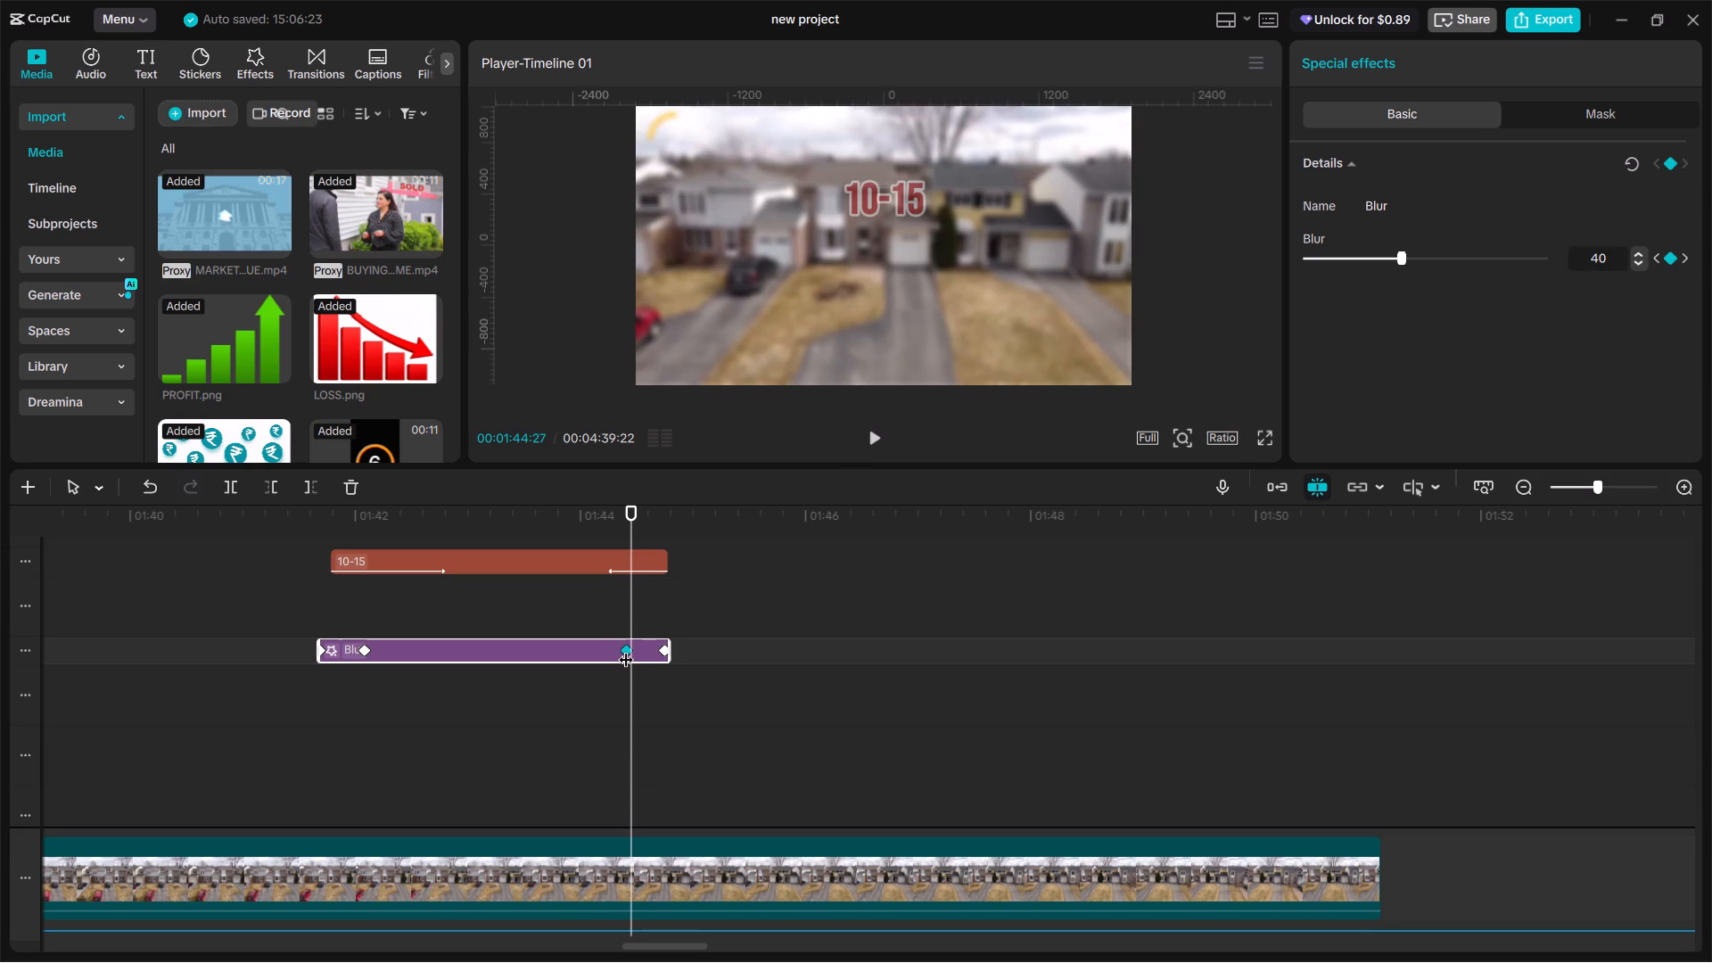
left_click_drag(626, 648, 630, 648)
left_click_drag(630, 648, 640, 650)
Play back from the end of the 10-15 text and place the playhead just before the end of HOUSE PARKIN G.mp4.
left_click(602, 678)
key("space")
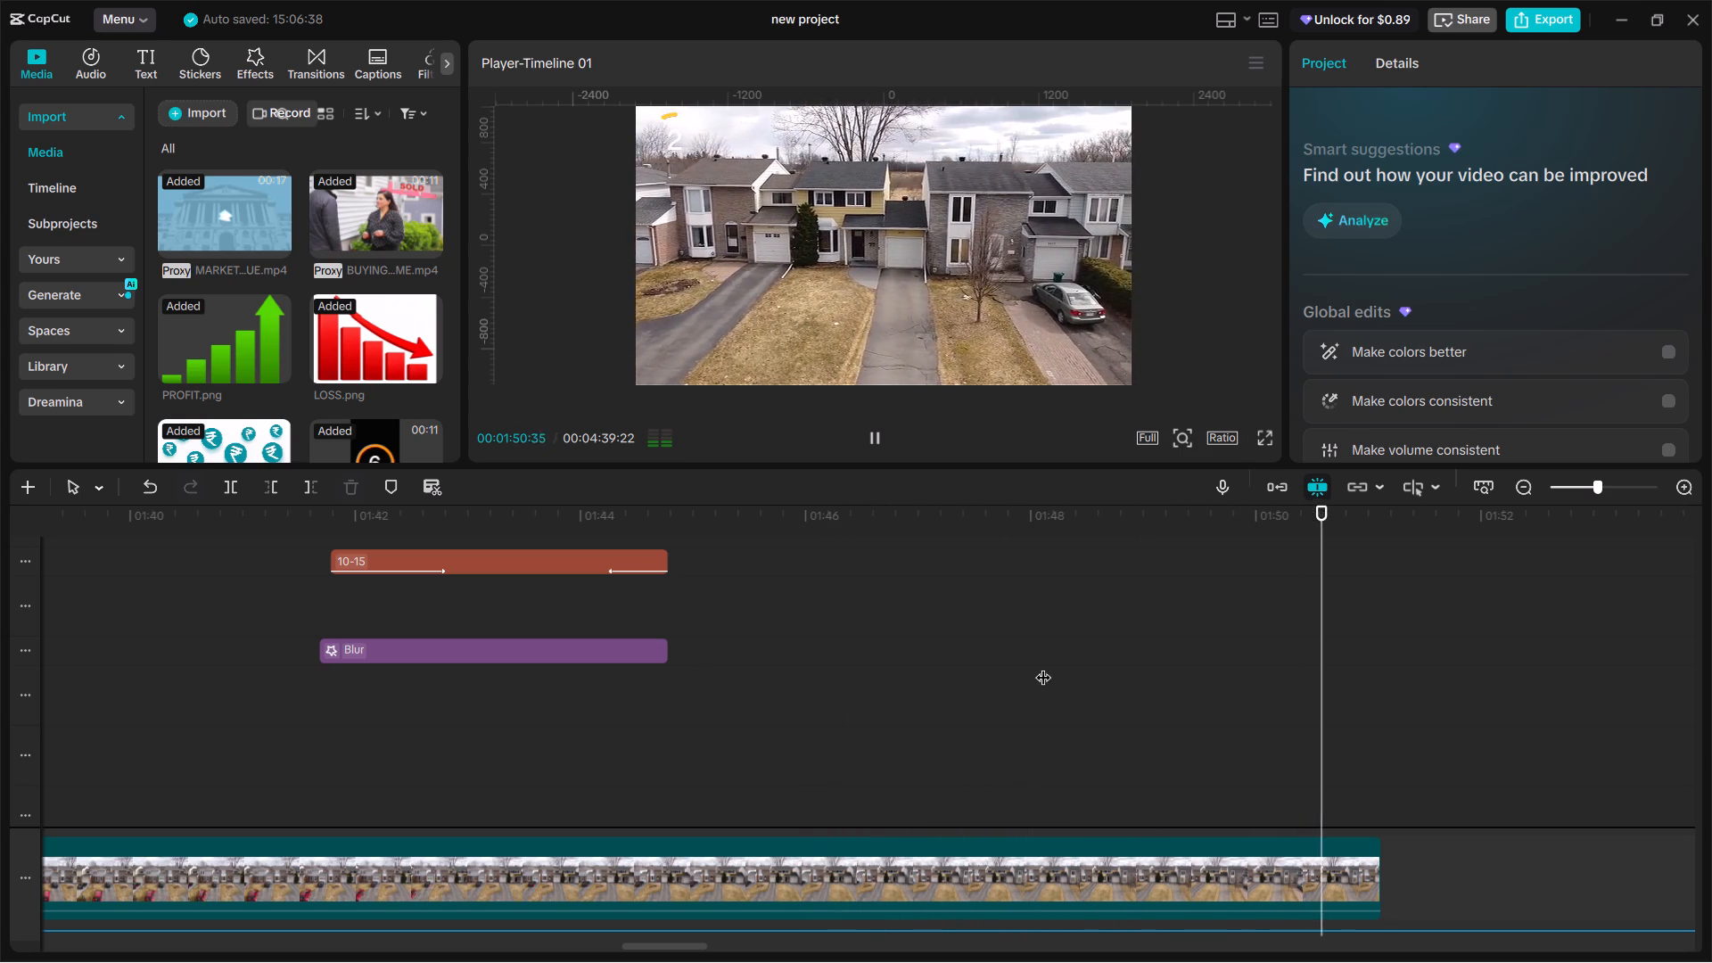
key("space")
left_click(1370, 770)
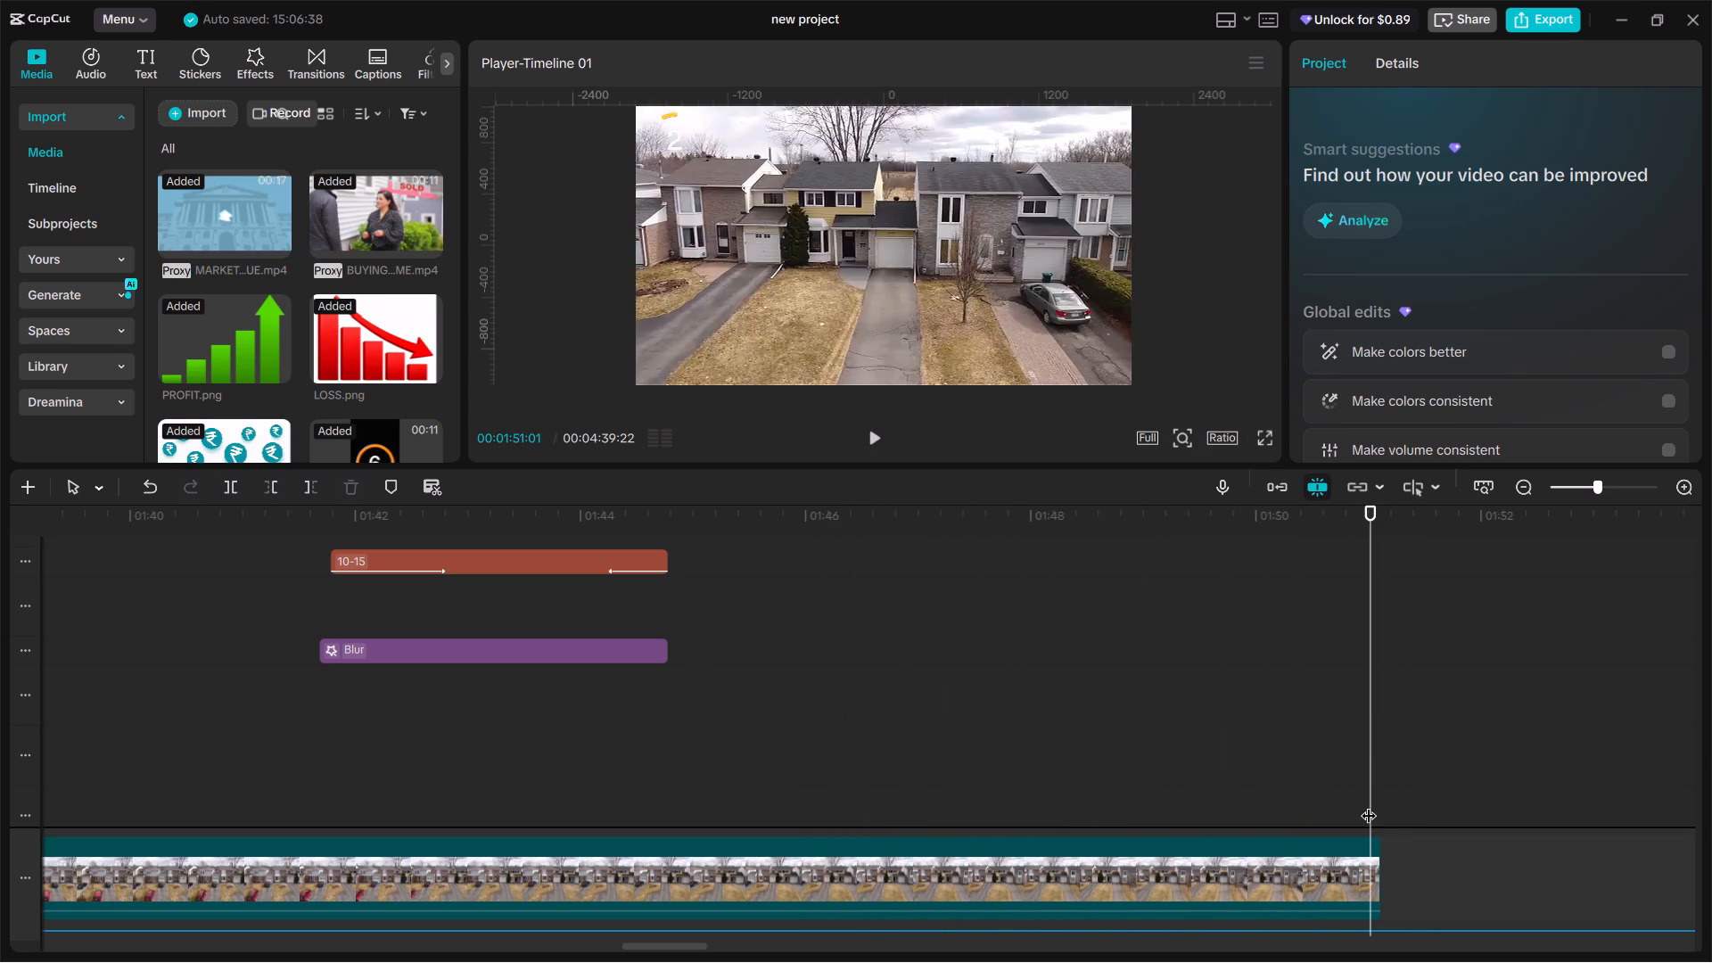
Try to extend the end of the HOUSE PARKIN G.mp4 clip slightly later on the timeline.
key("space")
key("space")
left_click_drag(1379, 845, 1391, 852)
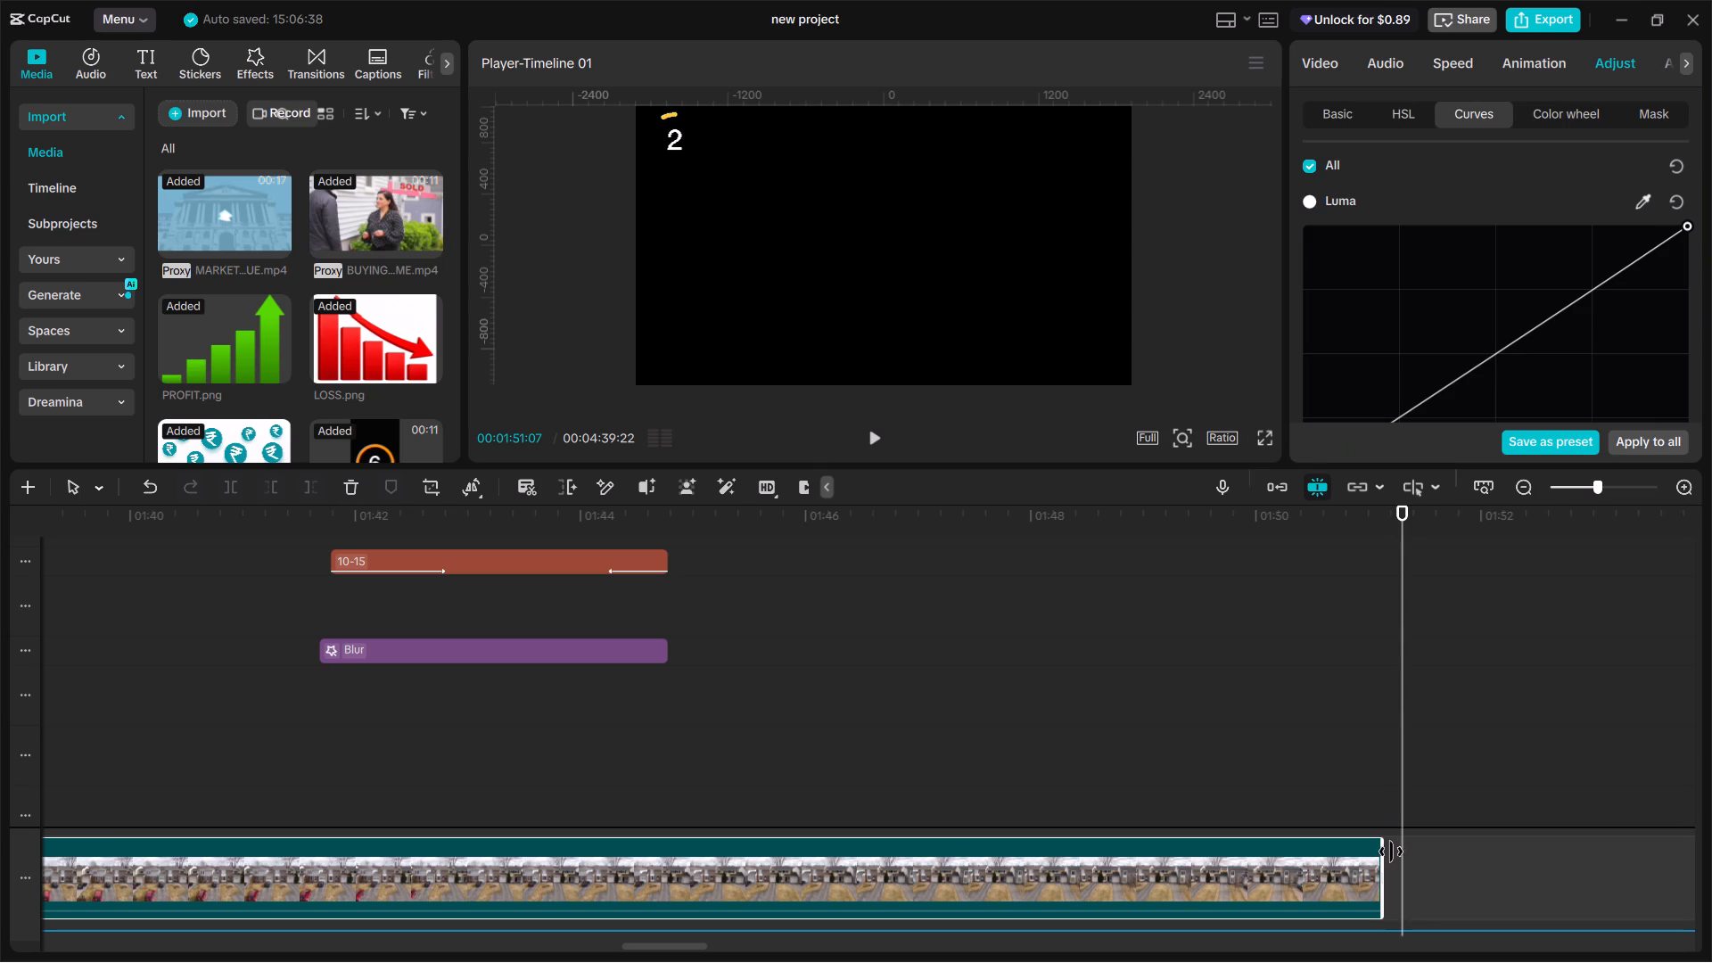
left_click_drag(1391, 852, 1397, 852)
Play back the last moments of HOUSE PARKIN G.mp4 repeatedly to check the clip's ending against the audio.
left_click(1371, 796)
left_click(1355, 792)
left_click_drag(1355, 792, 1330, 800)
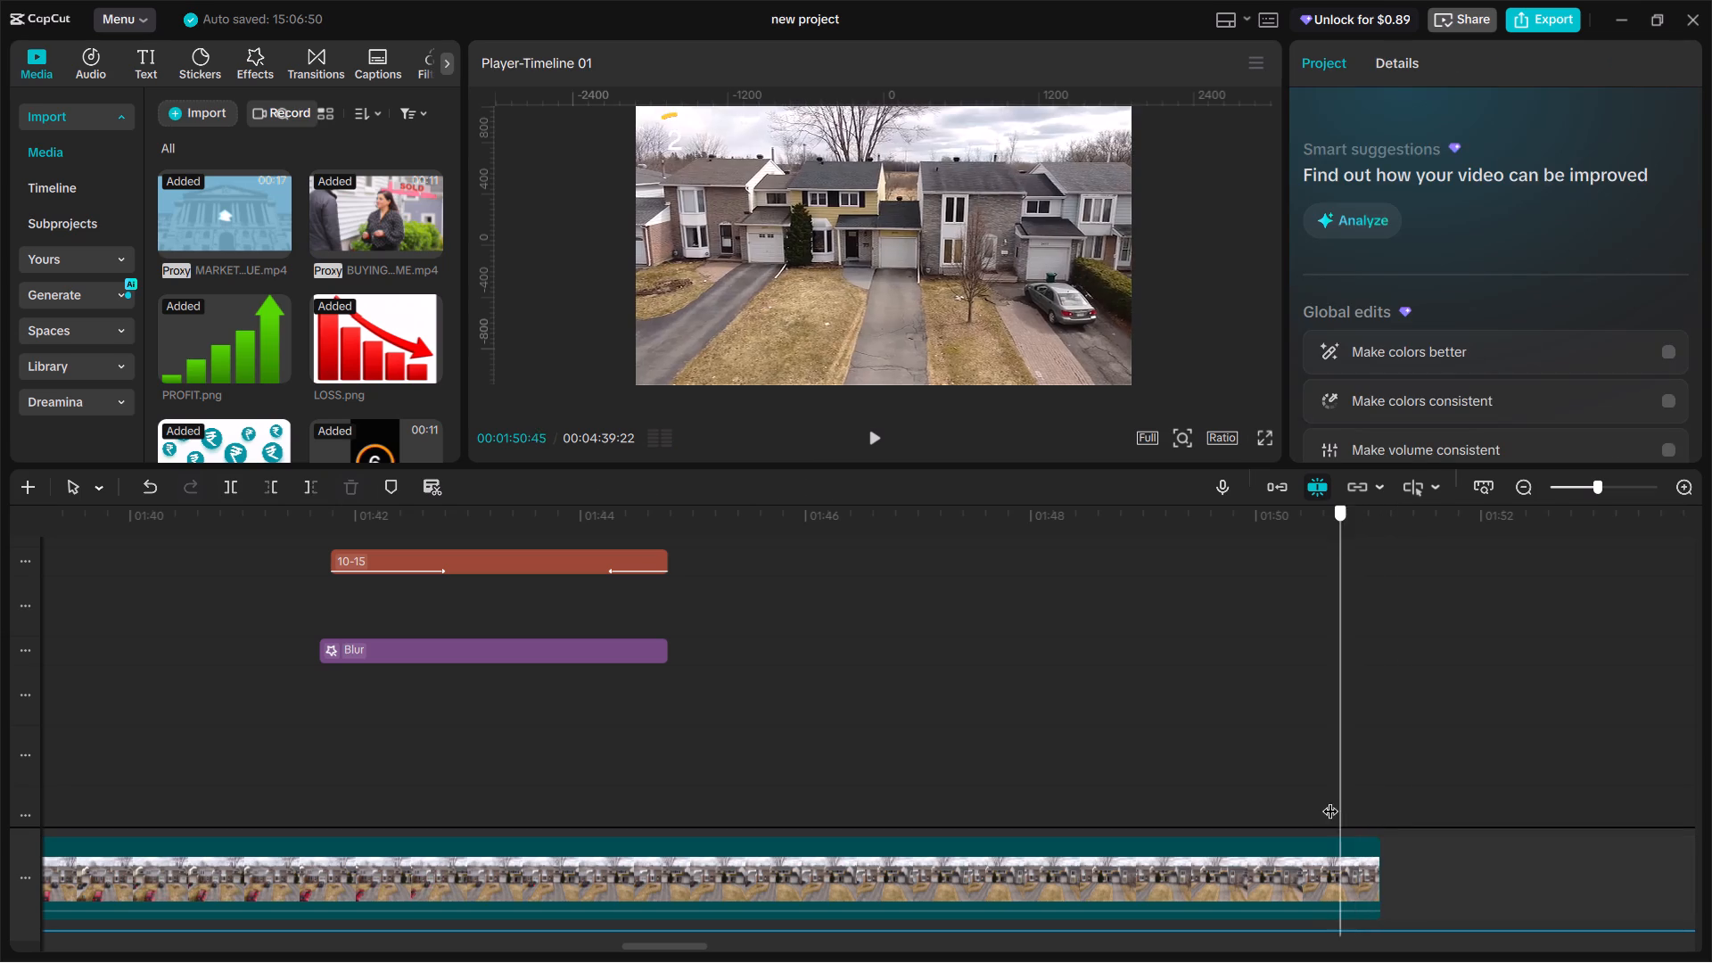
left_click_drag(1330, 800, 1325, 801)
key("space")
key("space")
key("space")
key("space")
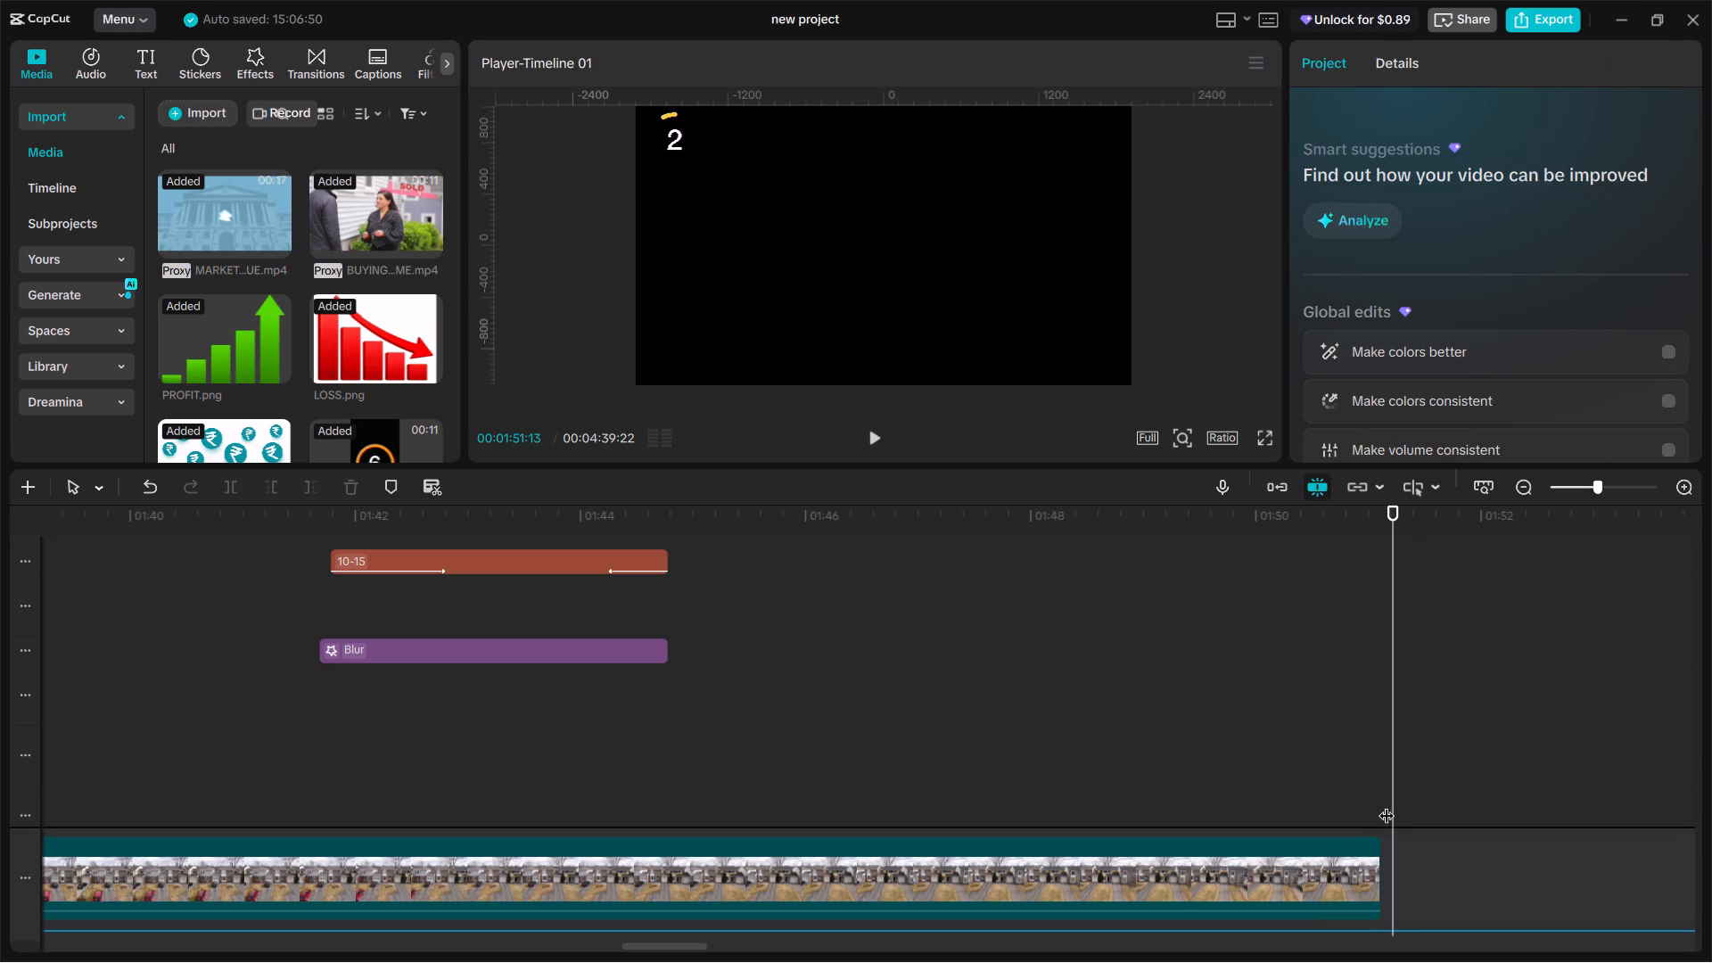
left_click(1390, 810)
key("space")
key("space")
left_click(1383, 807)
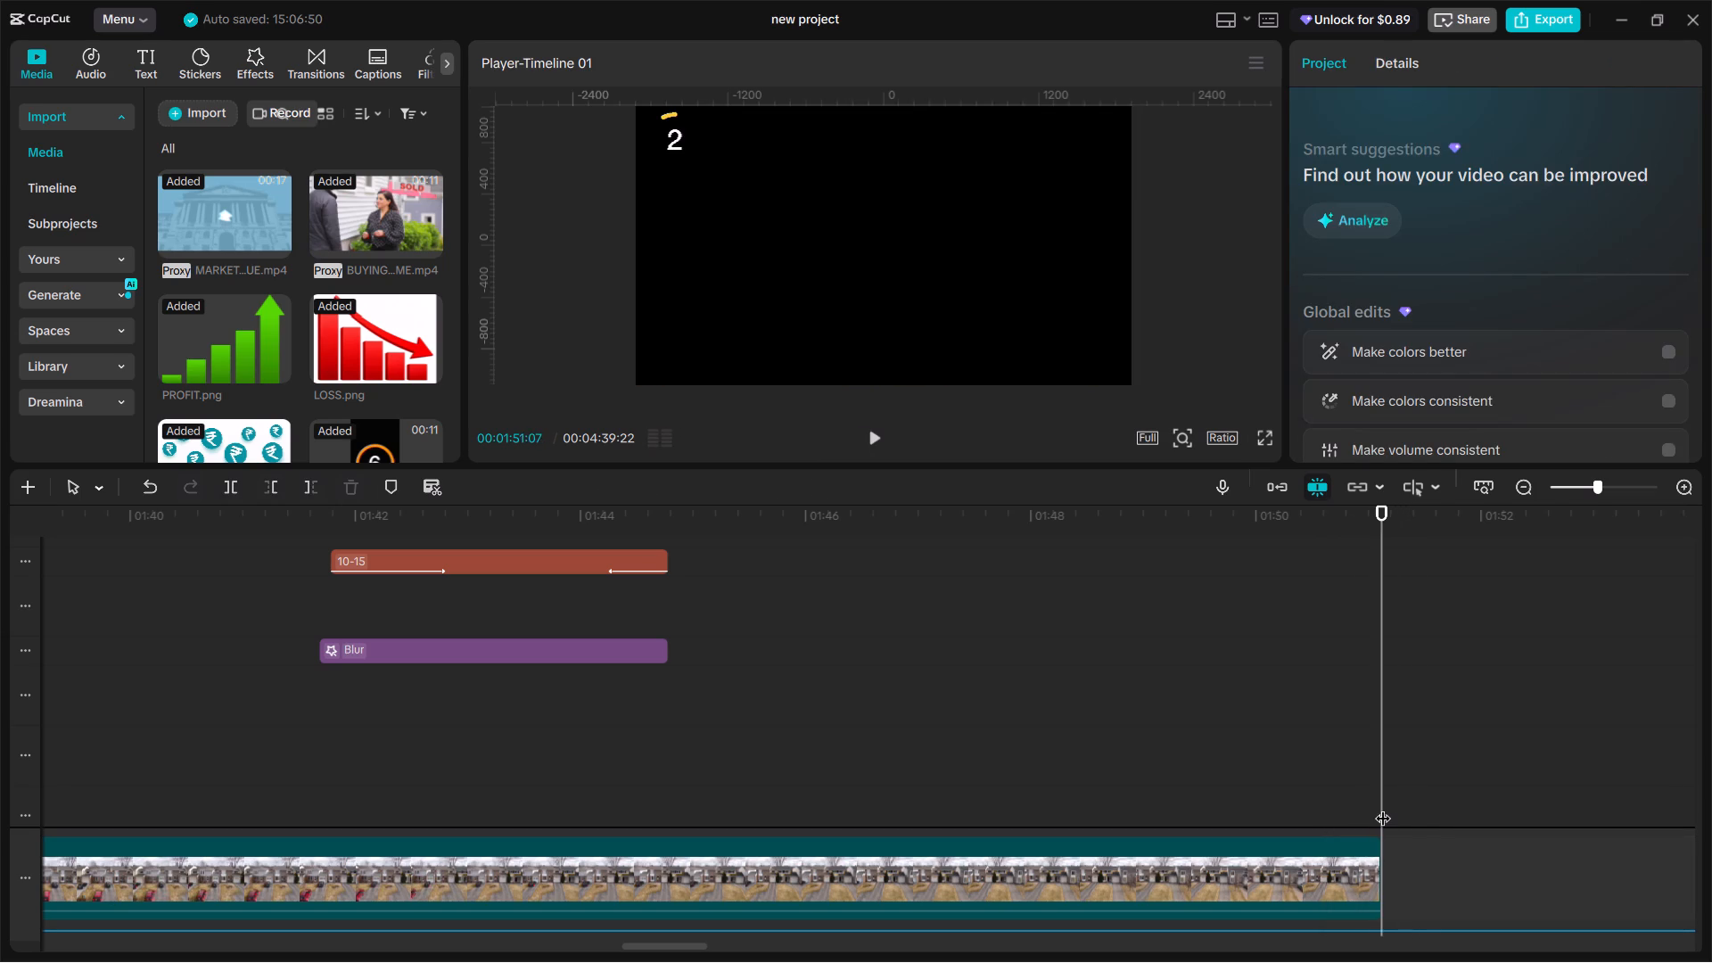
key("space")
key("space")
left_click(1392, 802)
left_click_drag(1392, 802, 1388, 803)
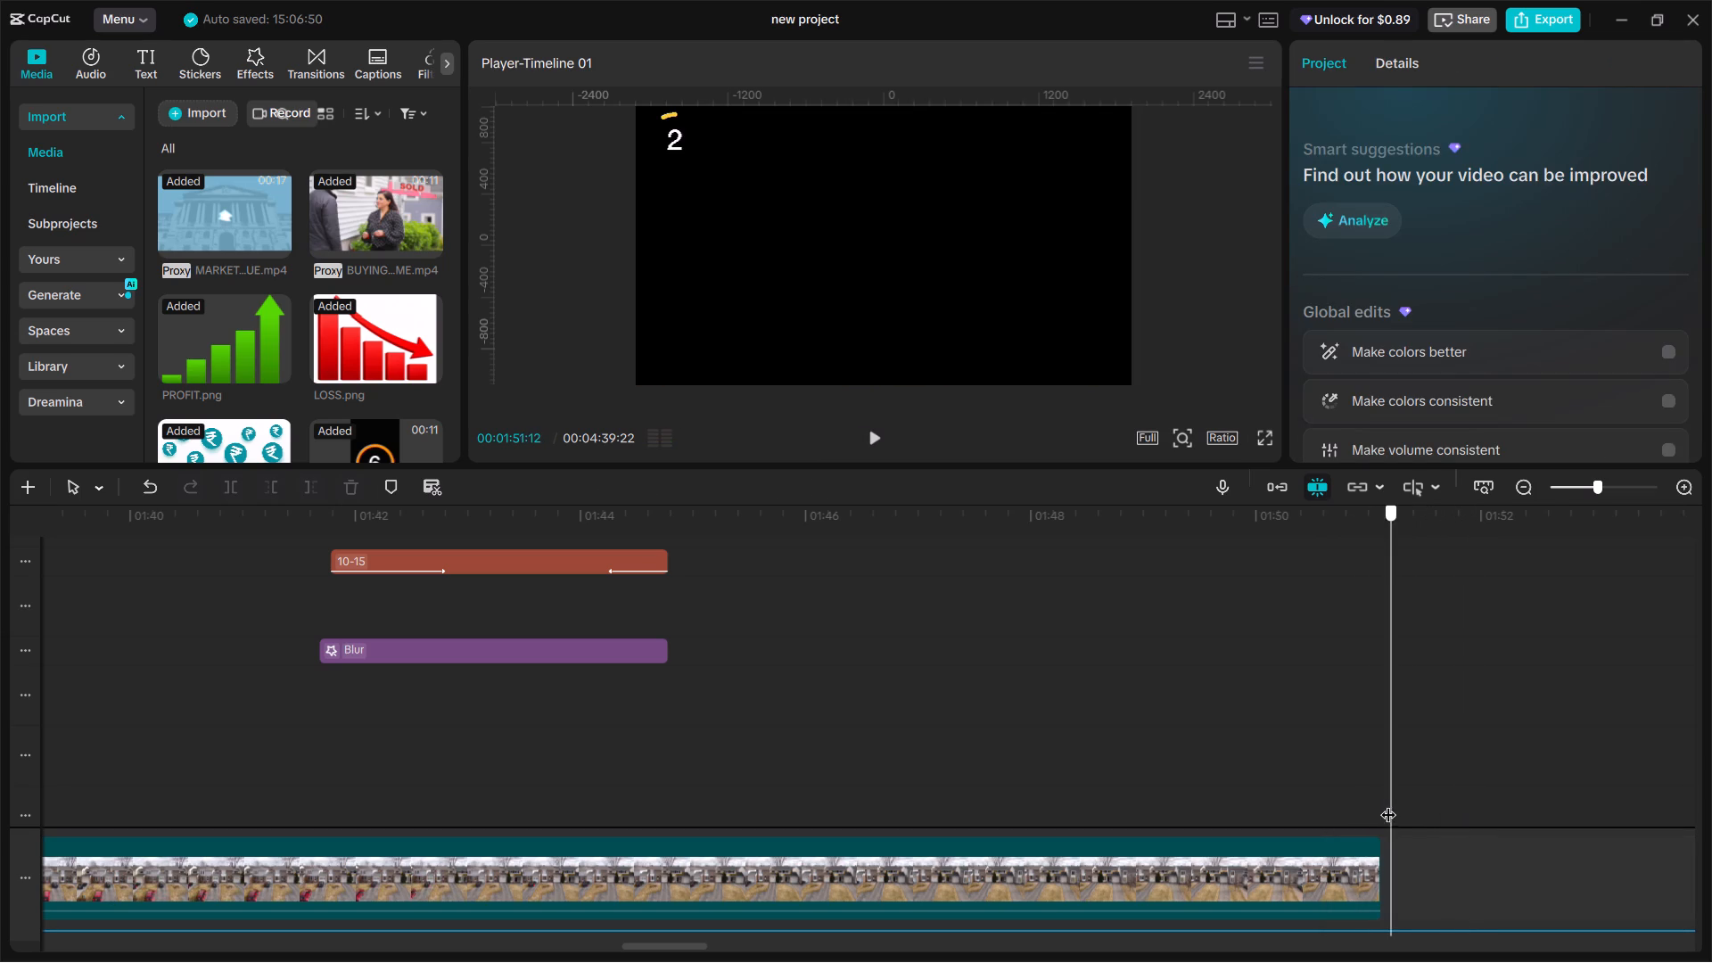
left_click_drag(1388, 803, 1384, 804)
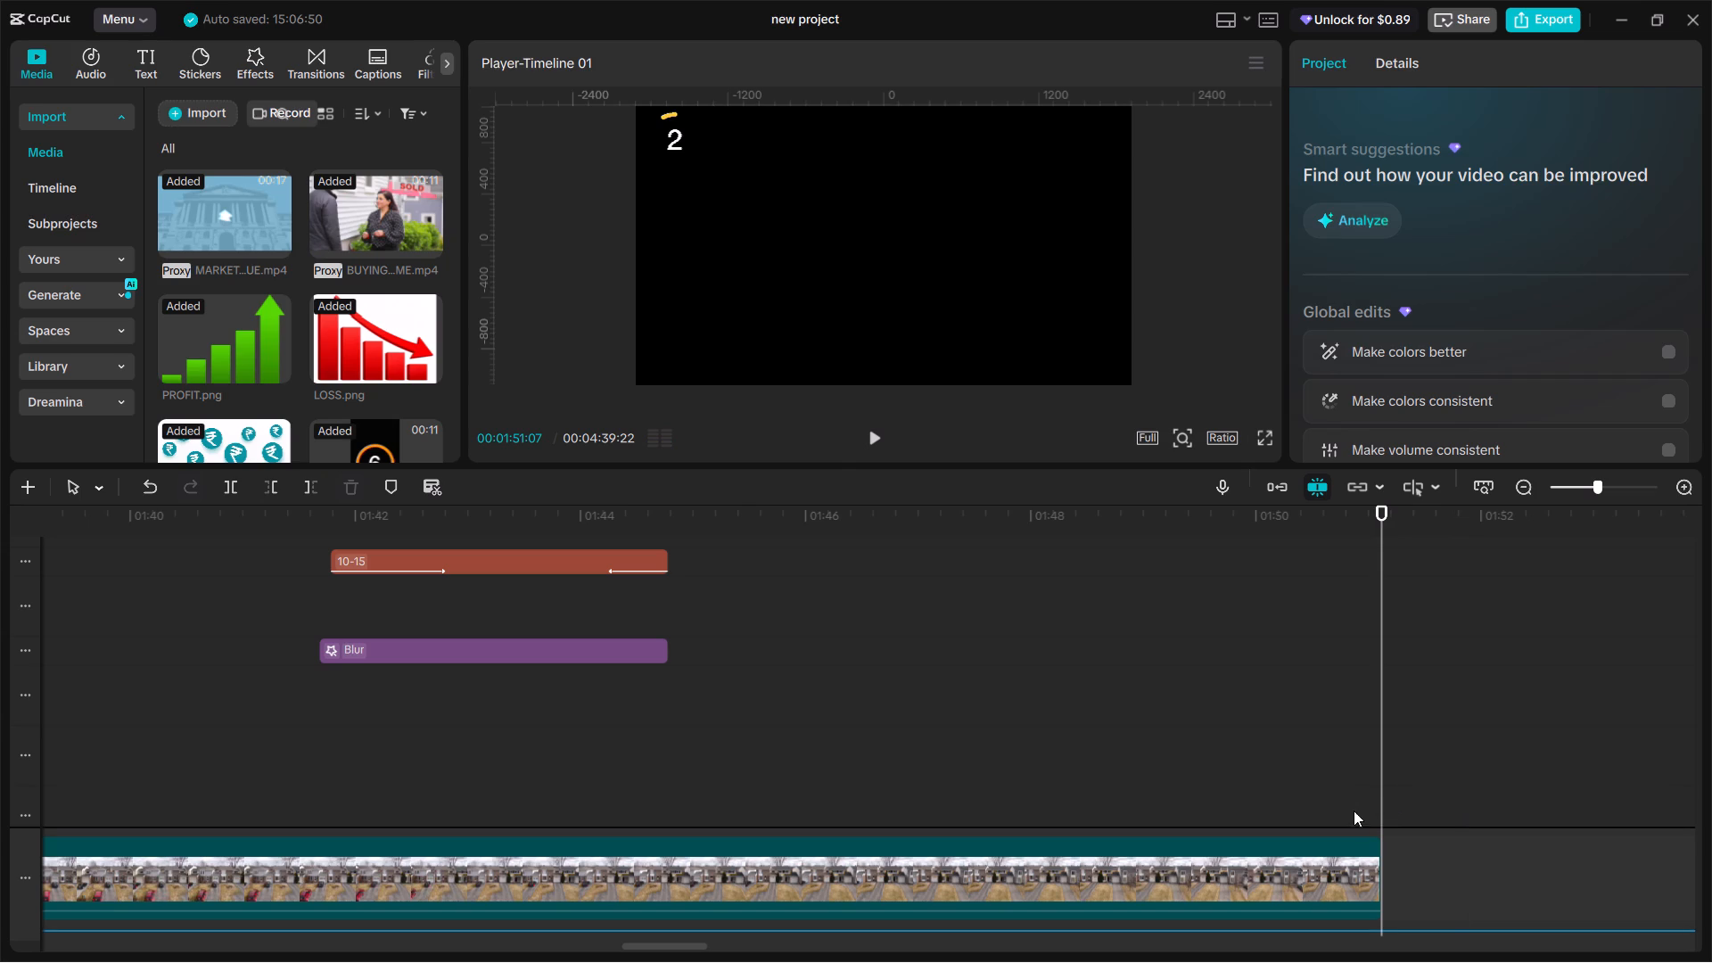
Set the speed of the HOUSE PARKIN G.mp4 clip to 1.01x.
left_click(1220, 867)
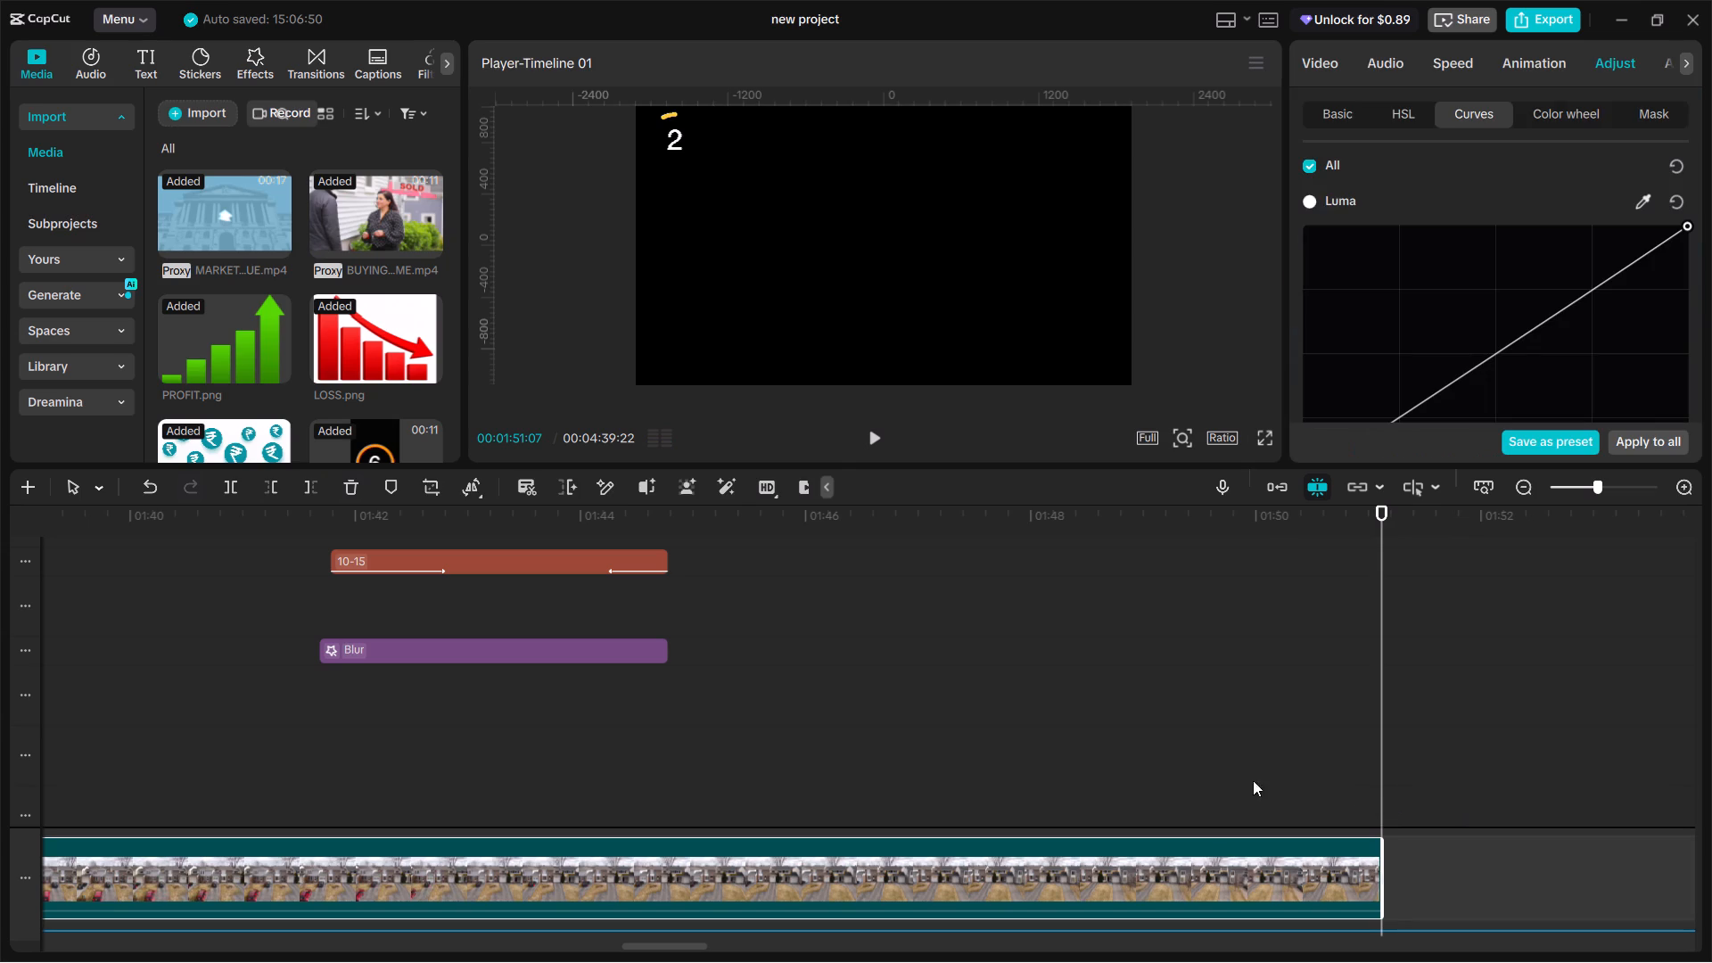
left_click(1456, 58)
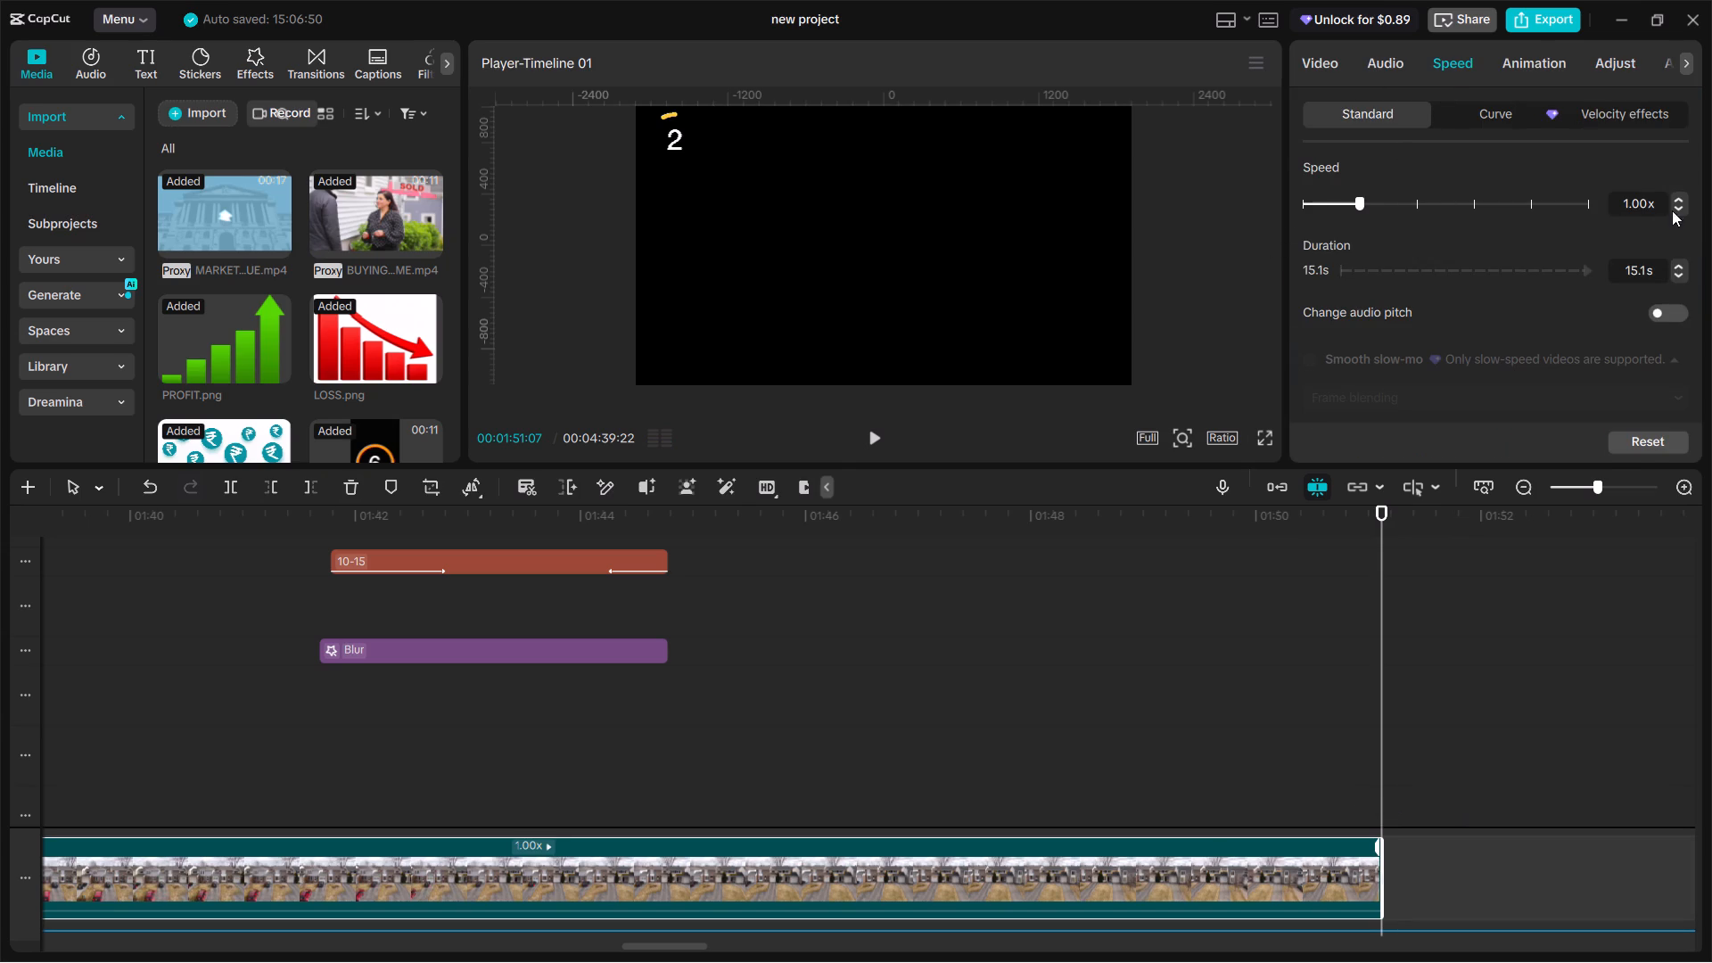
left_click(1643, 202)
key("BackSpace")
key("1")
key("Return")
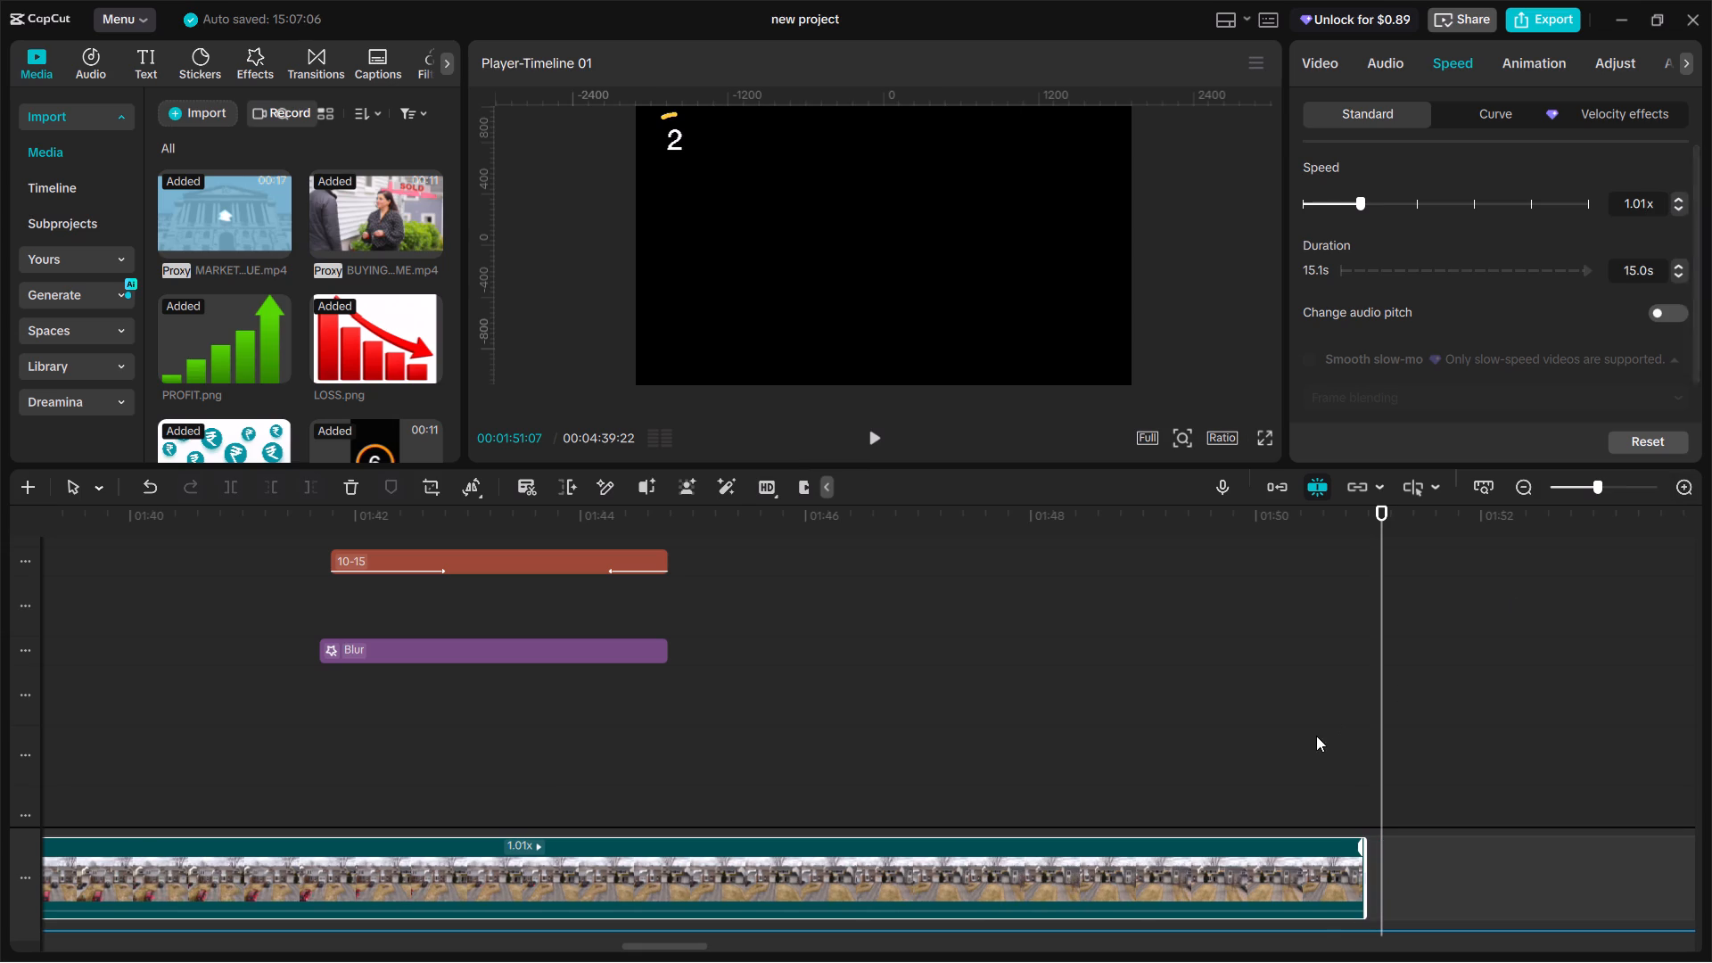
Play back across the end of HOUSE PARKIN G.mp4 to check its cut point against the audio.
left_click(1316, 736)
key("space")
left_click(1332, 751)
left_click(1289, 762)
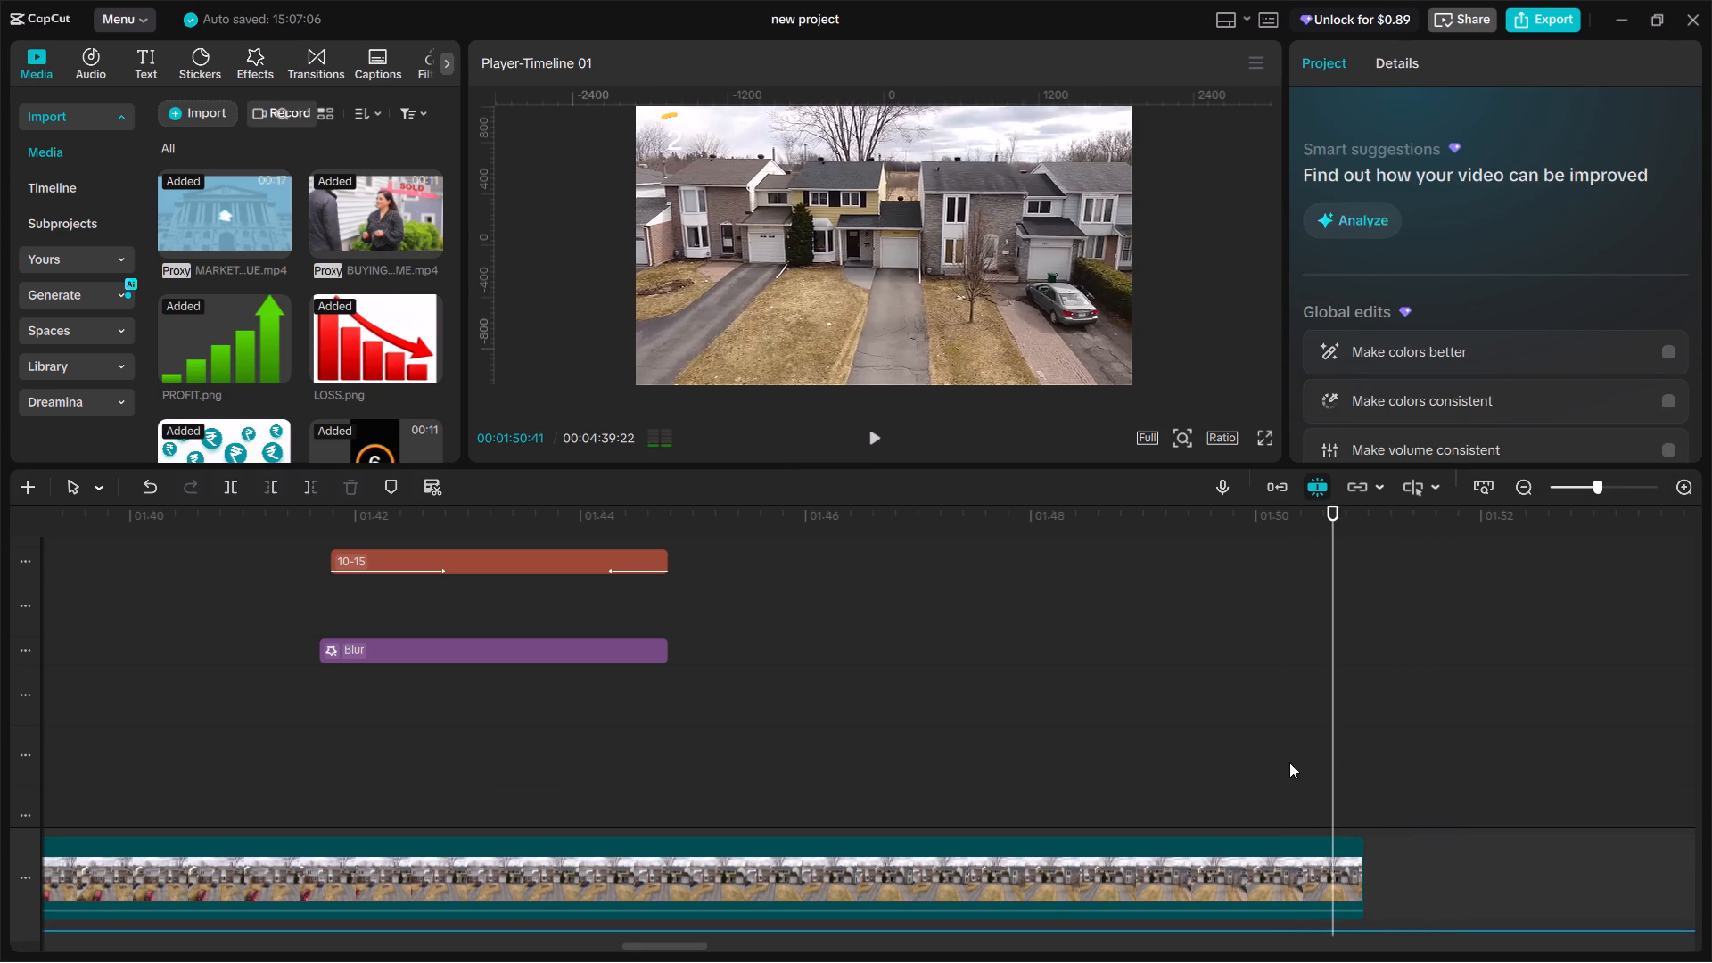
key("space")
key("space")
key("space")
key("space")
key("space")
key("space")
scroll(1383, 797, "down", 6)
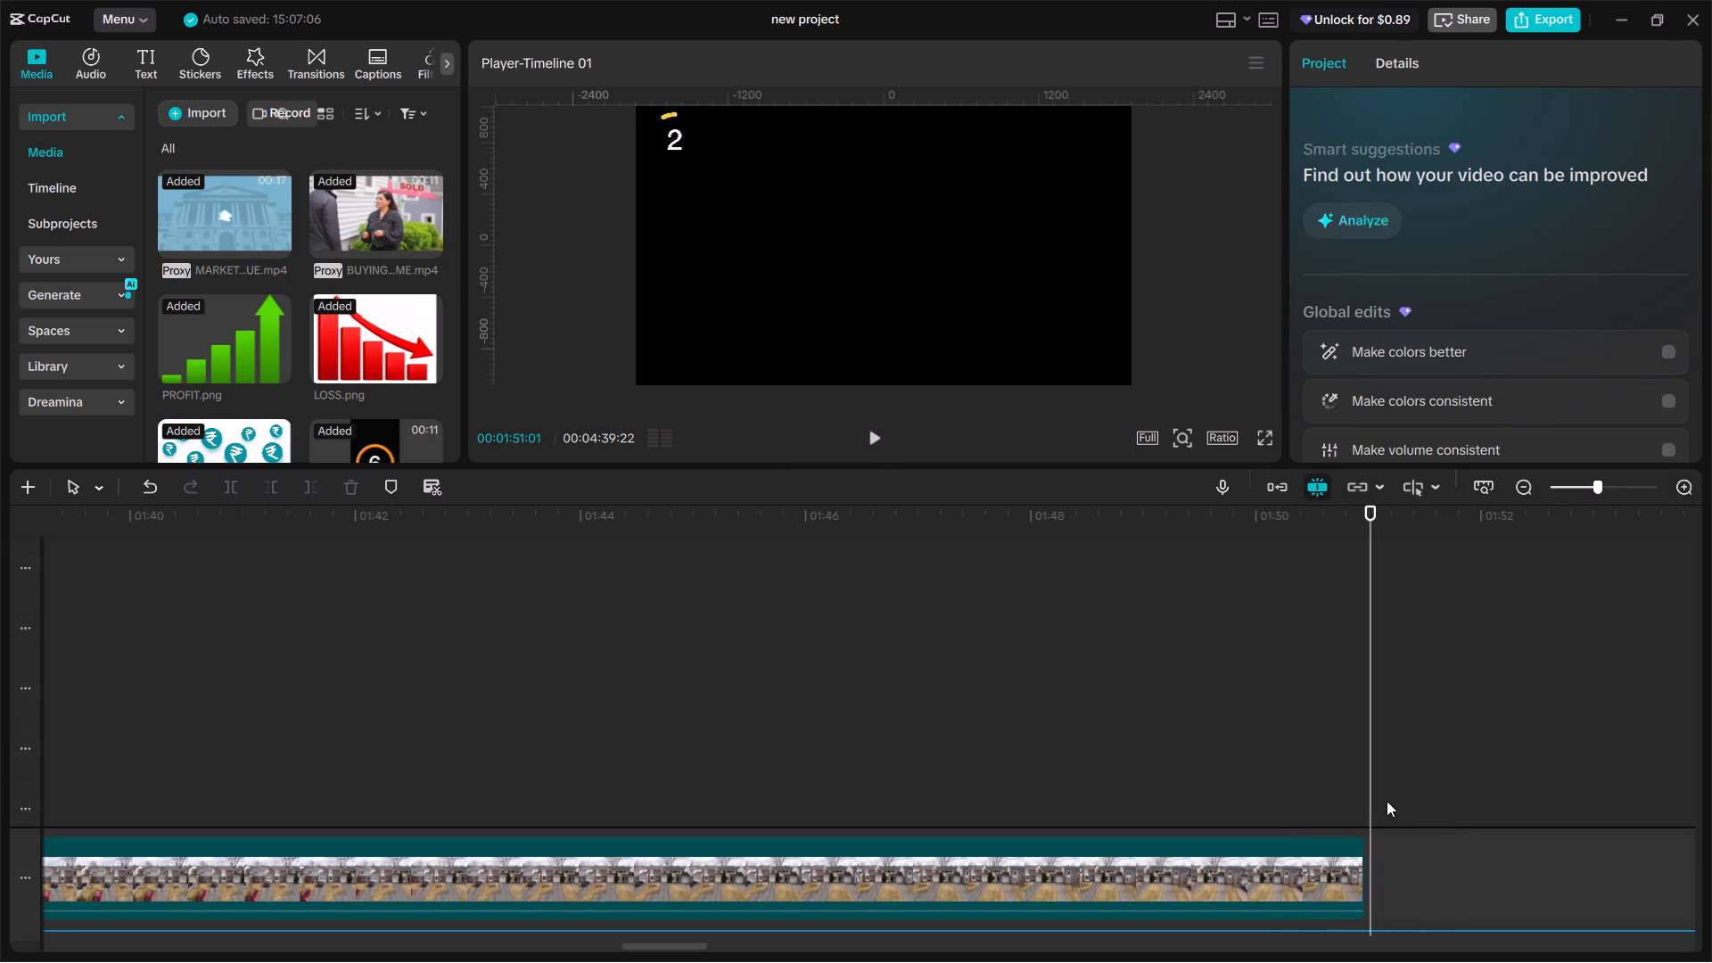
scroll(1387, 801, "down", 14)
key("space")
key("space")
Slow HOUSE PARKIN G.mp4 to 0.99x by stretching its end to 00:01:51:17, for a 15.3 s duration.
left_click(1401, 791)
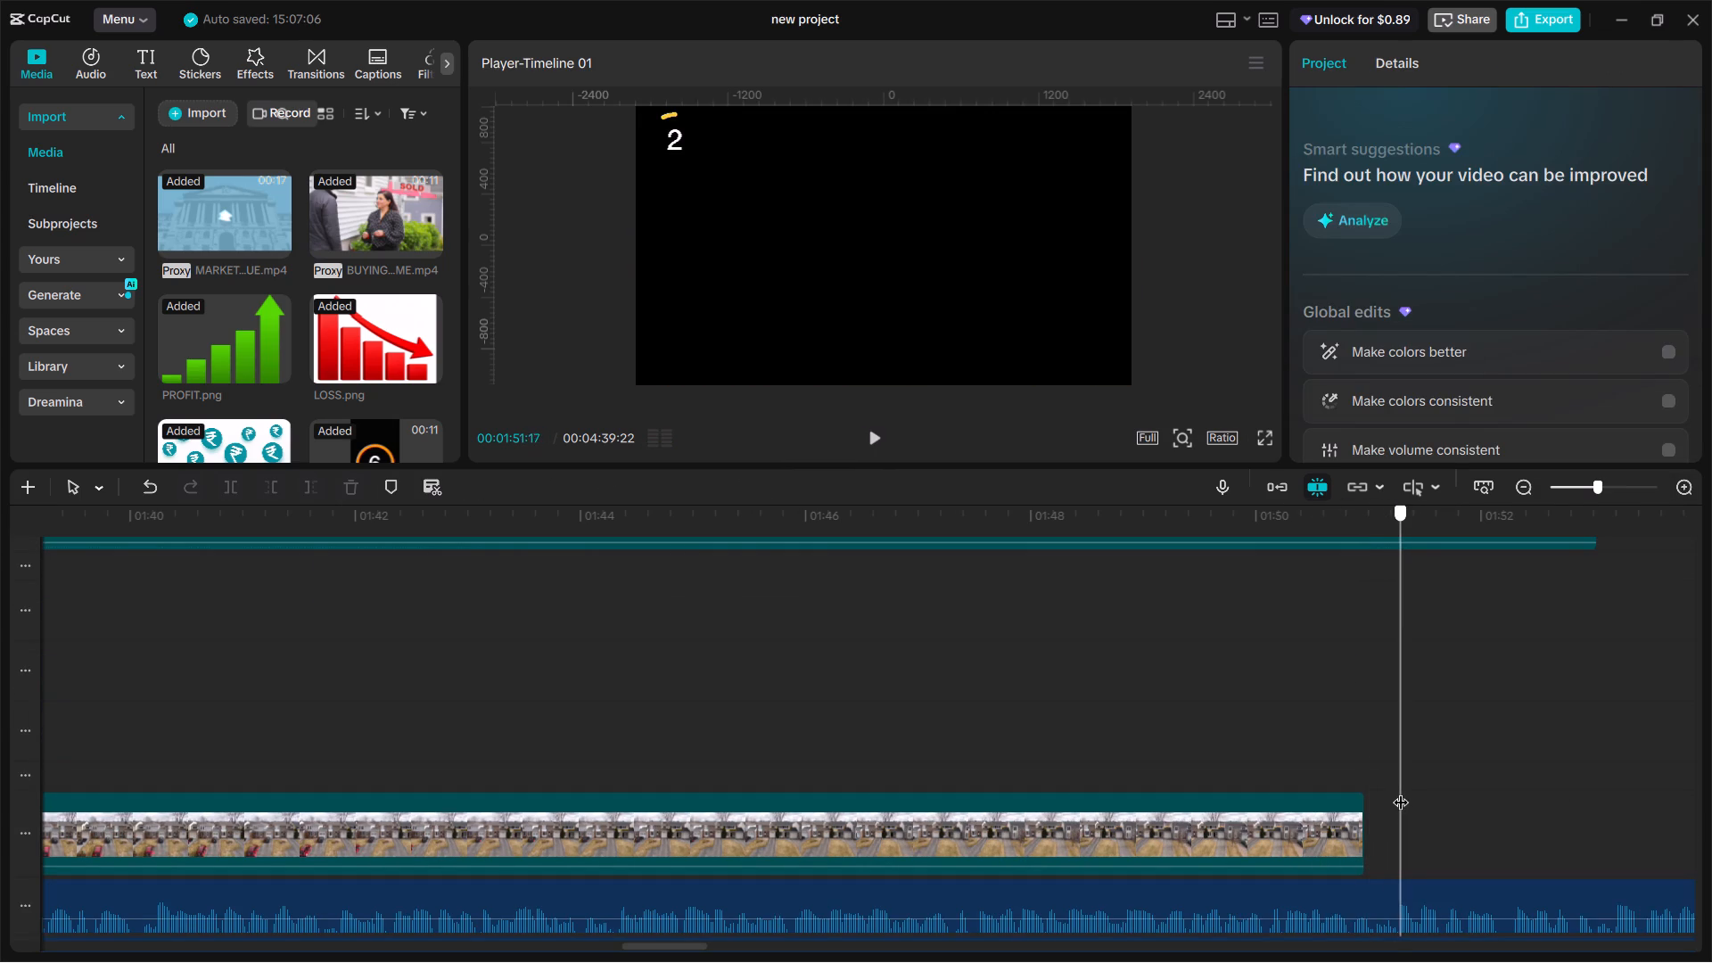
left_click(1335, 816)
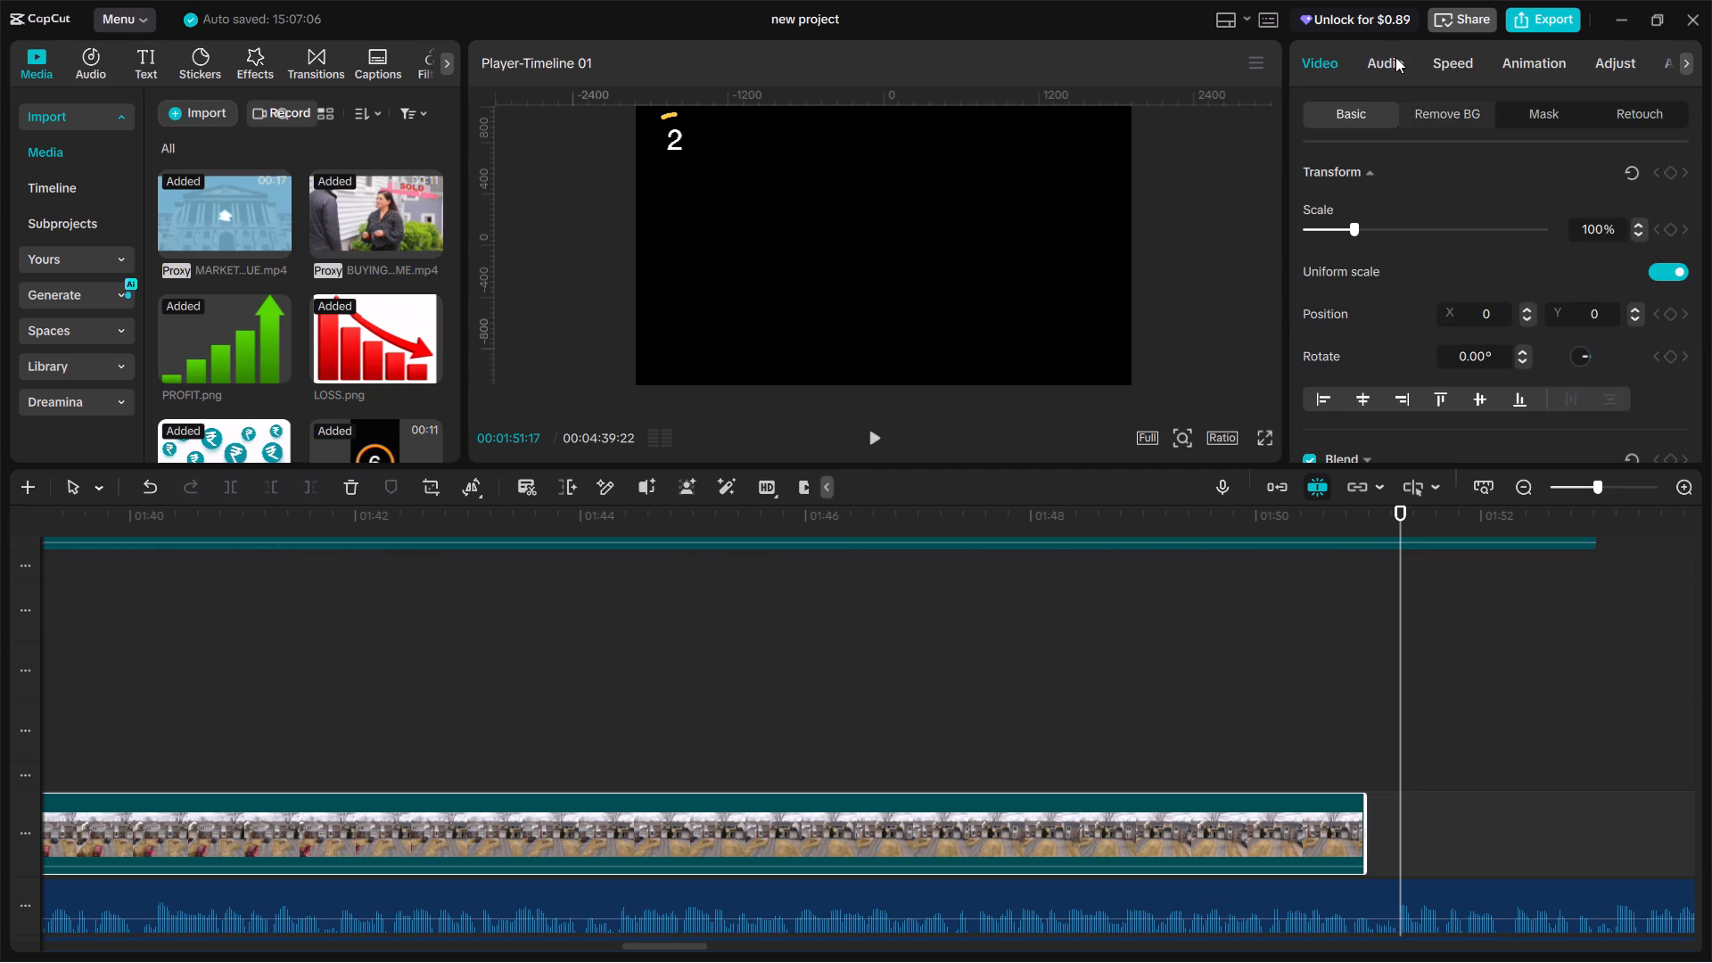
left_click(1448, 55)
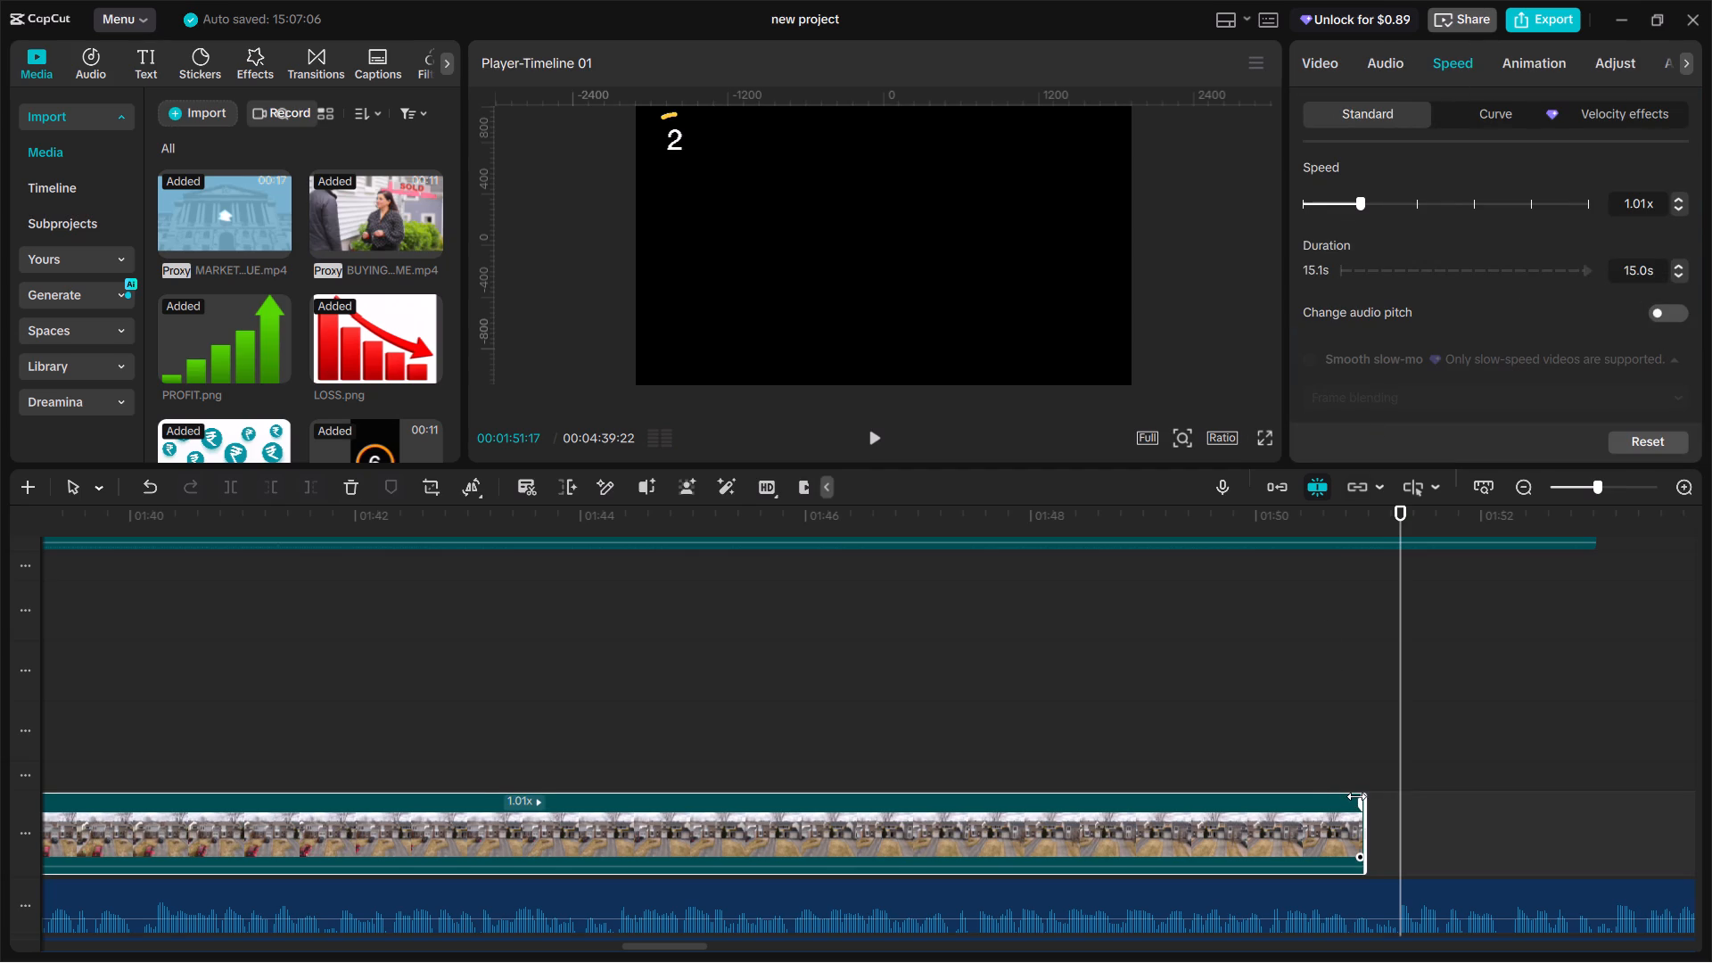
left_click_drag(1356, 796, 1393, 807)
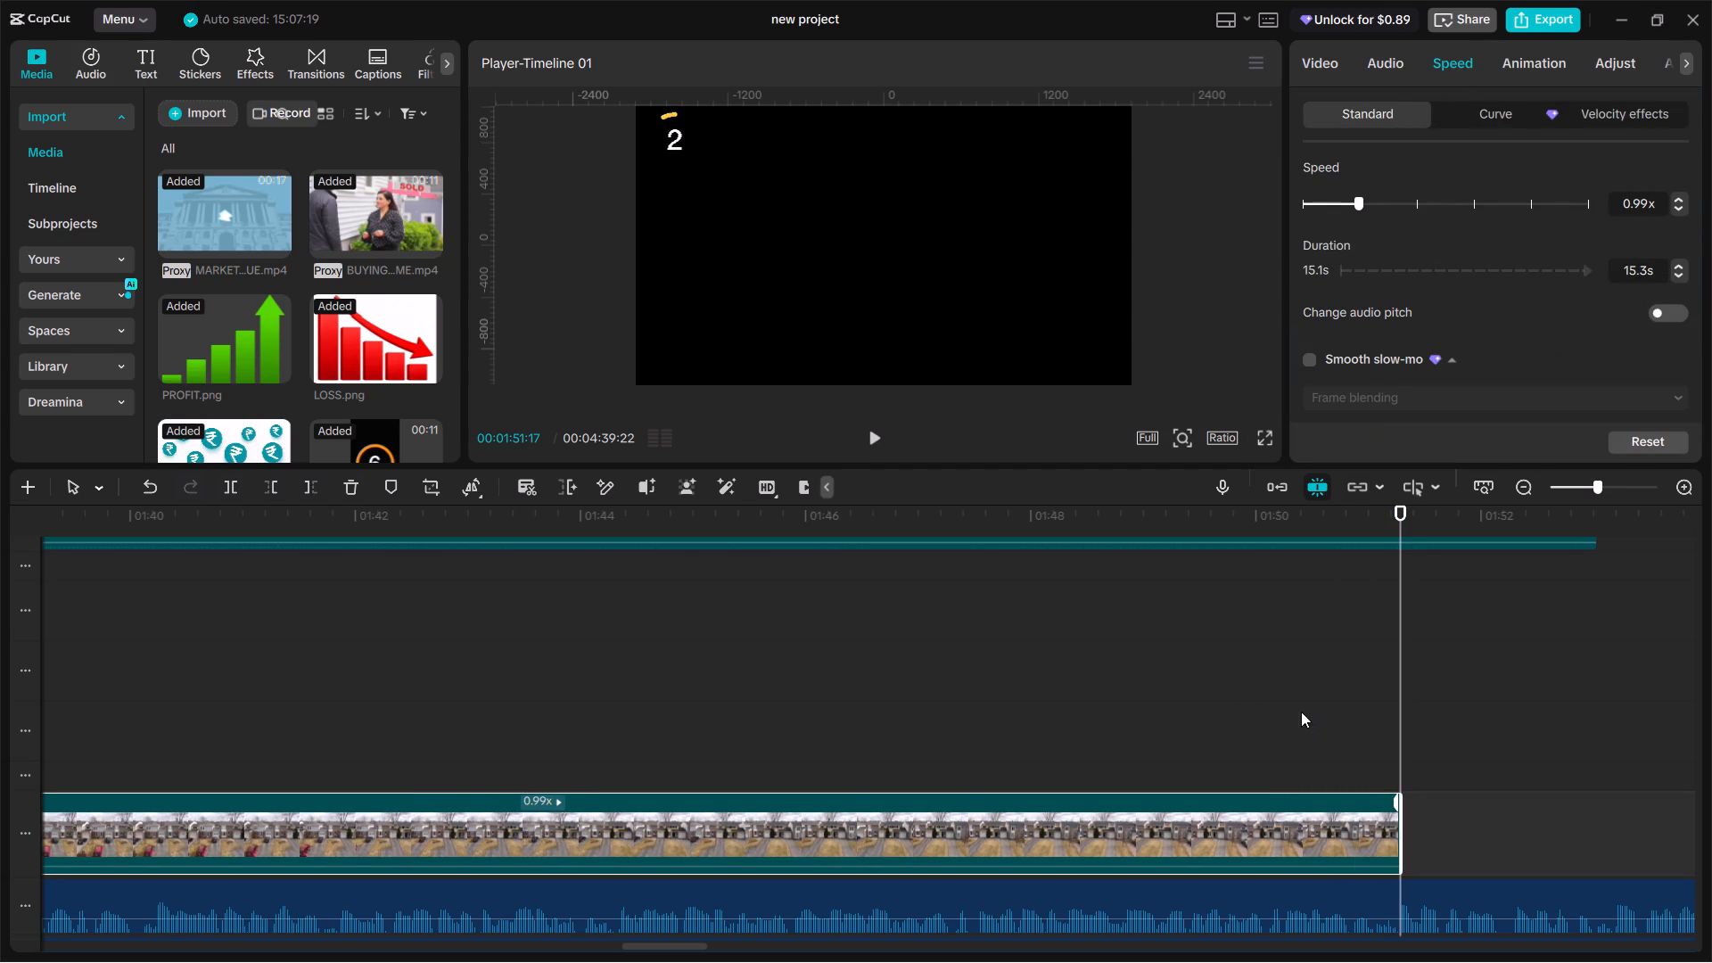
Play back across the stretched end of HOUSE PARKIN G.mp4 to check its timing with the audio and timer overlay.
left_click(1292, 712)
key("space")
key("space")
key("space")
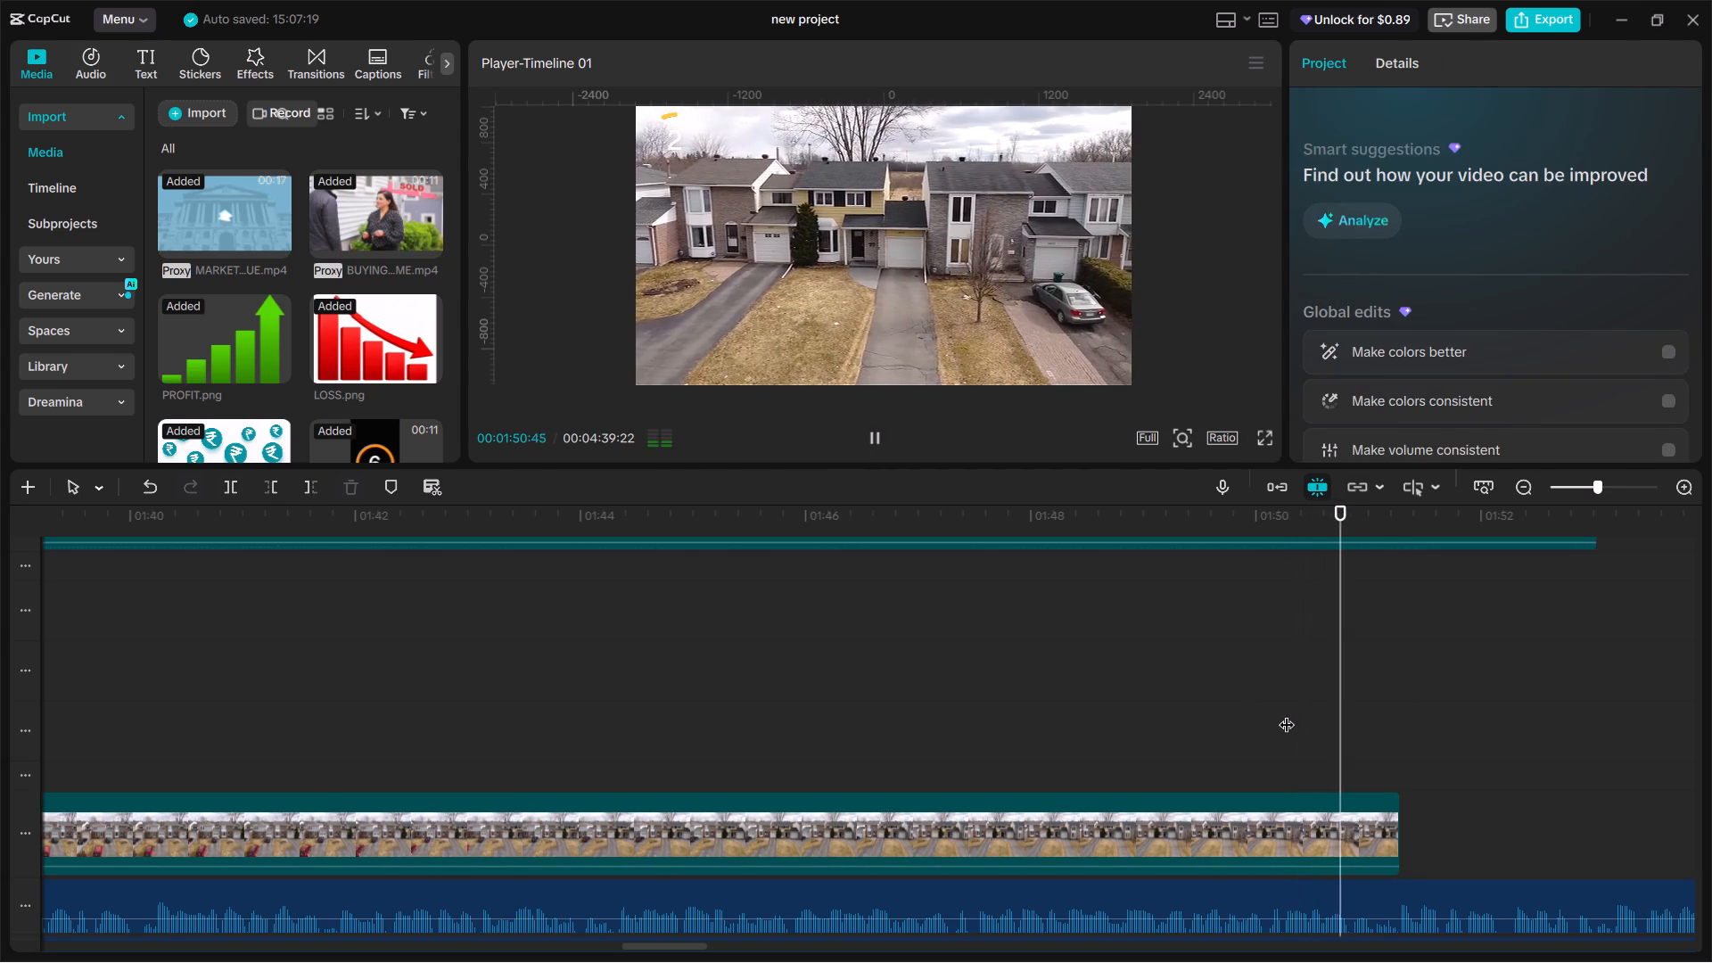
scroll(1263, 710, "down", 8, "ctrl")
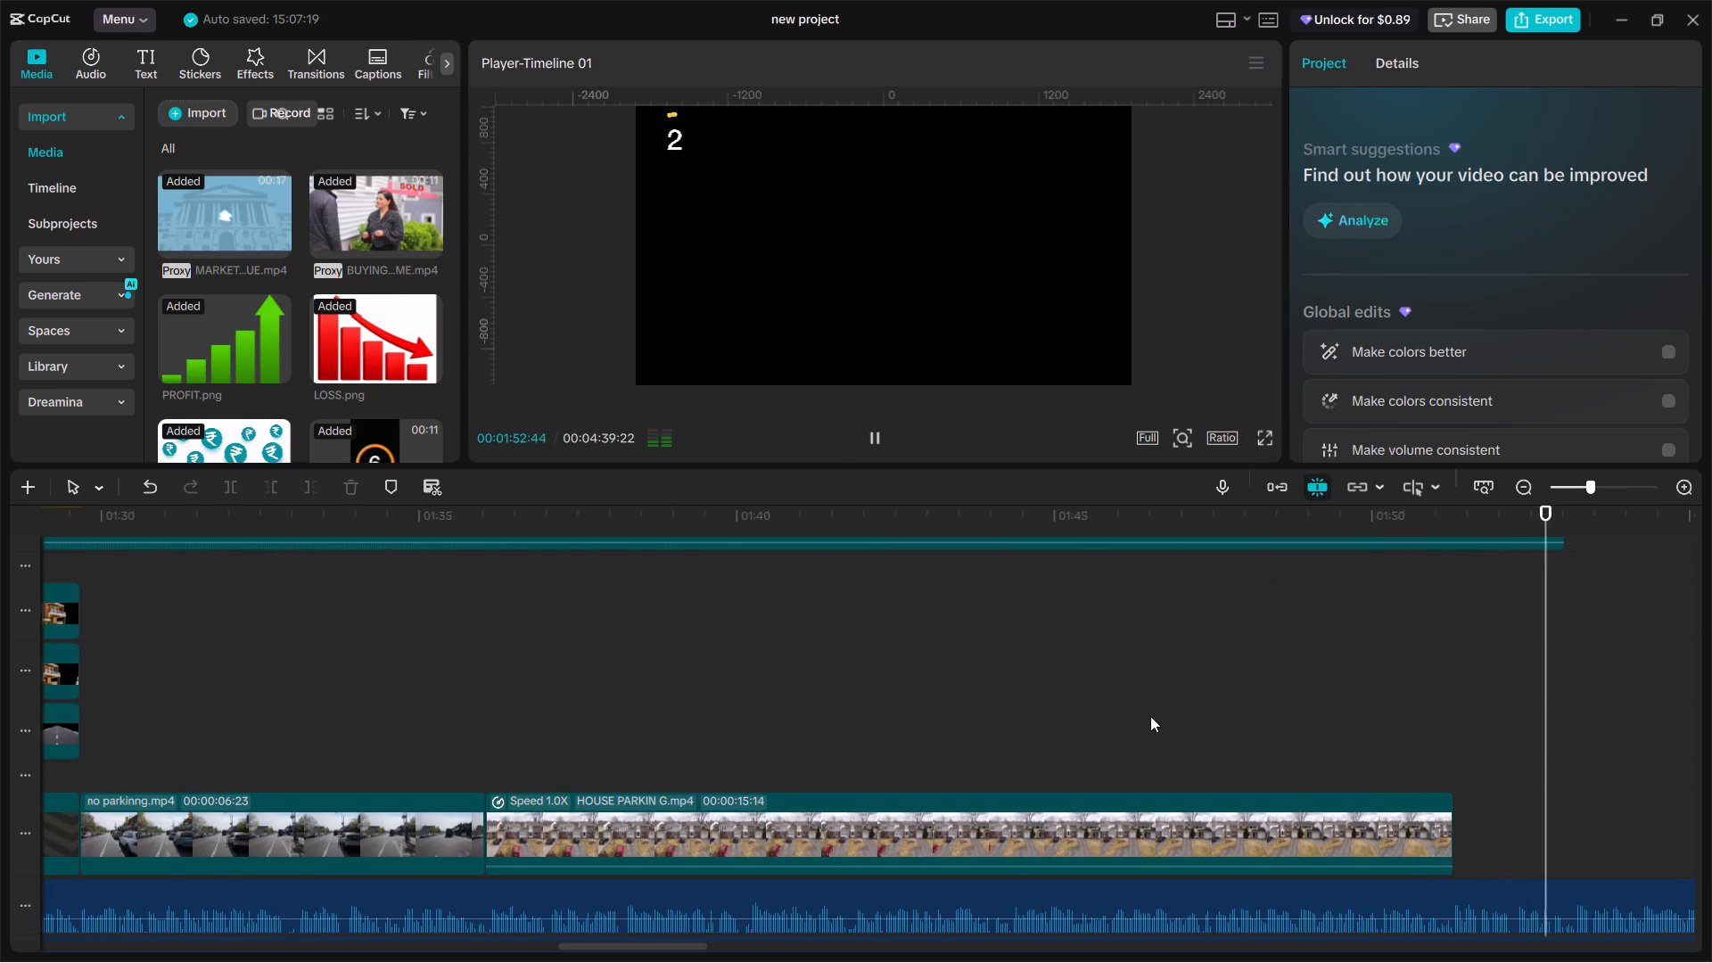
scroll(1149, 715, "up", 7)
scroll(863, 774, "down", 7)
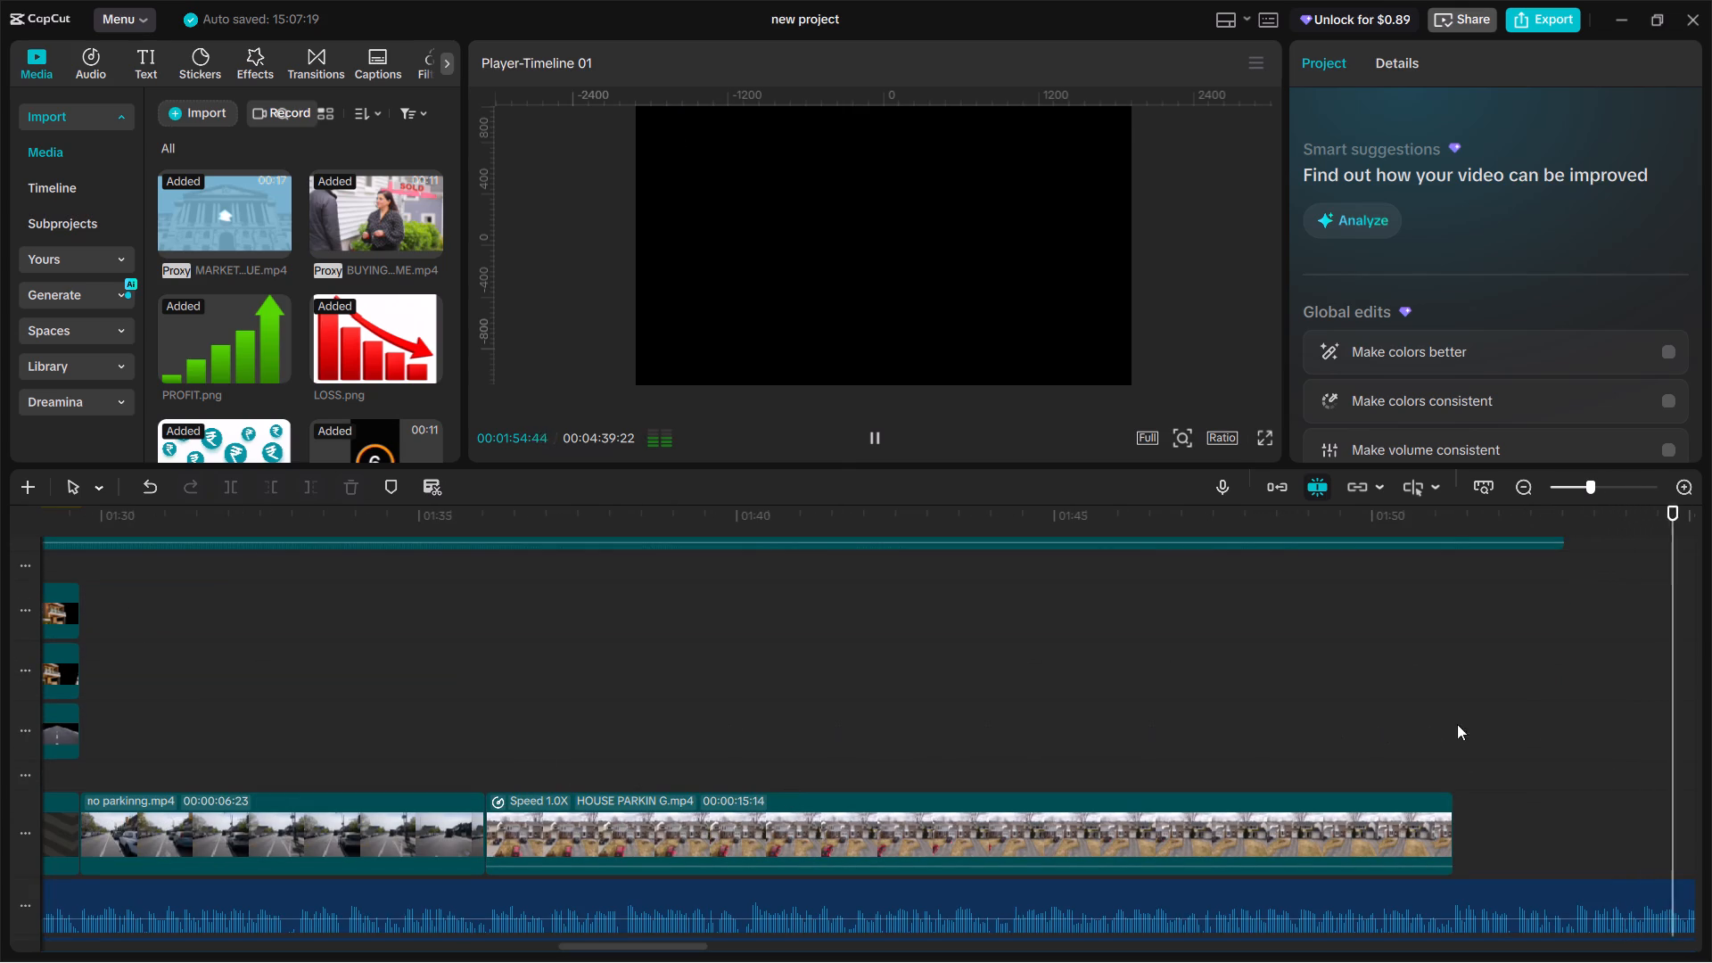
left_click(1443, 725)
left_click_drag(1443, 728, 1455, 743)
key("space")
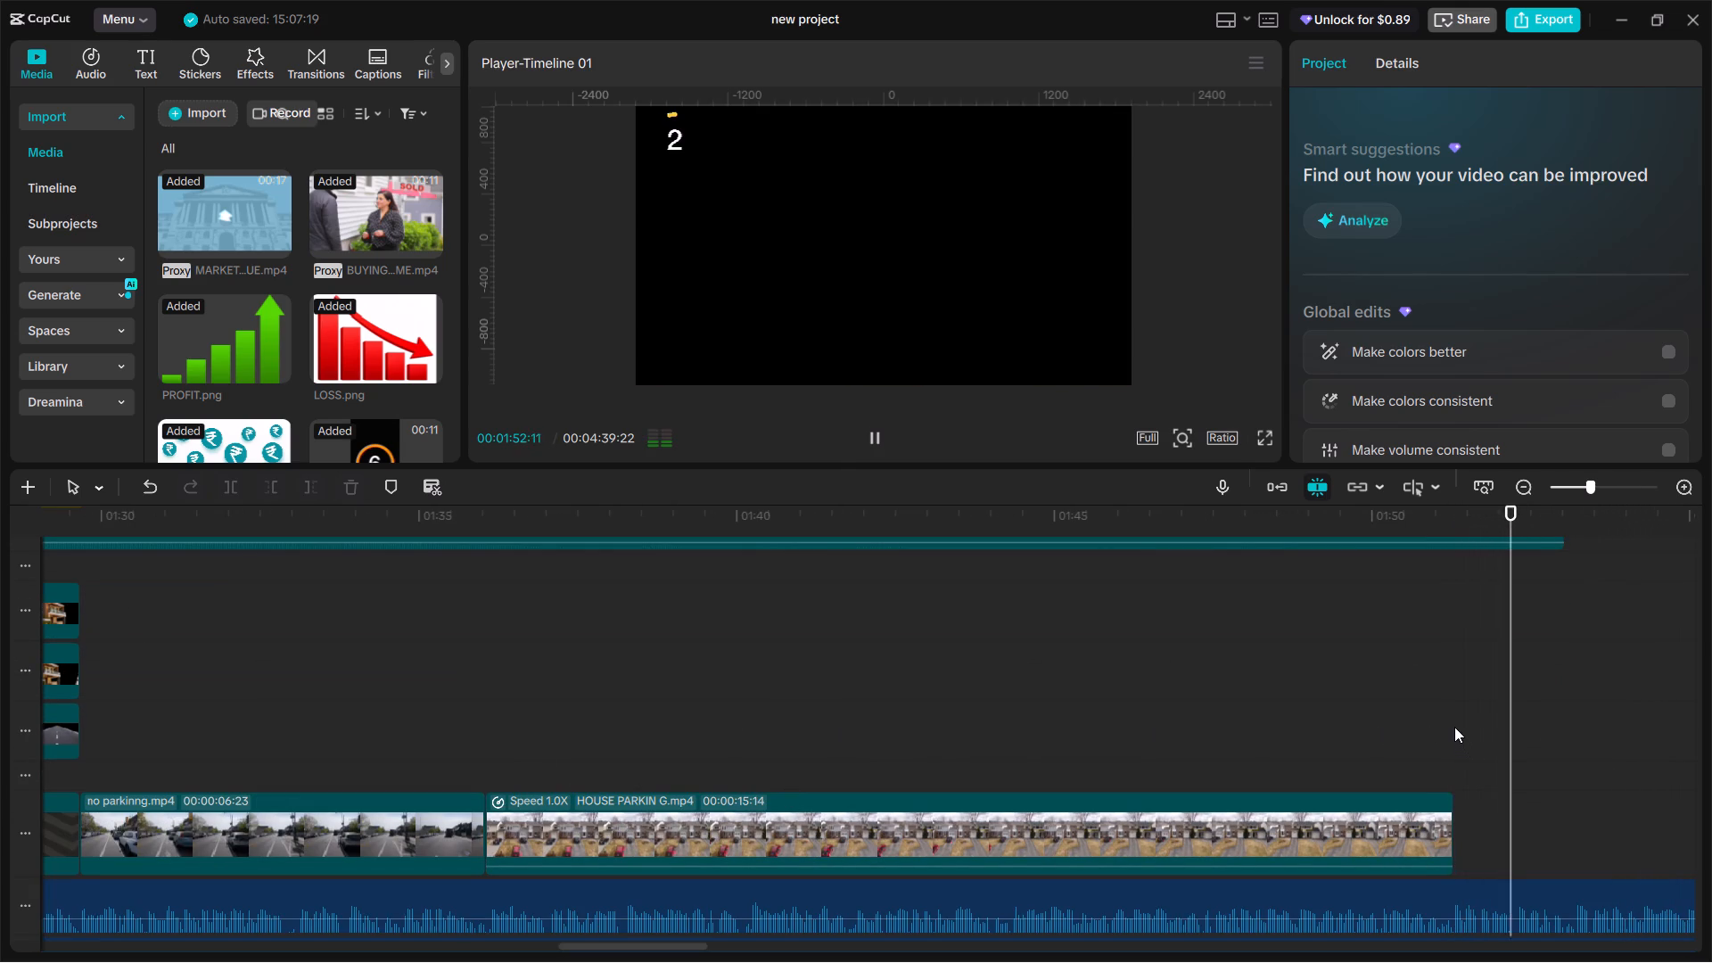
key("space")
Speed up the countdown timer overlay to 0.26x (38.5 s) so it ends together with HOUSE PARKIN G.mp4.
left_click(1452, 723)
scroll(1465, 641, "up", 2)
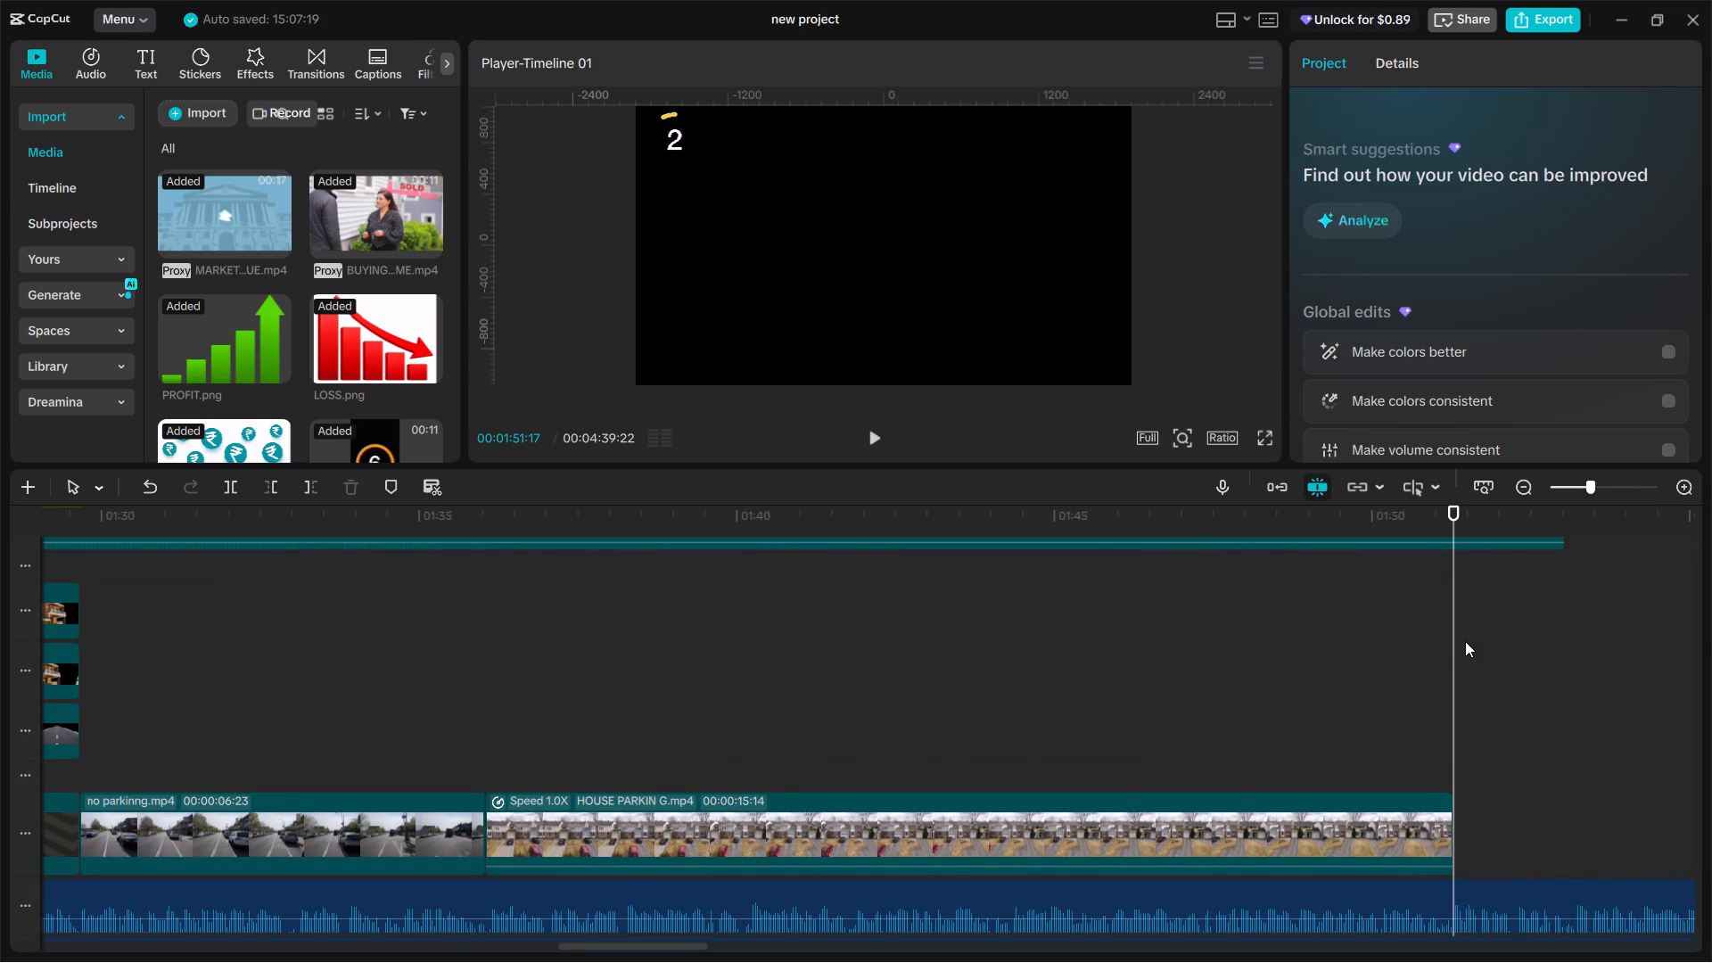
scroll(1465, 641, "up", 3)
left_click(1466, 641)
left_click(1447, 67)
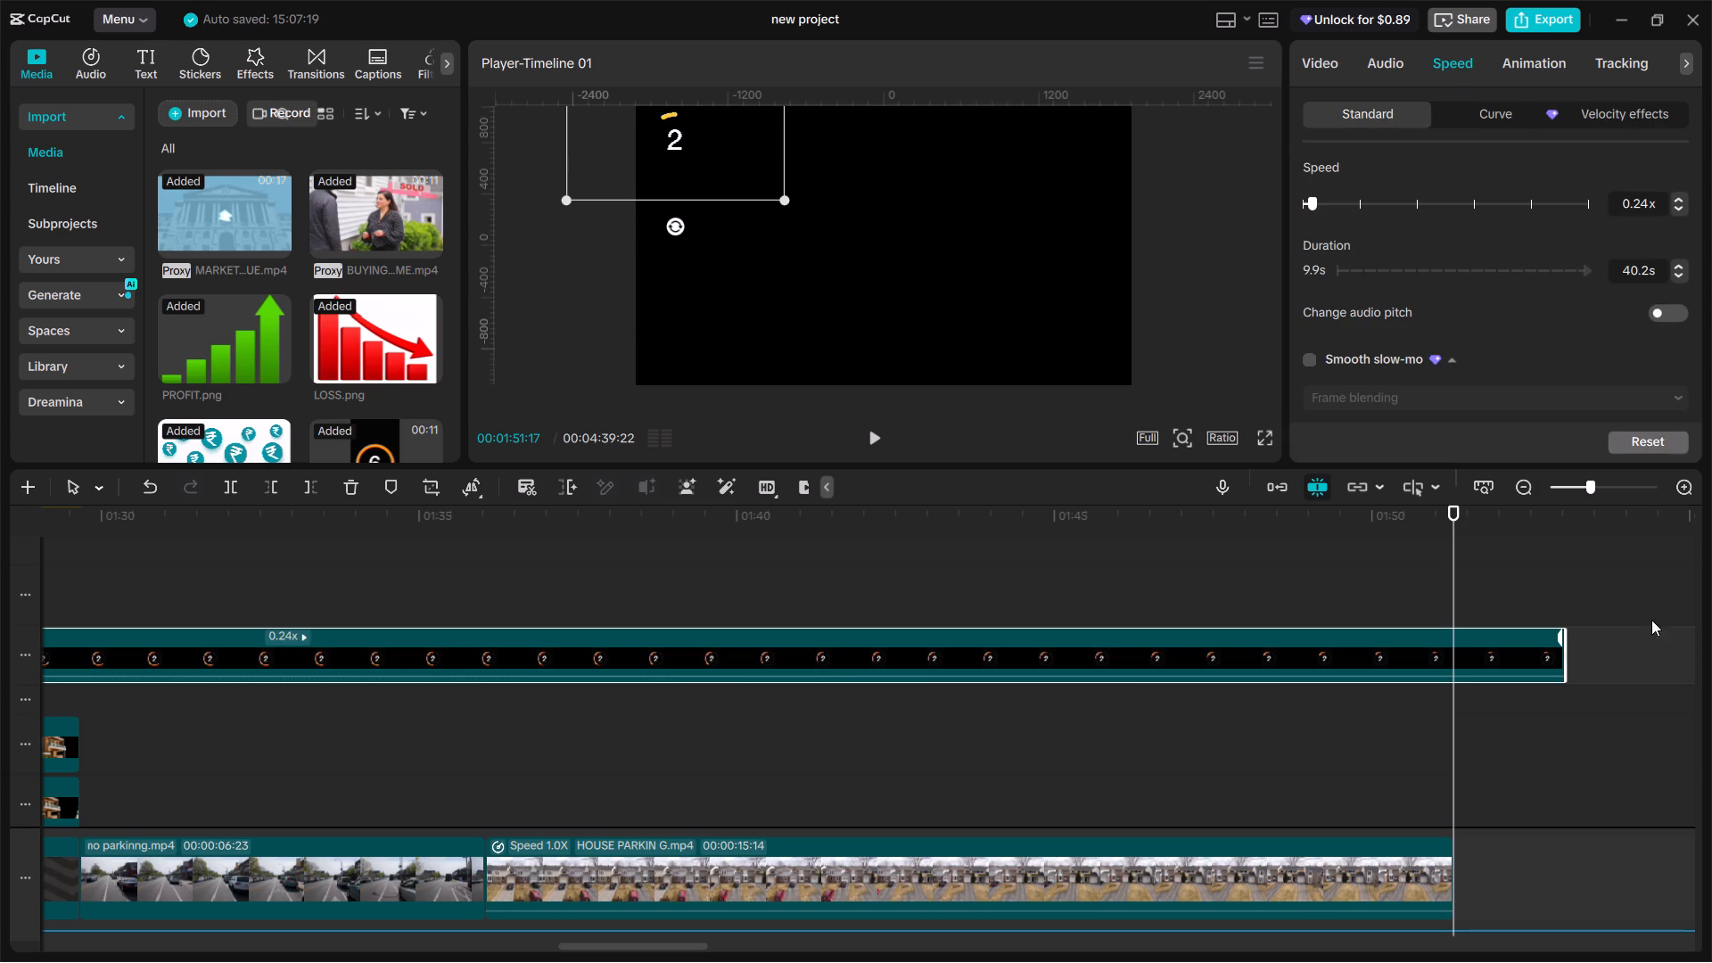
left_click_drag(1559, 638, 1454, 652)
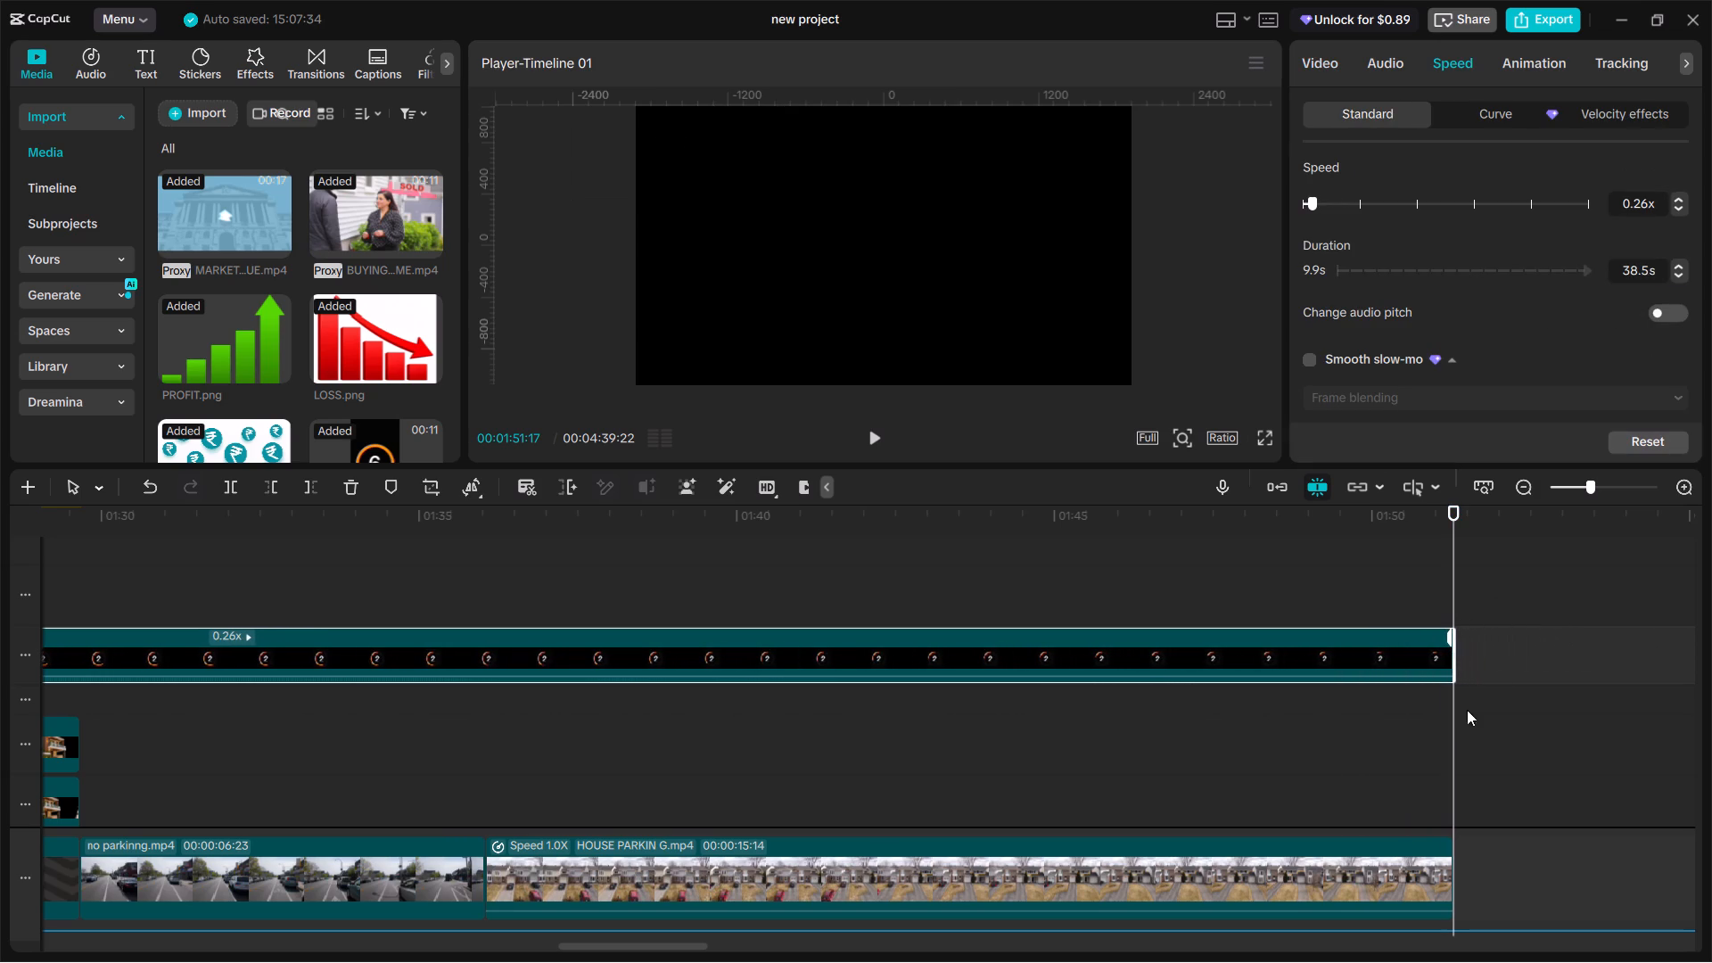
left_click(1425, 753)
key("space")
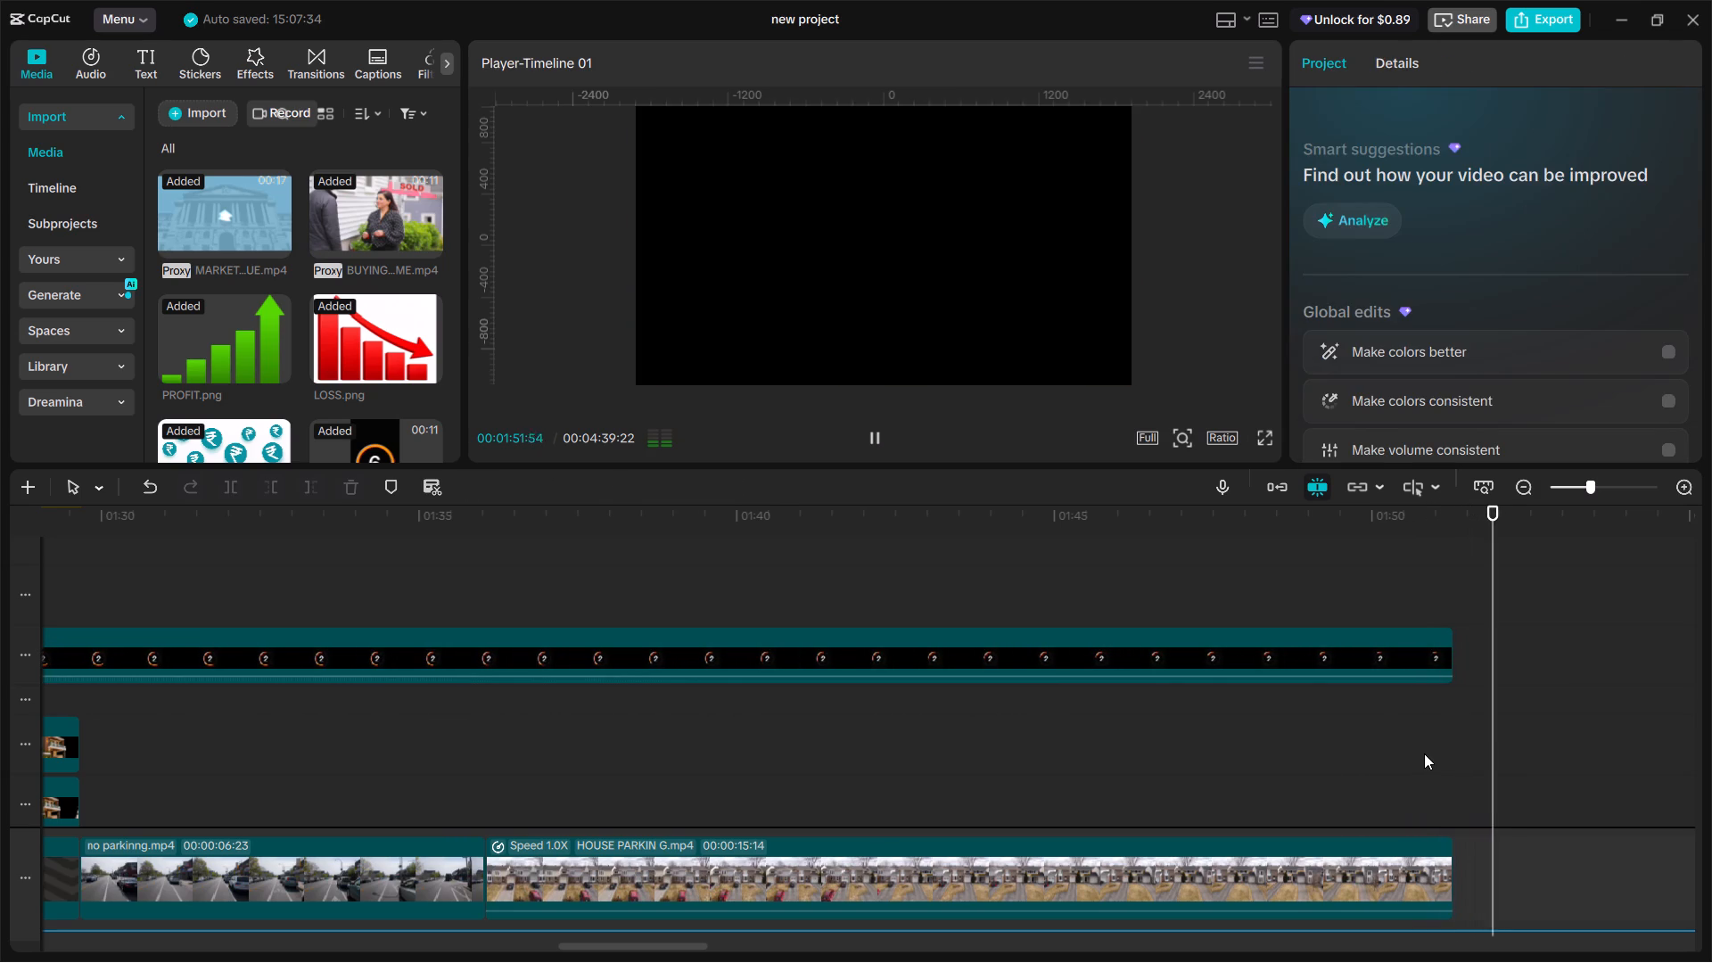
key("space")
left_click(1424, 753)
key("space")
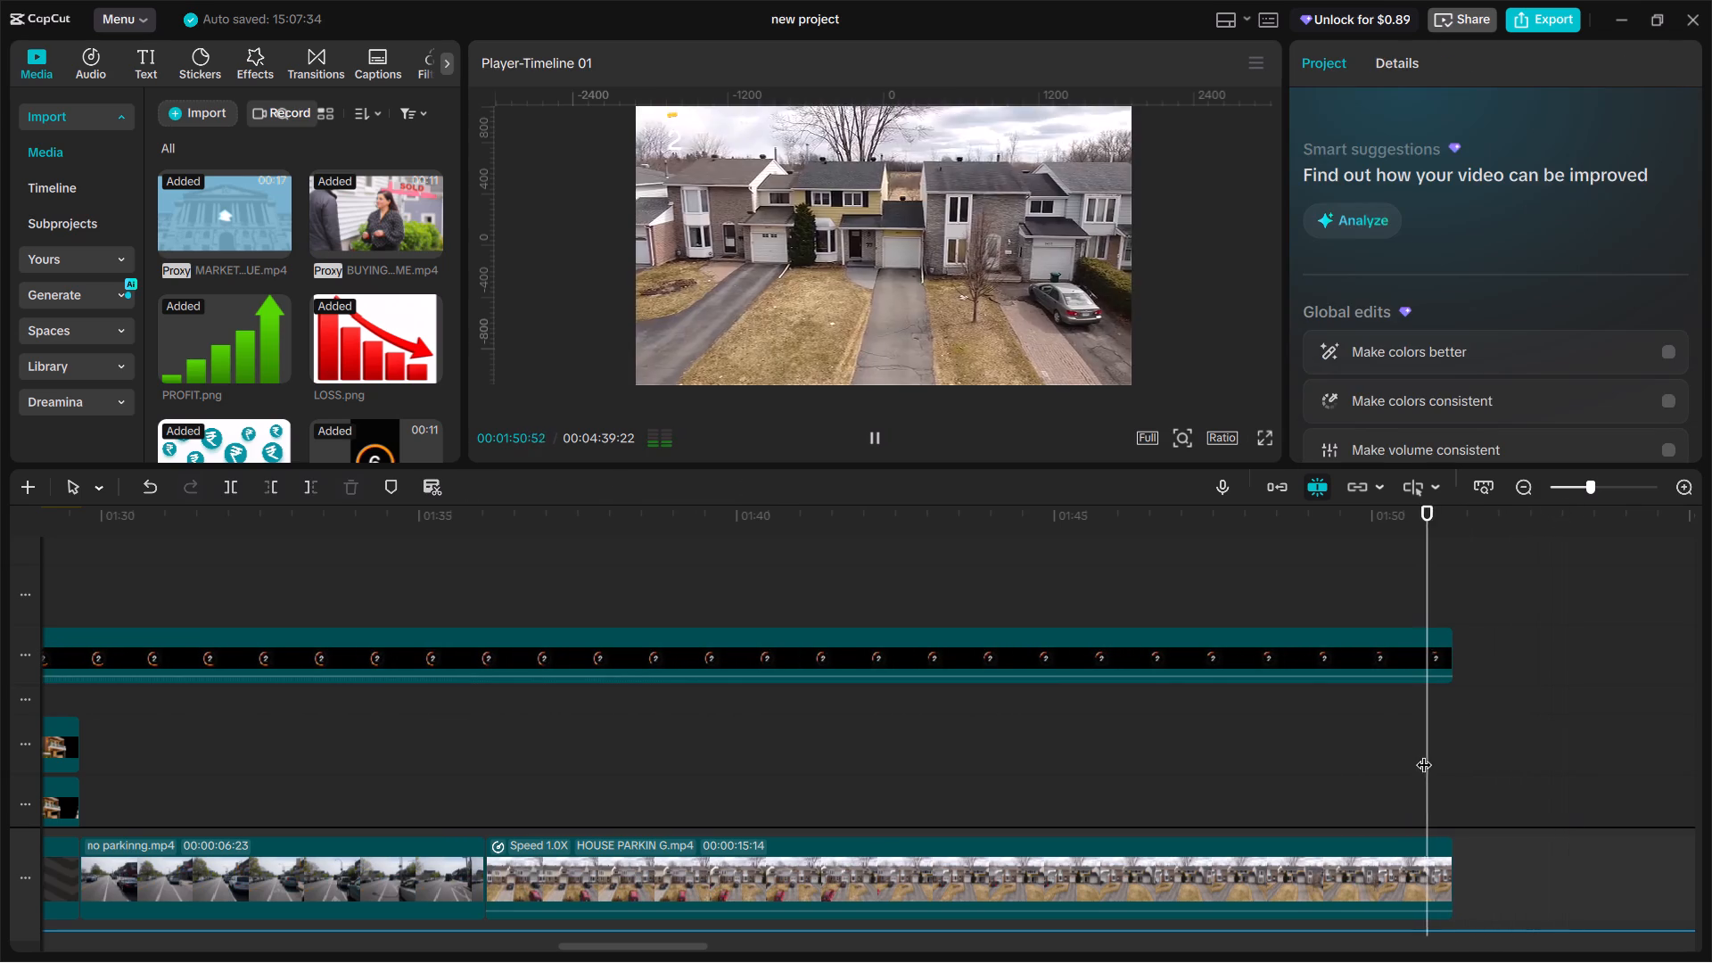
key("space")
scroll(1008, 740, "up", 15)
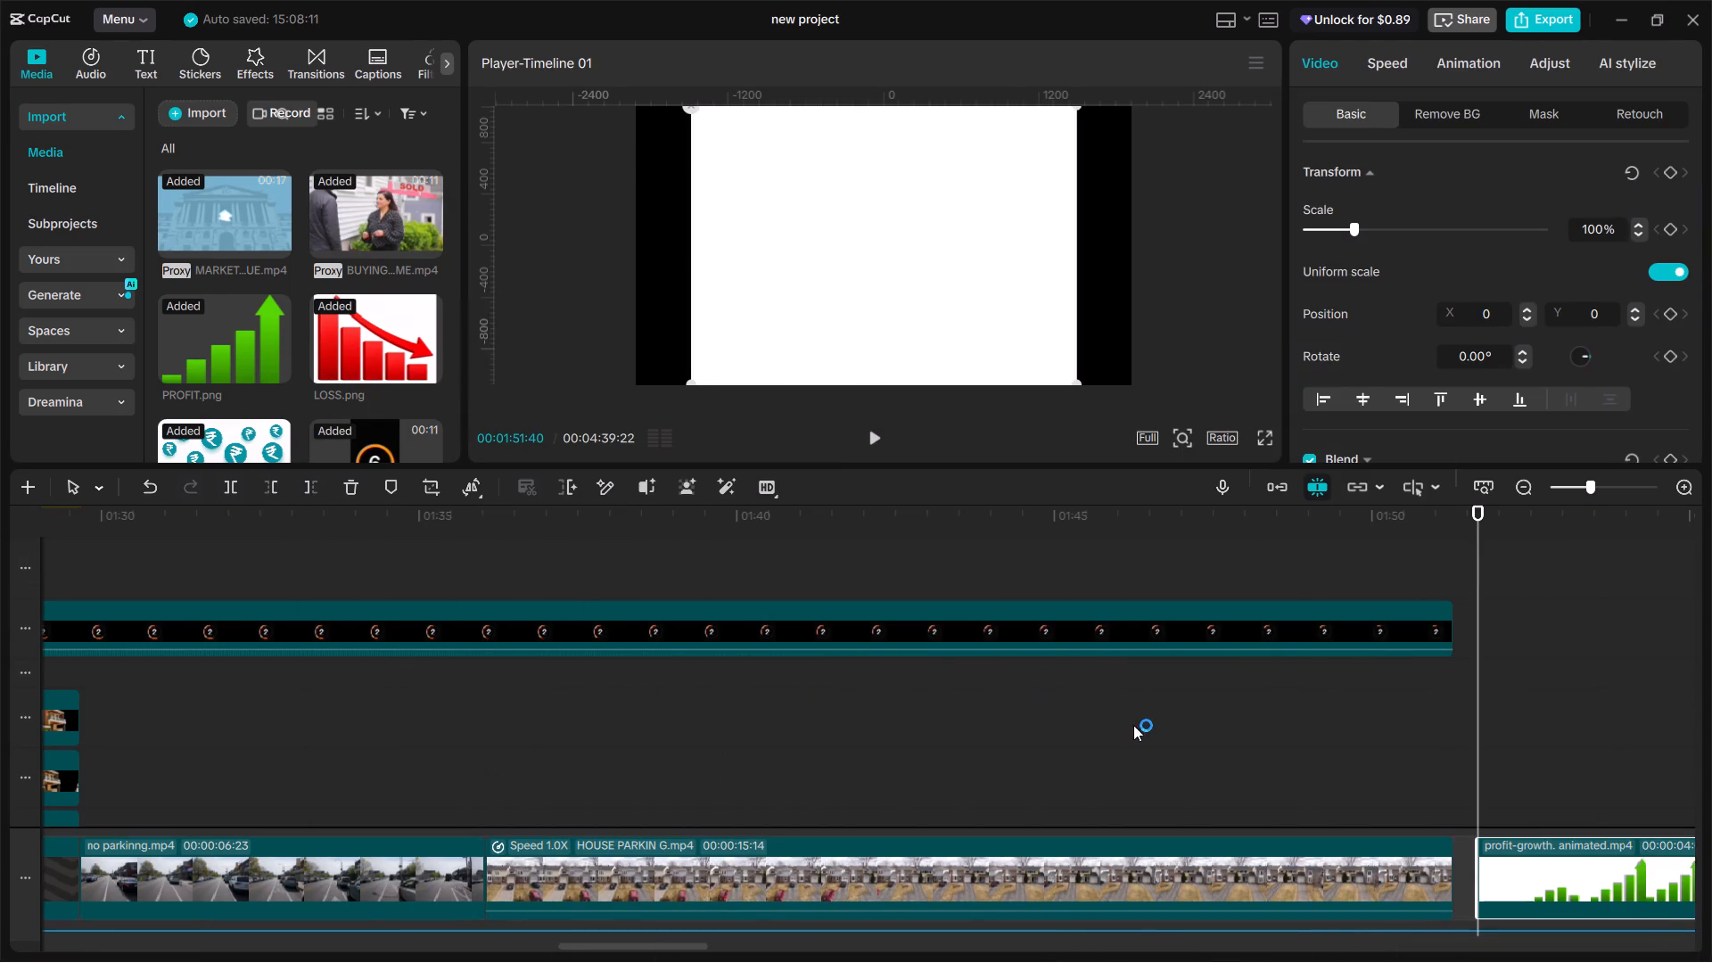
Move the profit-growth clip onto an overlay track above HOUSE PARKIN G.mp4, near the start of the 10-15 title.
scroll(1226, 711, "down", 8, "ctrl")
left_click(1520, 885)
left_click_drag(1510, 862, 1041, 671)
scroll(1041, 677, "up", 3)
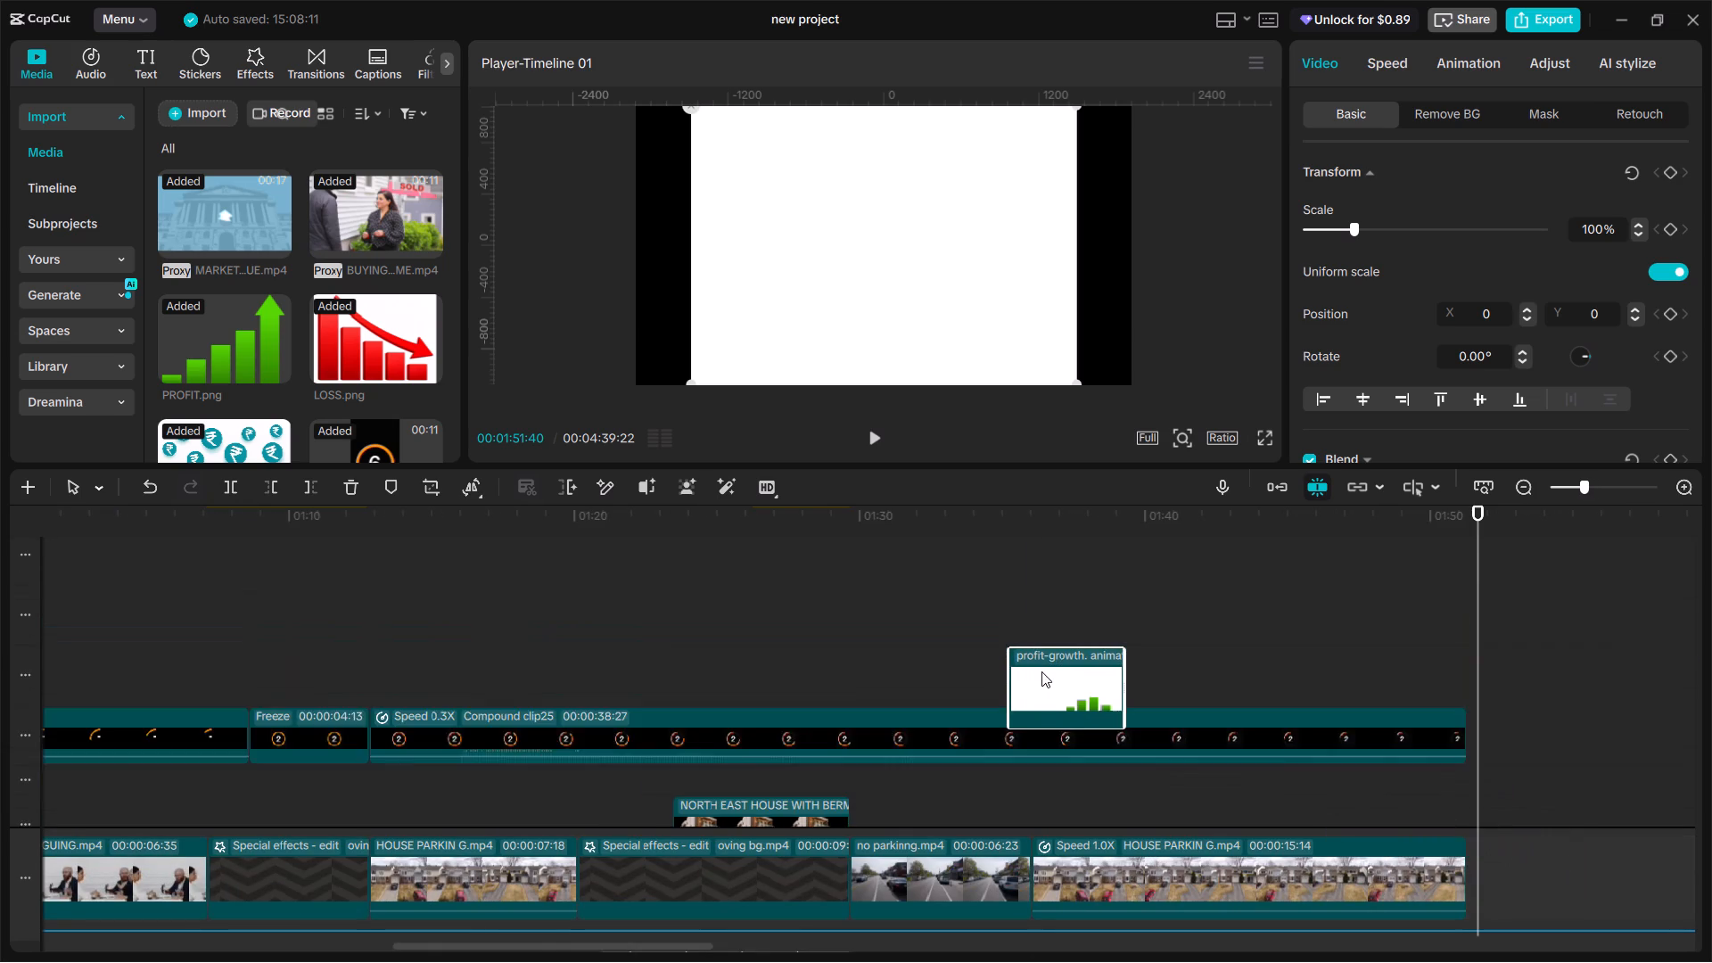
scroll(1041, 671, "up", 13)
left_click_drag(1041, 671, 1228, 640)
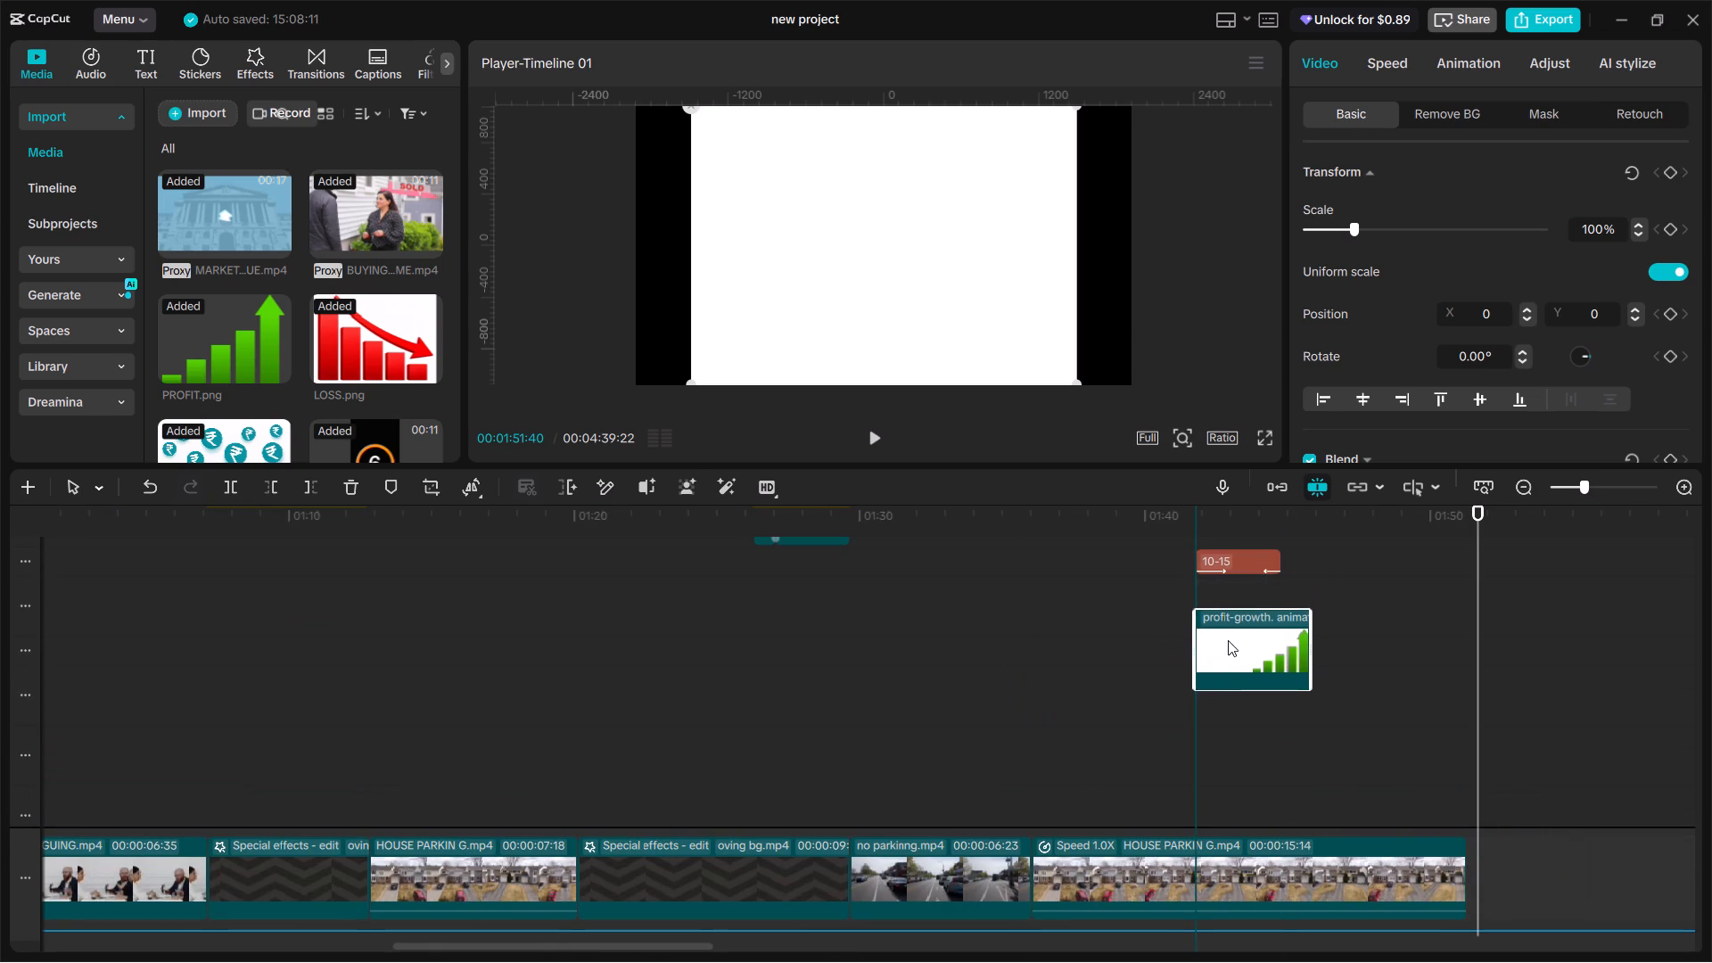
left_click_drag(1228, 640, 1249, 753)
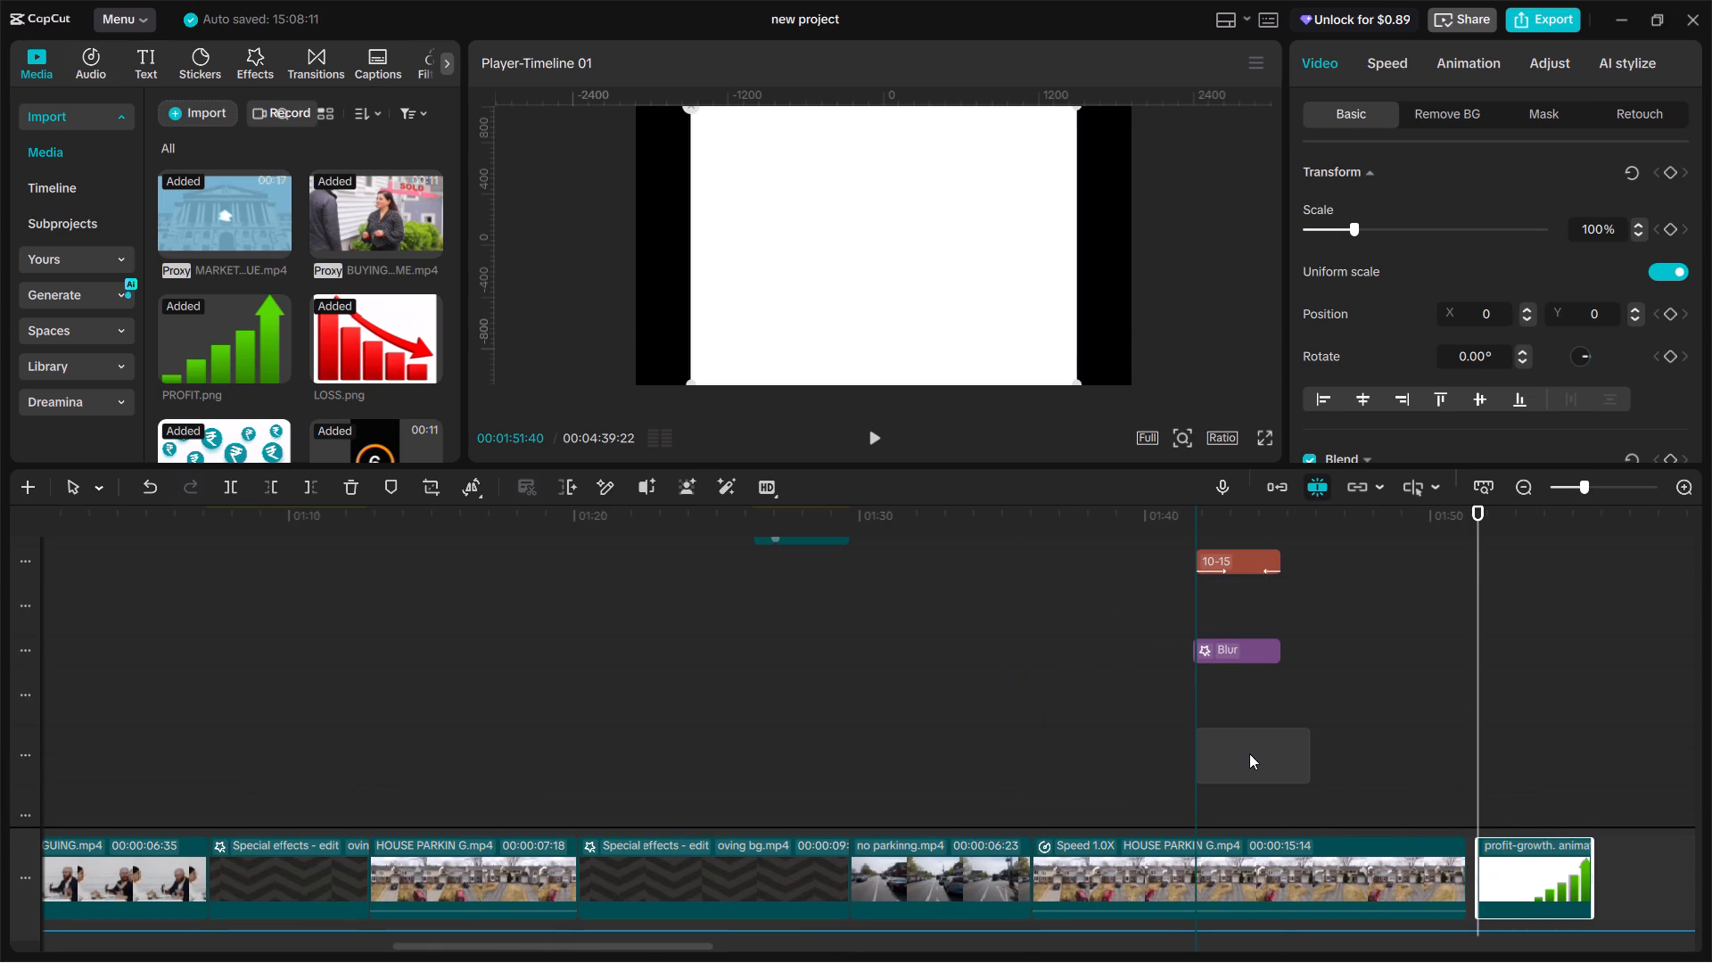
left_click_drag(1249, 753, 1249, 755)
scroll(1253, 773, "down", 18)
left_click(1211, 740)
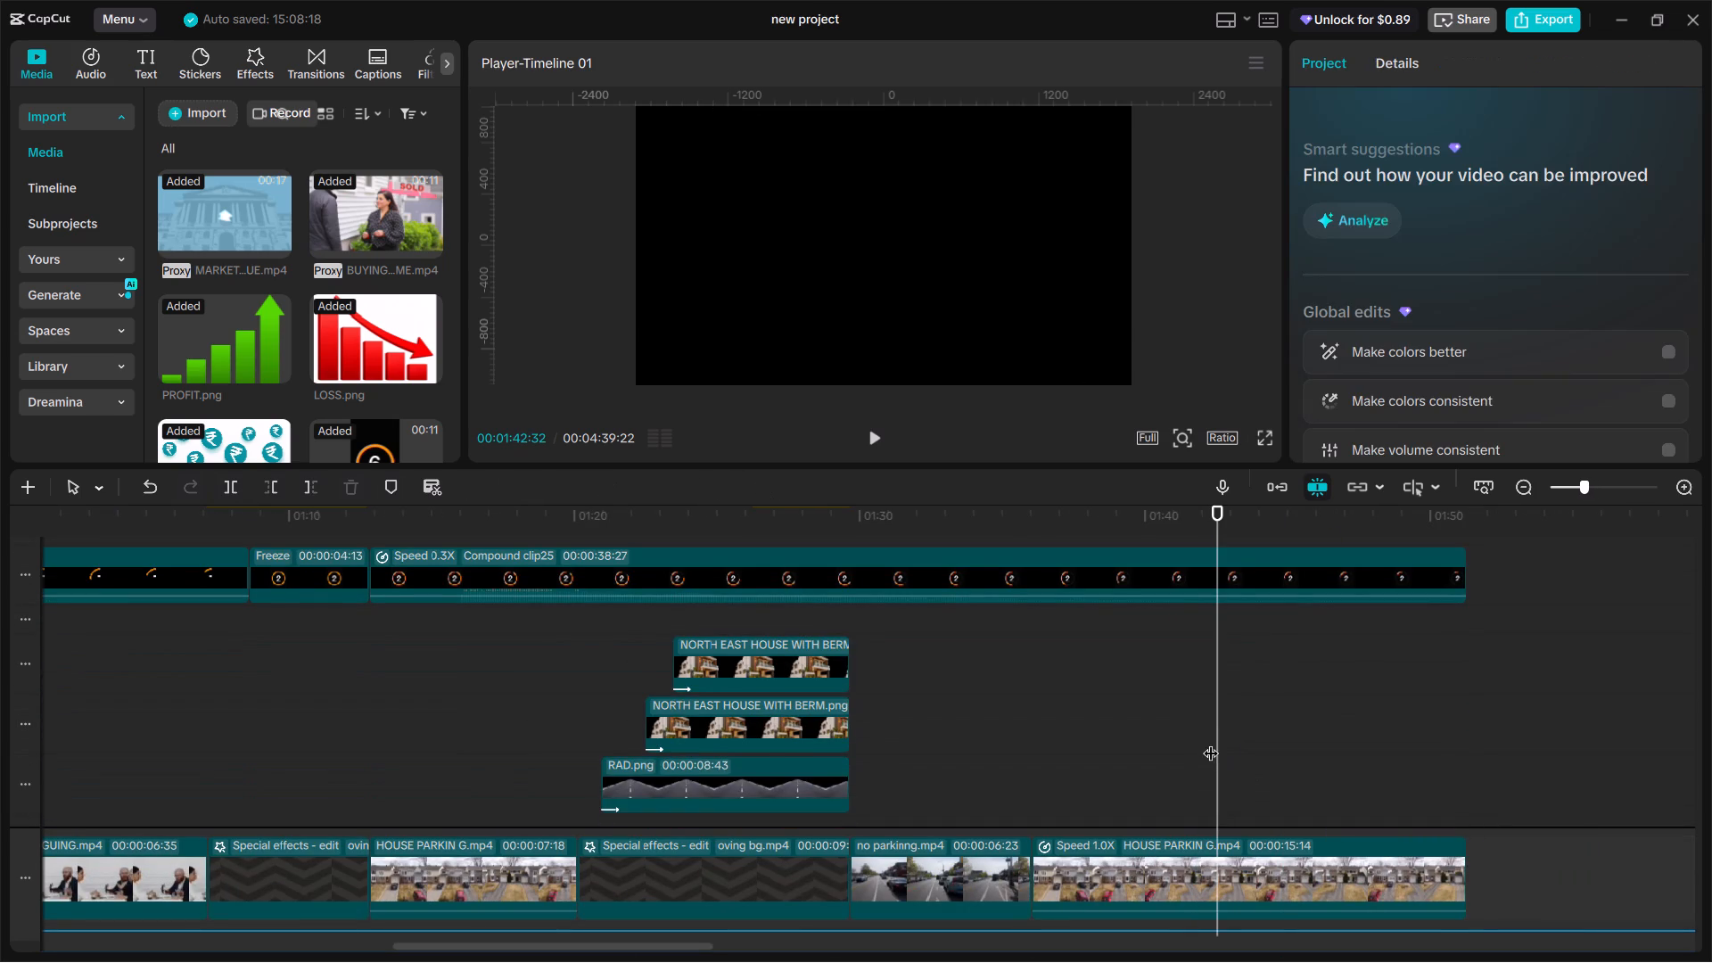
Play back the 10-15 title section repeatedly to find the moment where the green bars should start rising.
left_click_drag(1206, 747, 1182, 761)
key("space")
left_click(1199, 749)
key("space")
key("space")
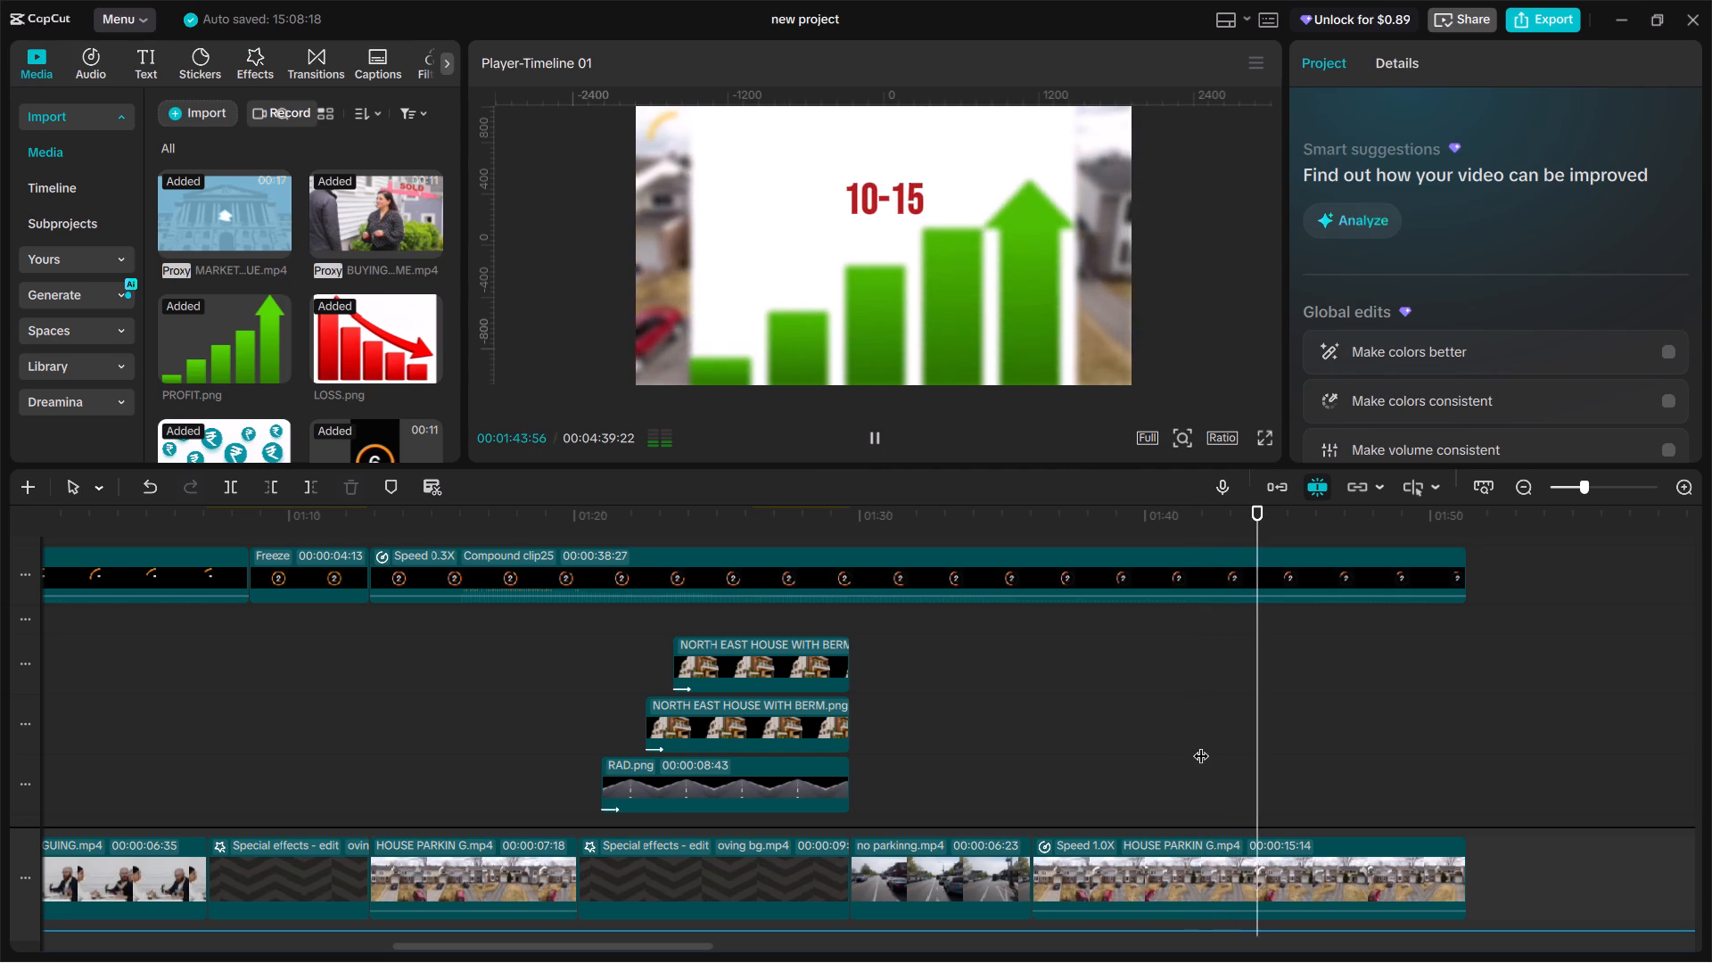
key("space")
key("space")
key("space")
scroll(1254, 748, "up", 3)
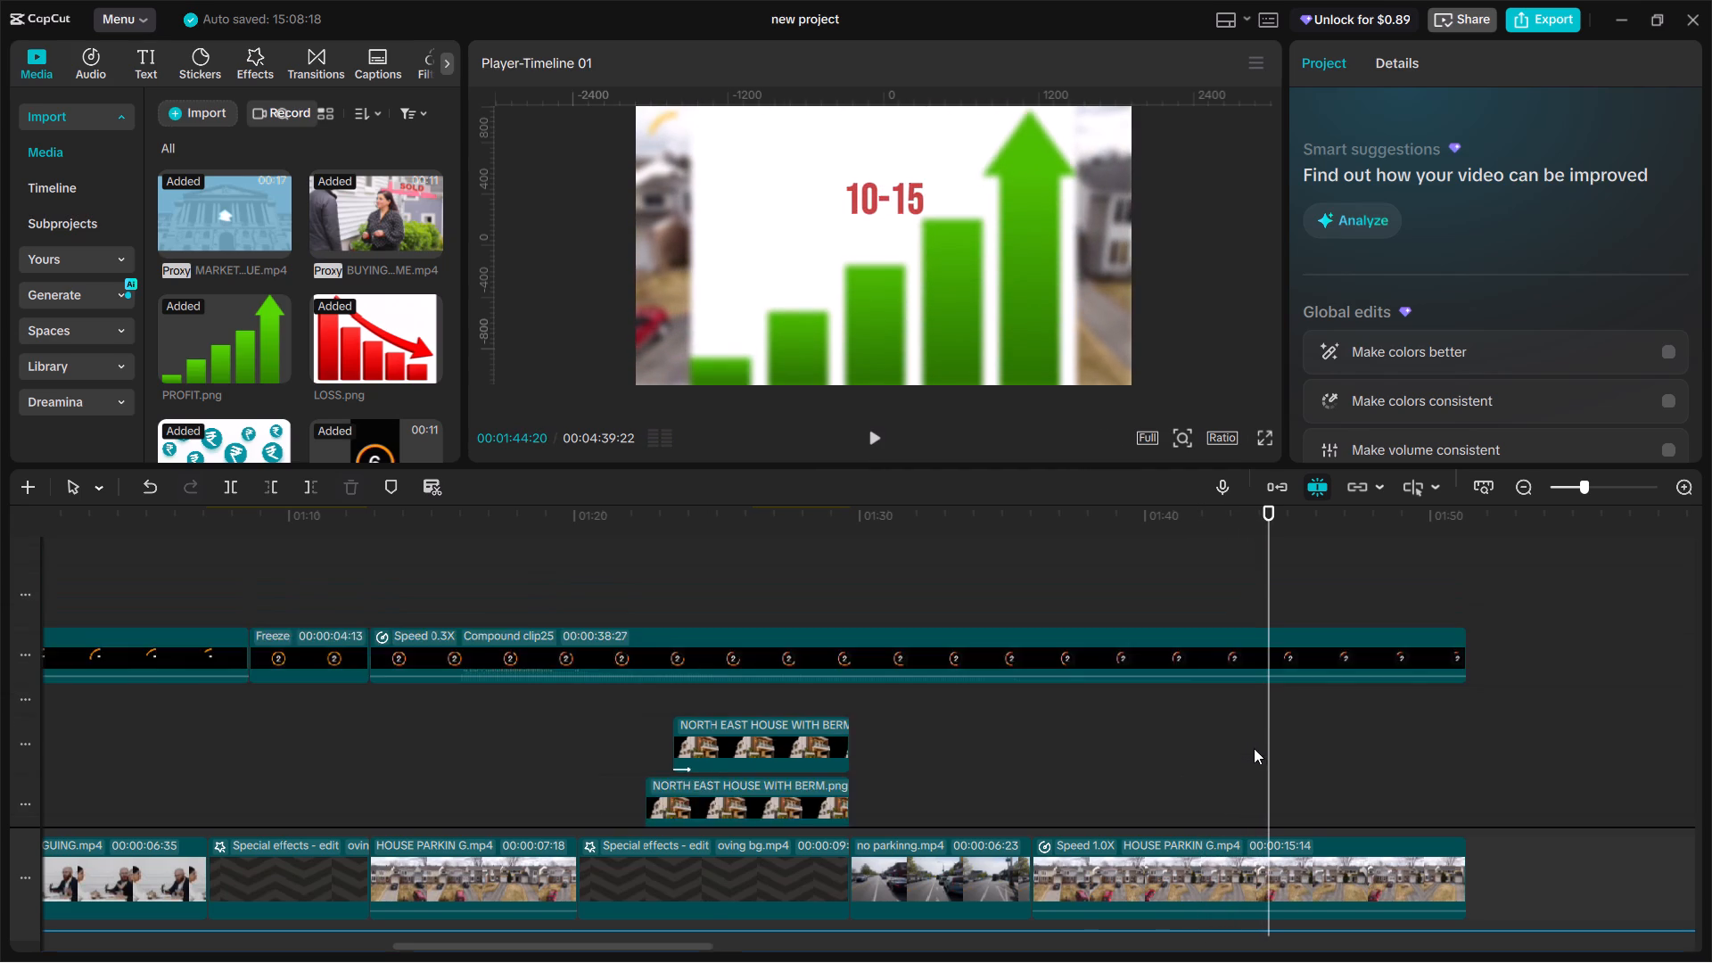
scroll(1250, 748, "down", 13)
scroll(1228, 680, "up", 16, "ctrl")
left_click(1198, 654)
left_click_drag(1196, 654, 1147, 681)
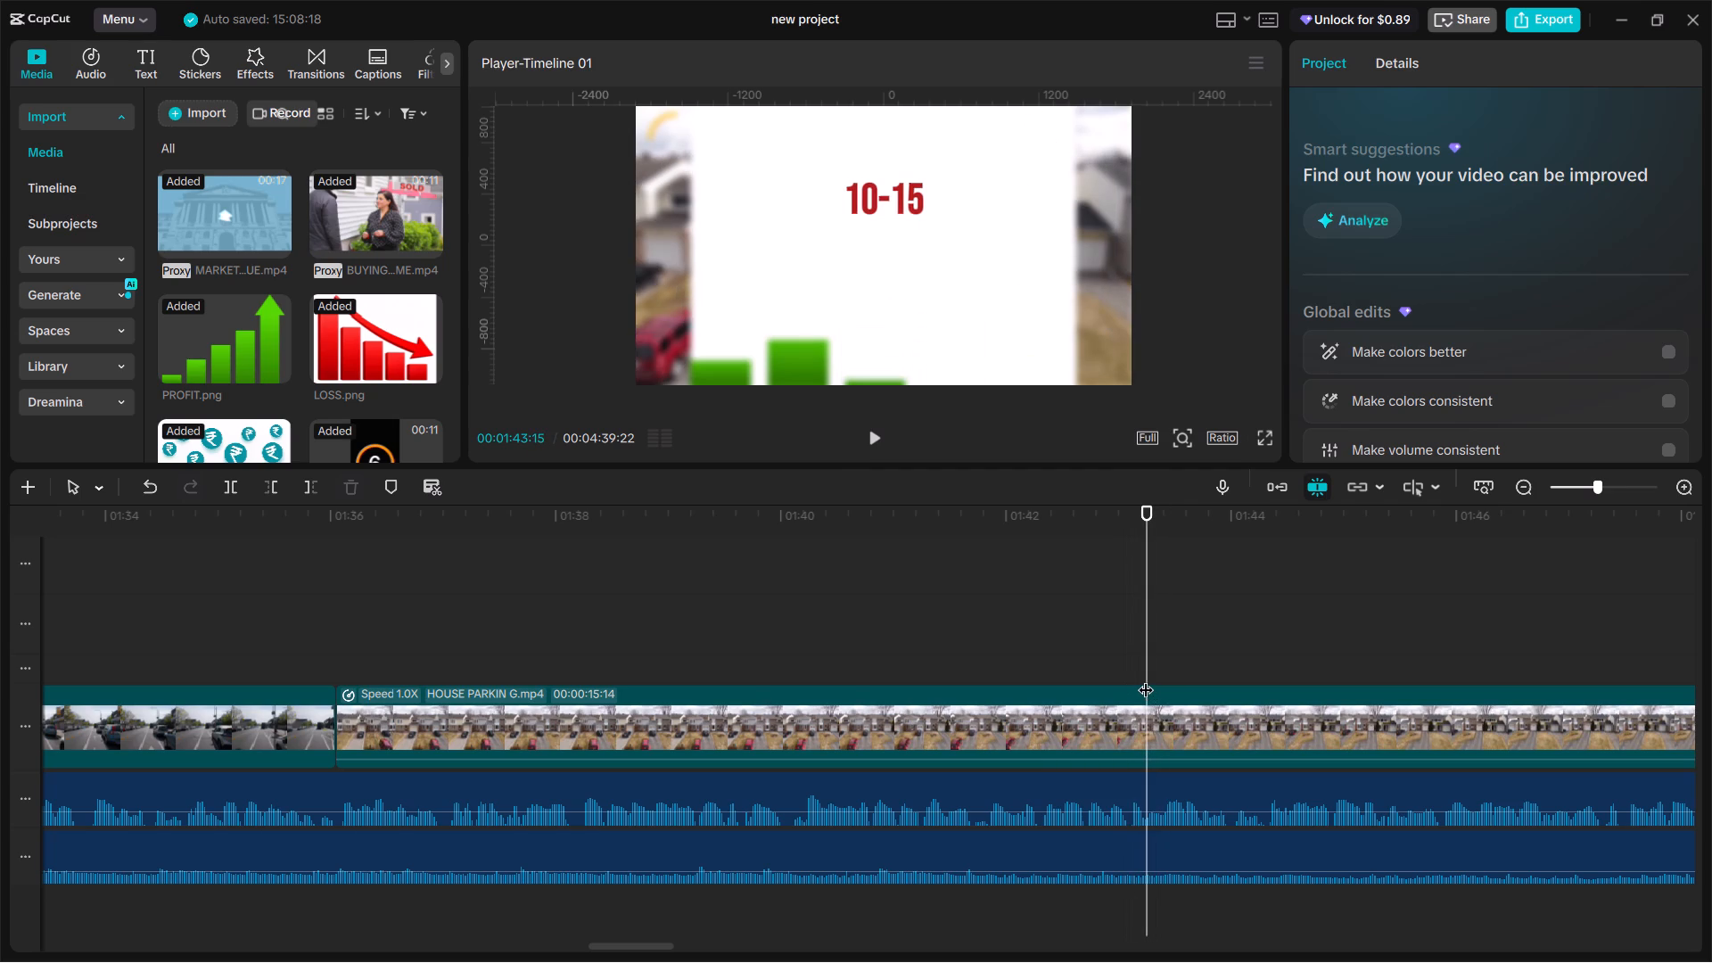
key("space")
left_click(1146, 679)
key("space")
key("space")
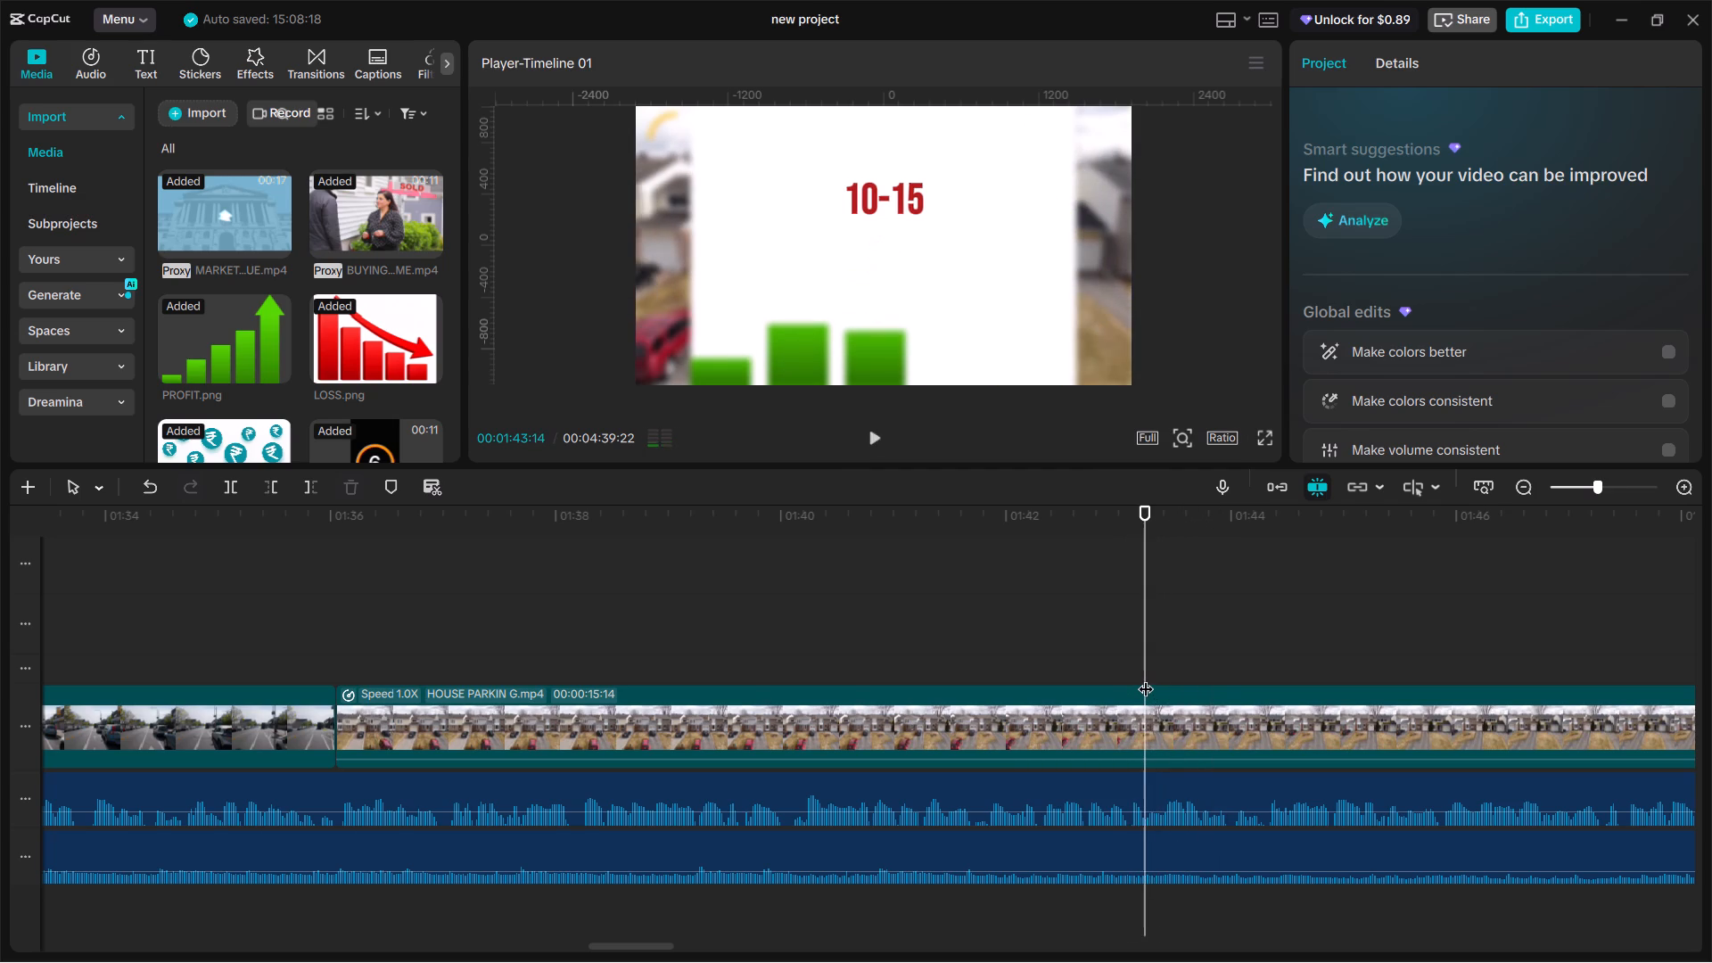
key("space")
left_click(1146, 678)
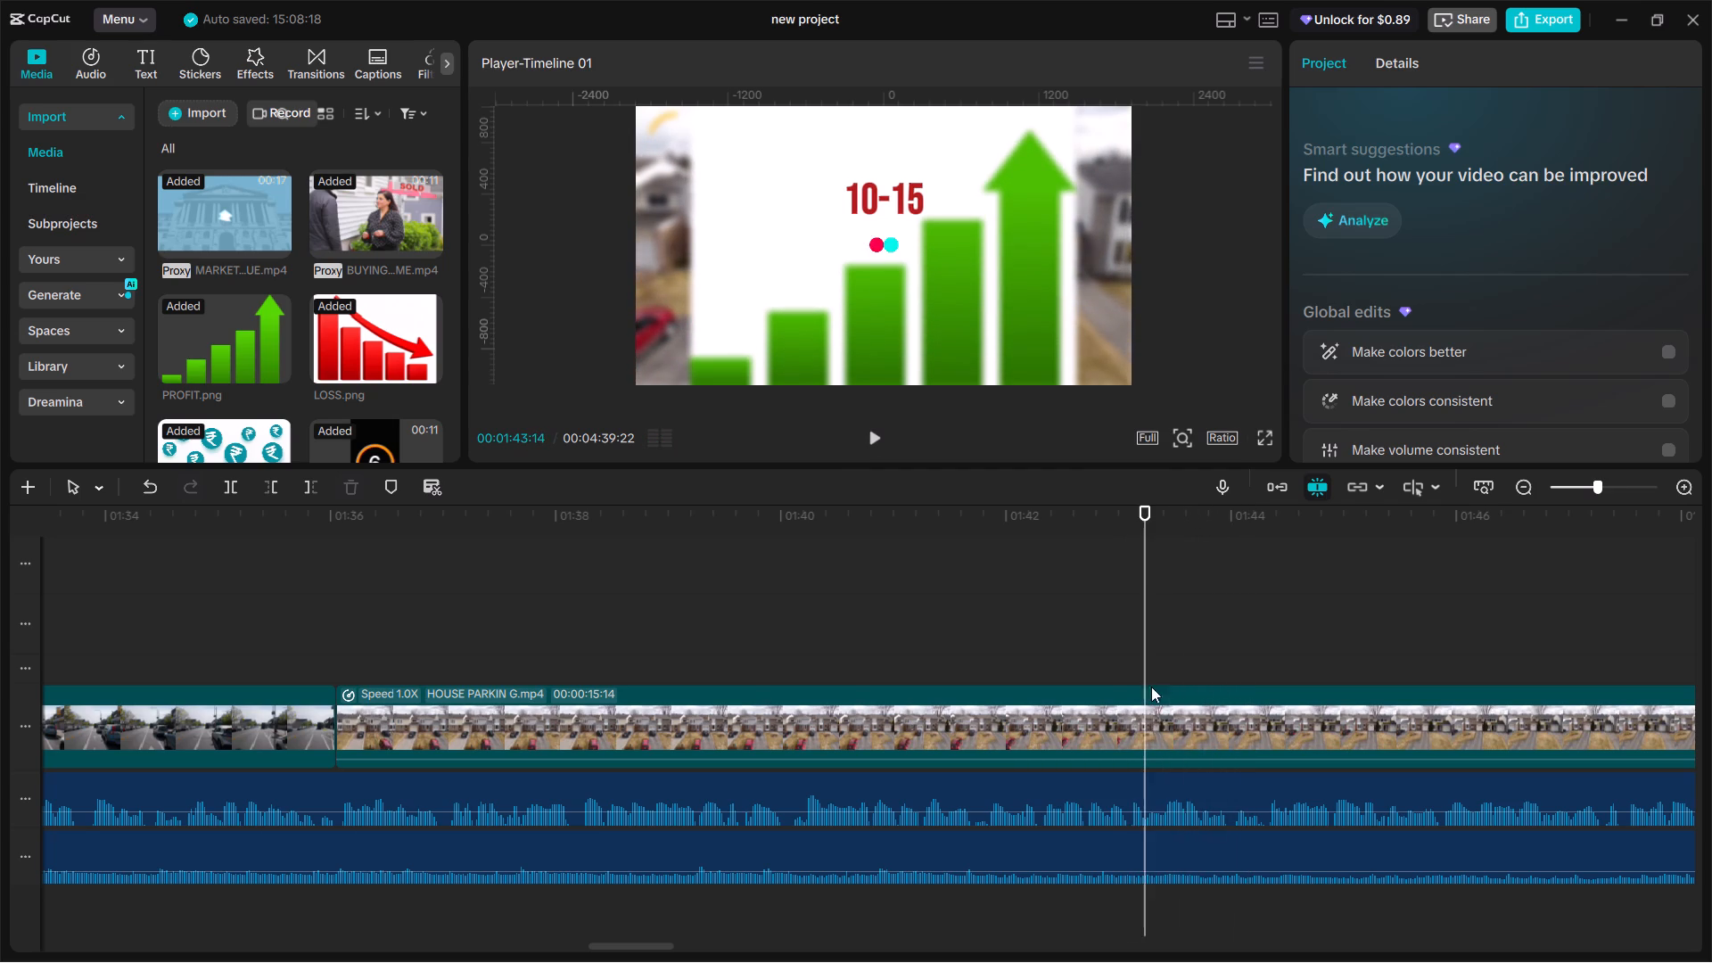
Shift the profit-growth overlay clip so that it starts at 00:01:43:14.
scroll(1161, 693, "up", 20)
scroll(1161, 693, "up", 3)
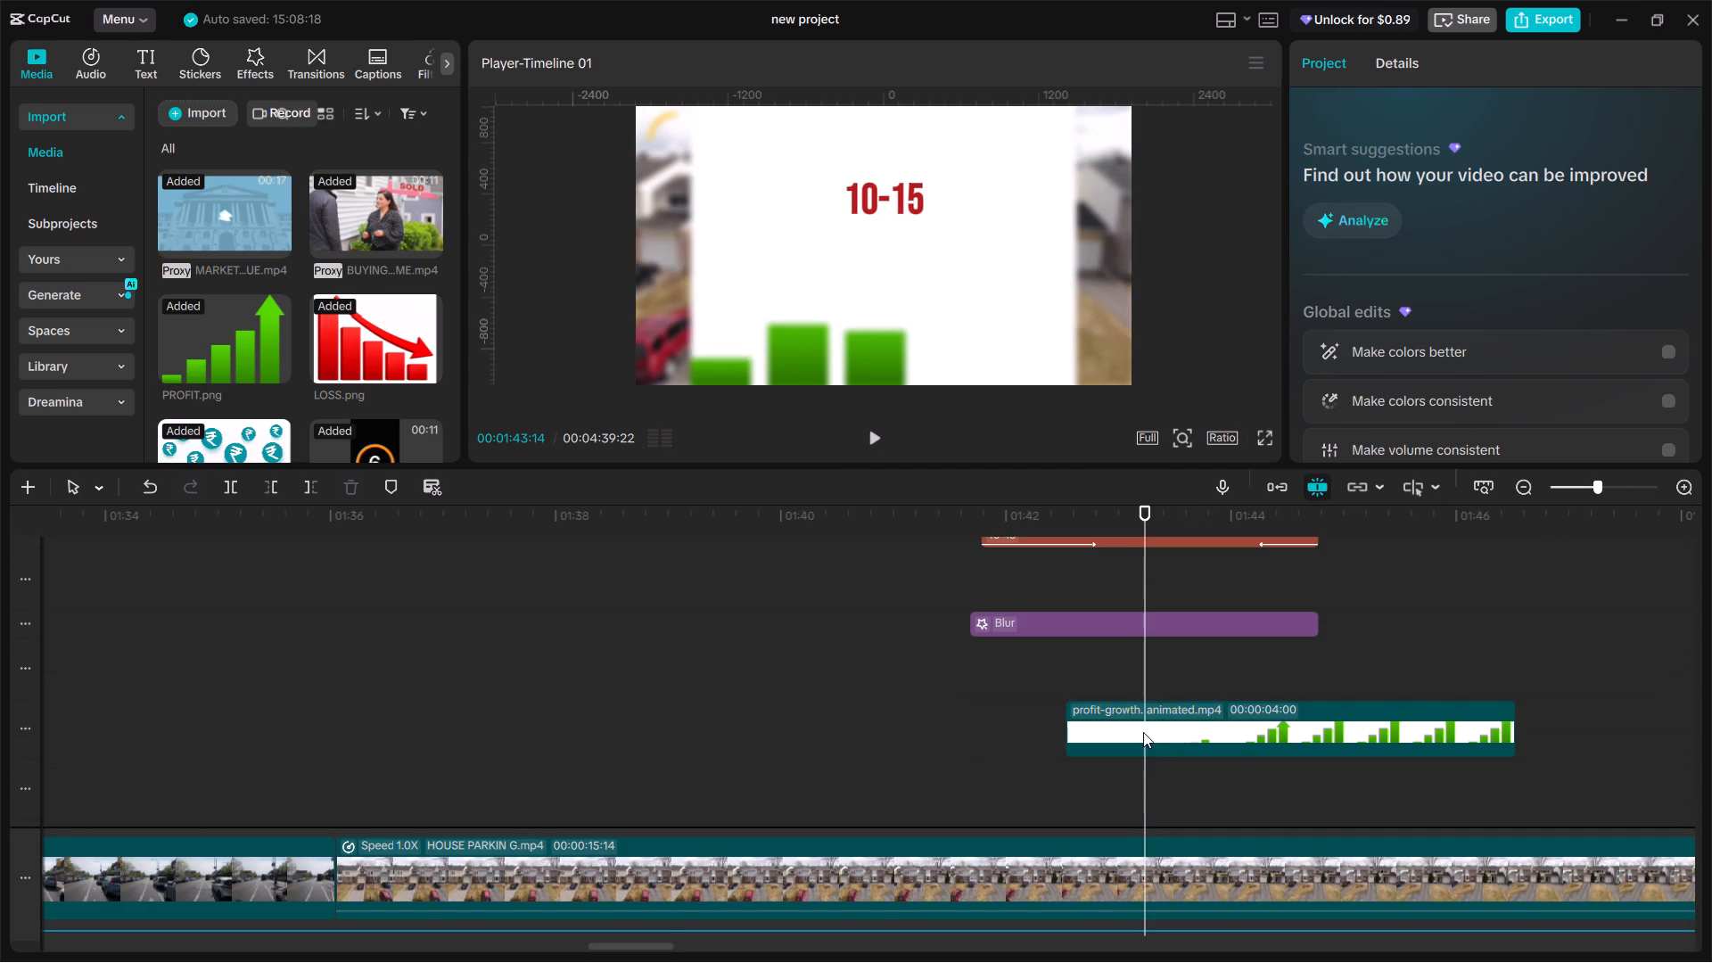
left_click(1143, 732)
left_click_drag(1143, 732, 1221, 731)
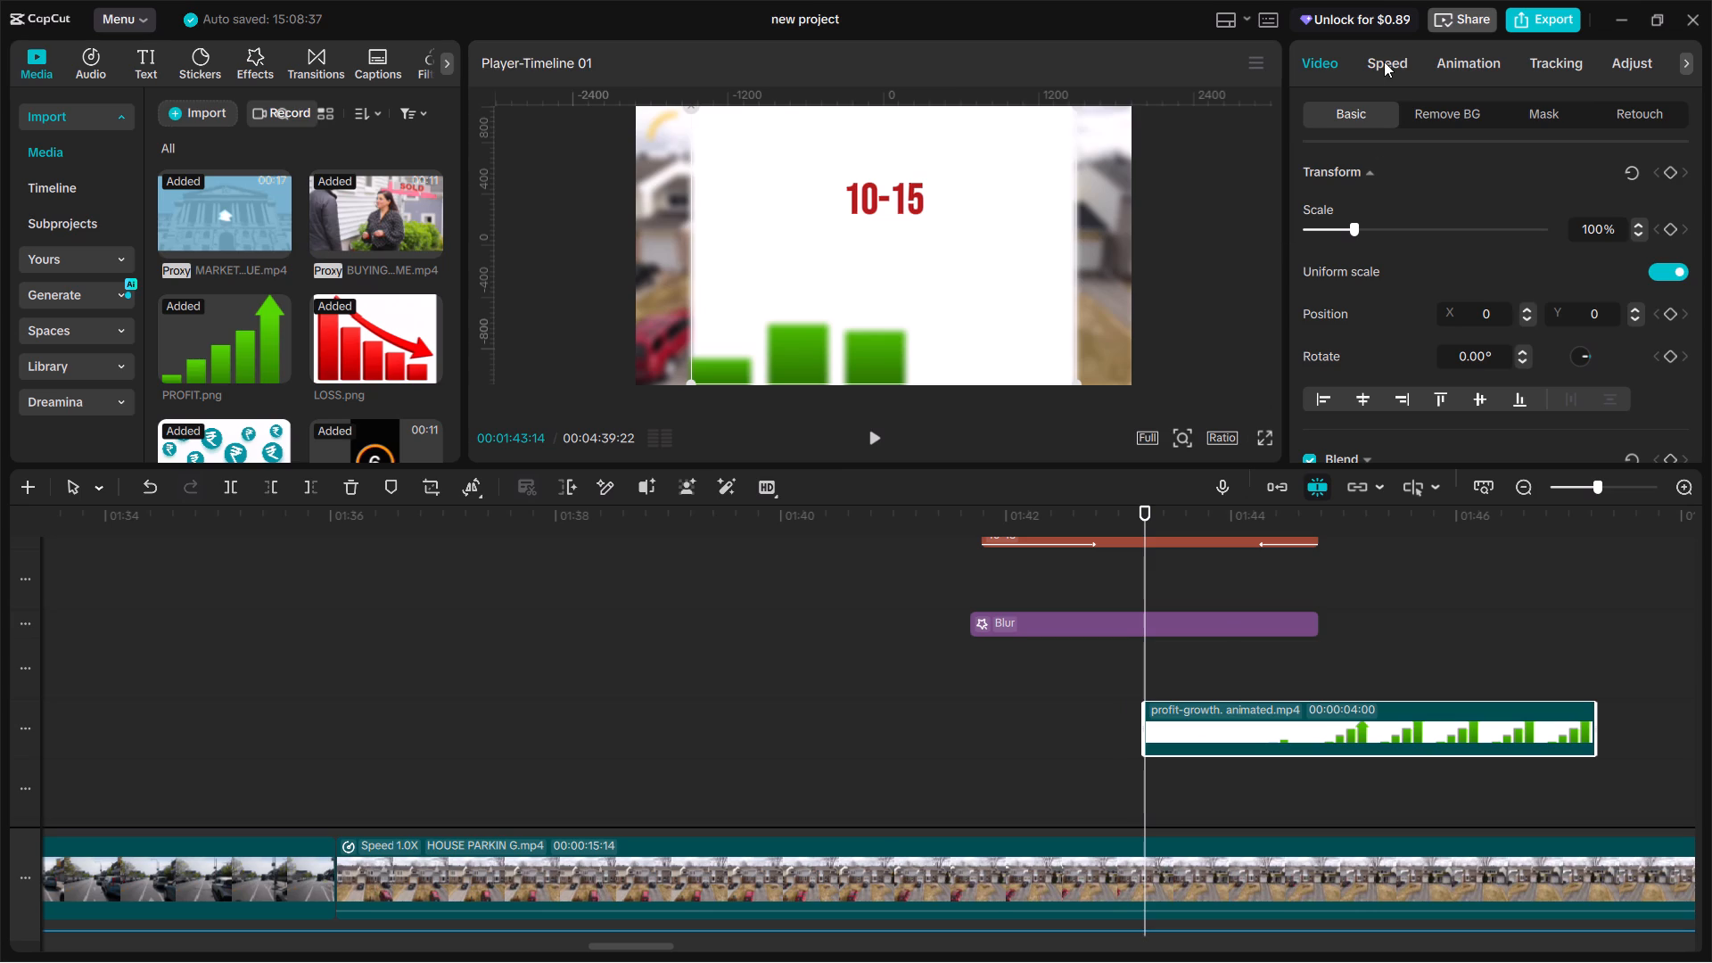
Remove the profit-growth clip's background with a chroma key on white, and play back the keyed bars.
left_click(1438, 114)
left_click(1308, 281)
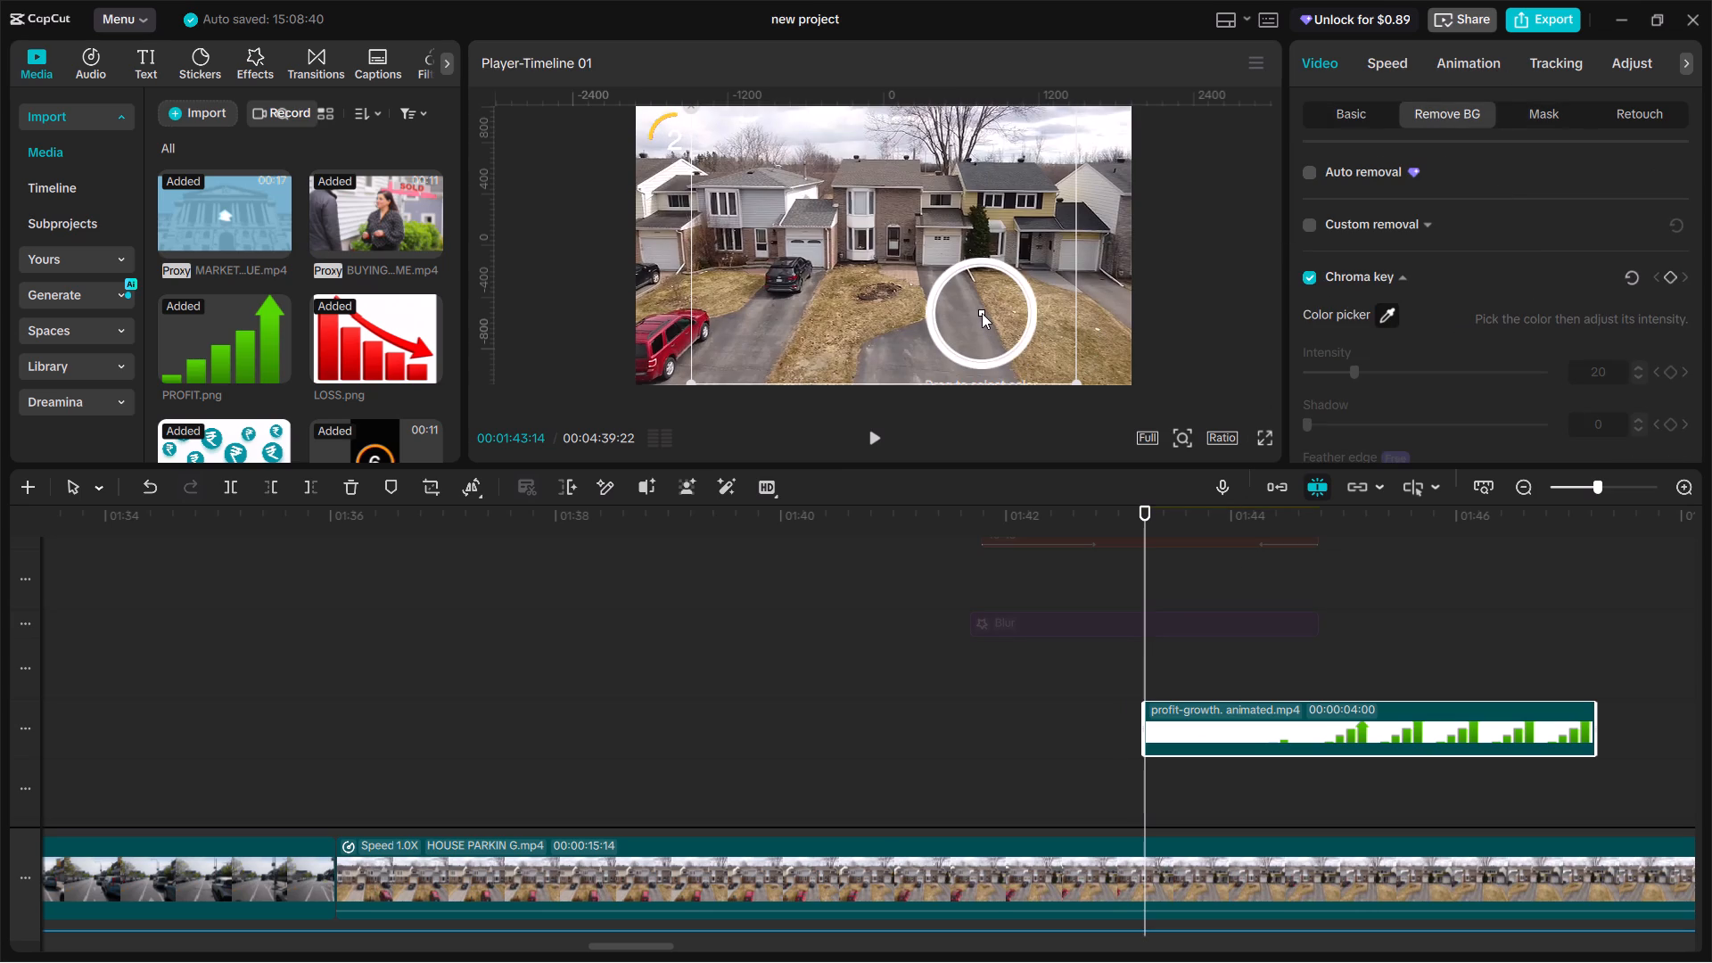
left_click(982, 313)
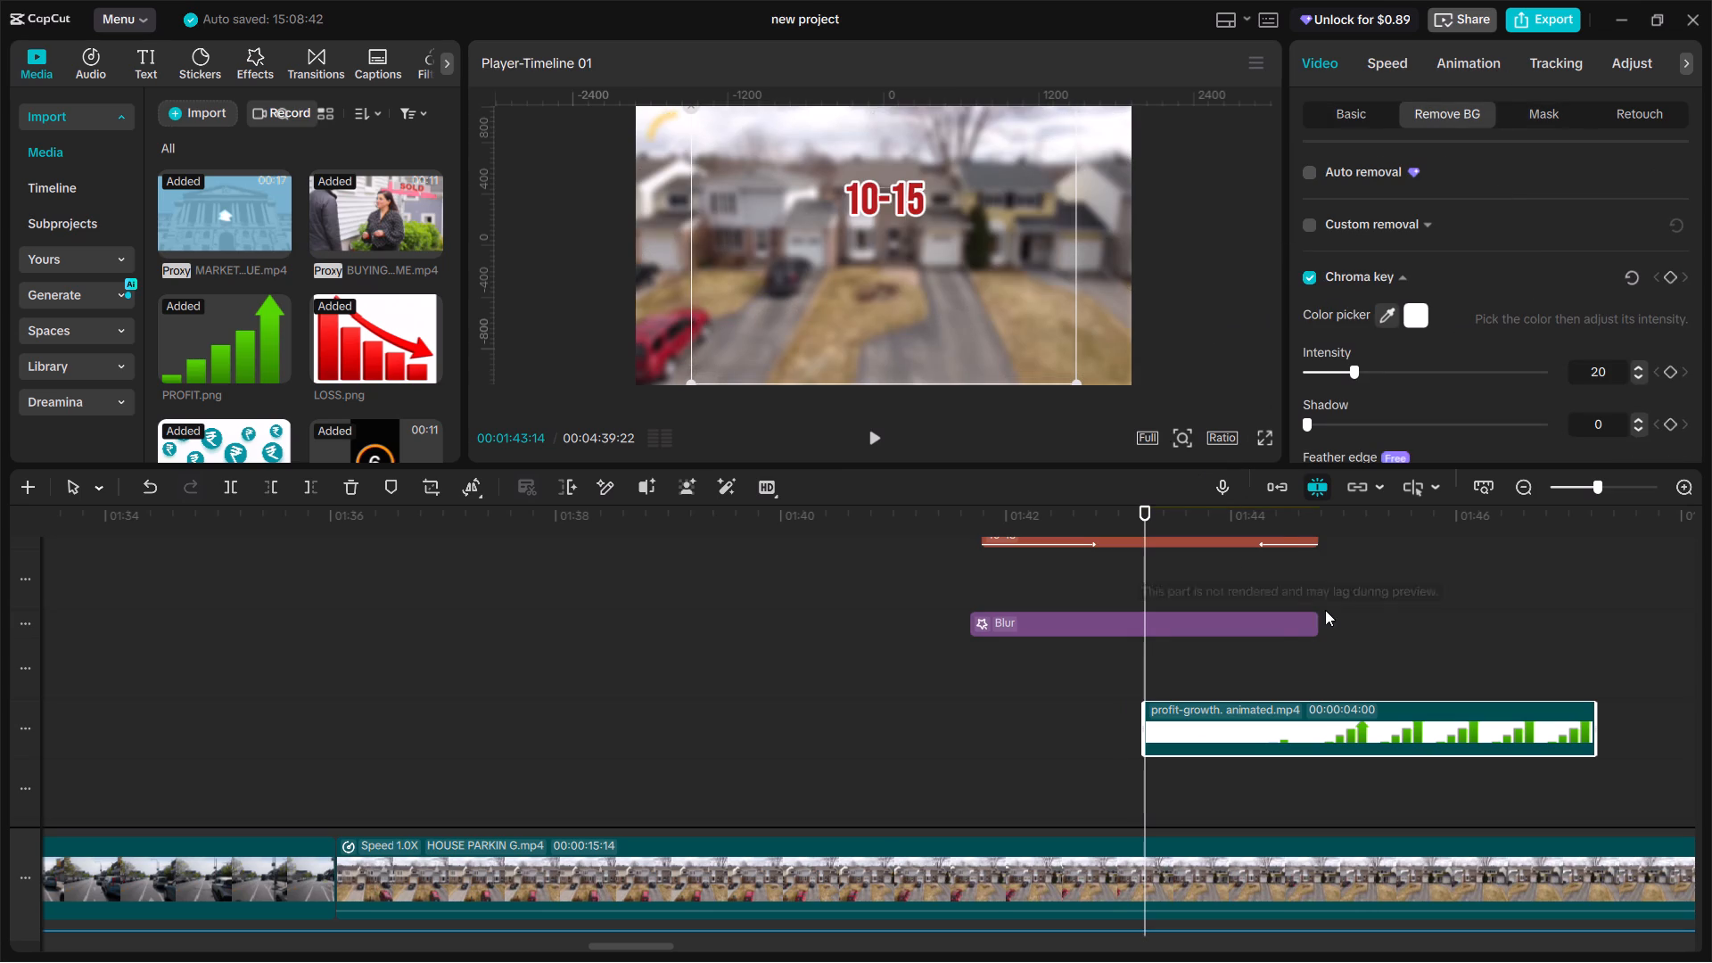
key("space")
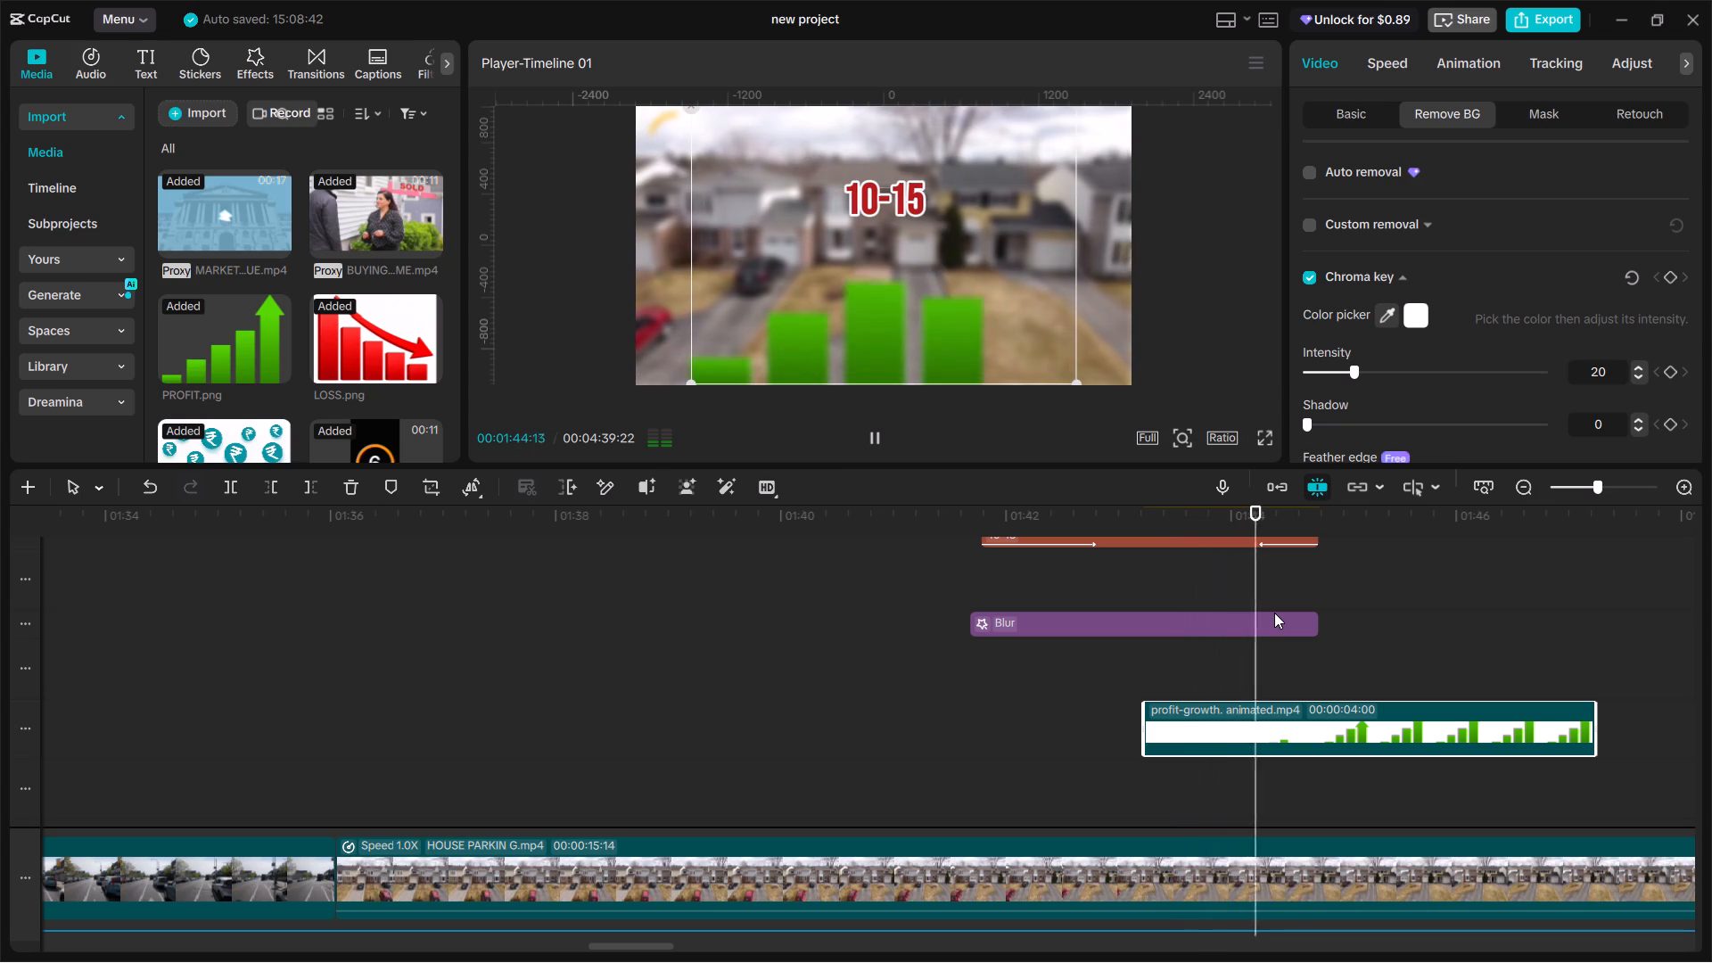
key("space")
double_click(1143, 682)
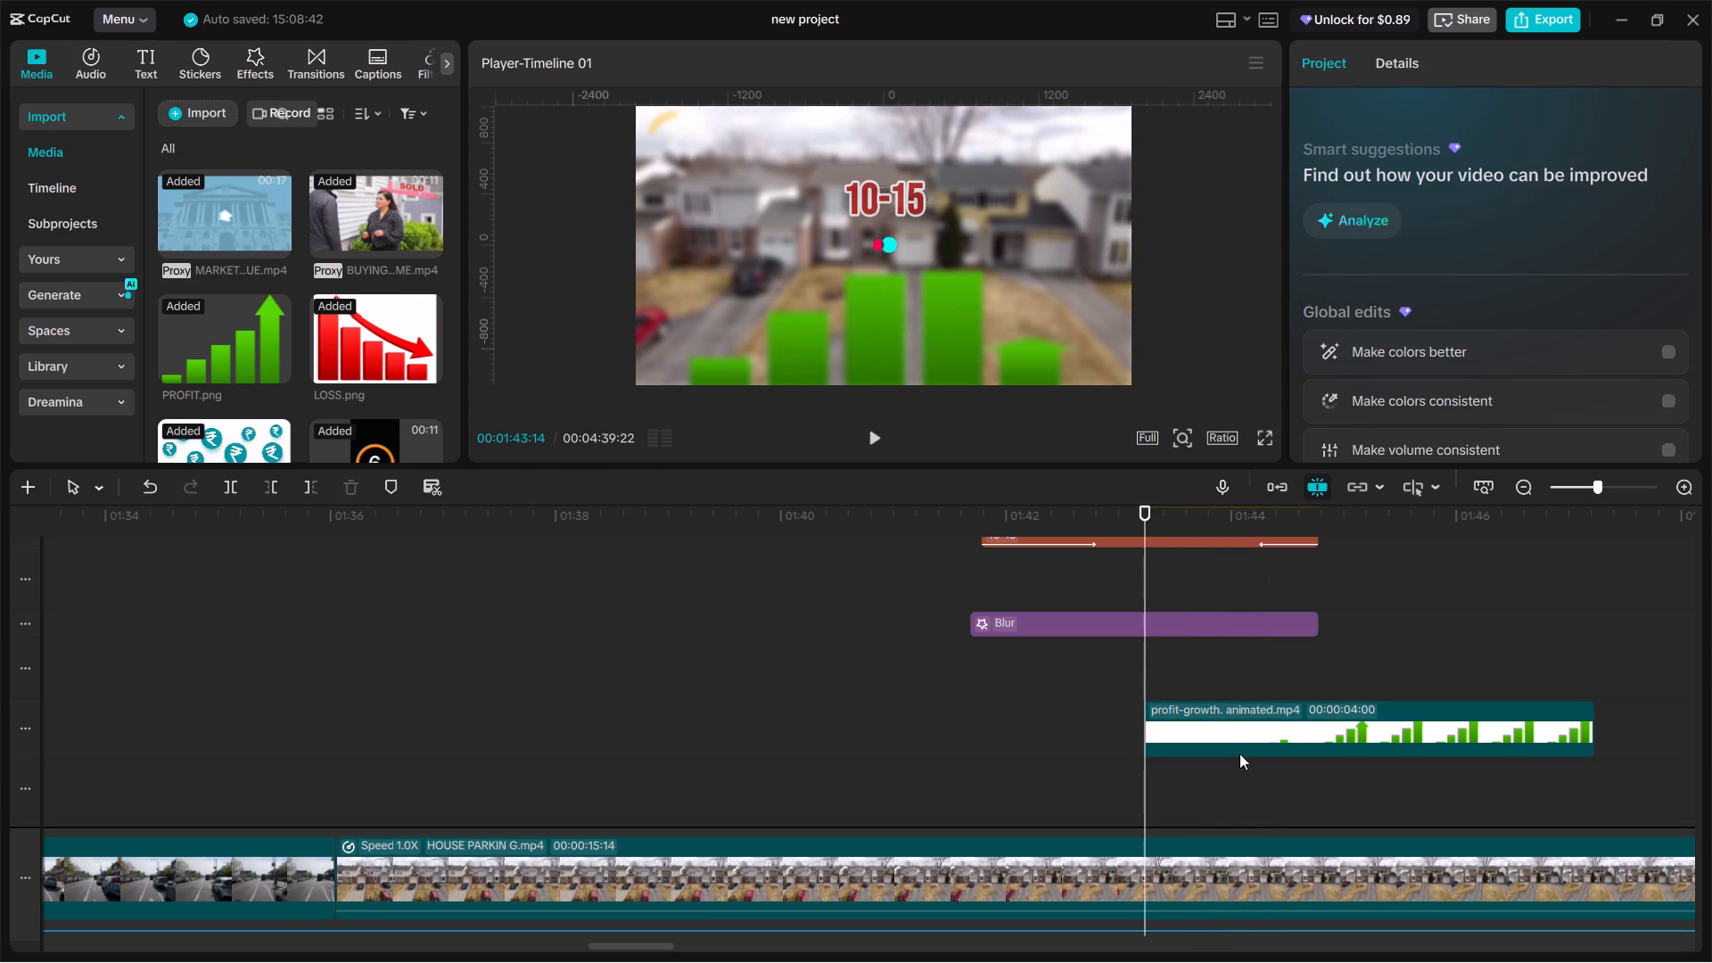
Move the profit-growth clip to a track between the 10-15 title and the Blur effect, keeping its start at 00:01:43:14.
left_click(1232, 734)
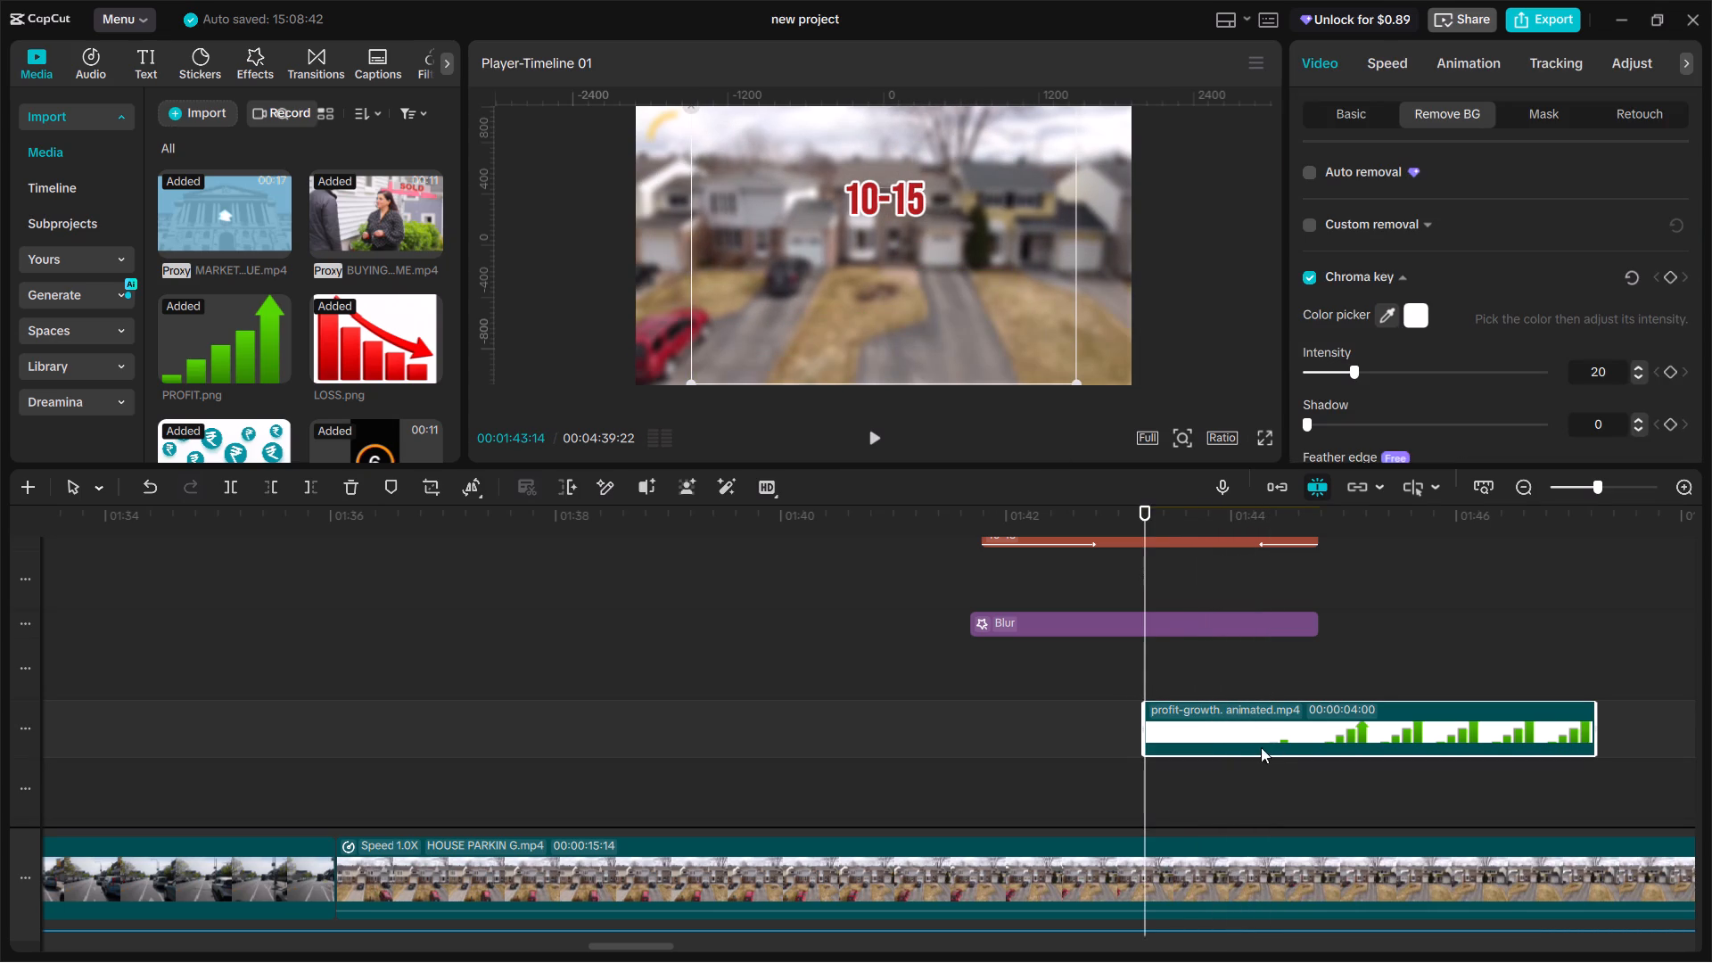
scroll(1264, 737, "down", 14)
scroll(1266, 737, "up", 20)
scroll(1266, 737, "up", 1)
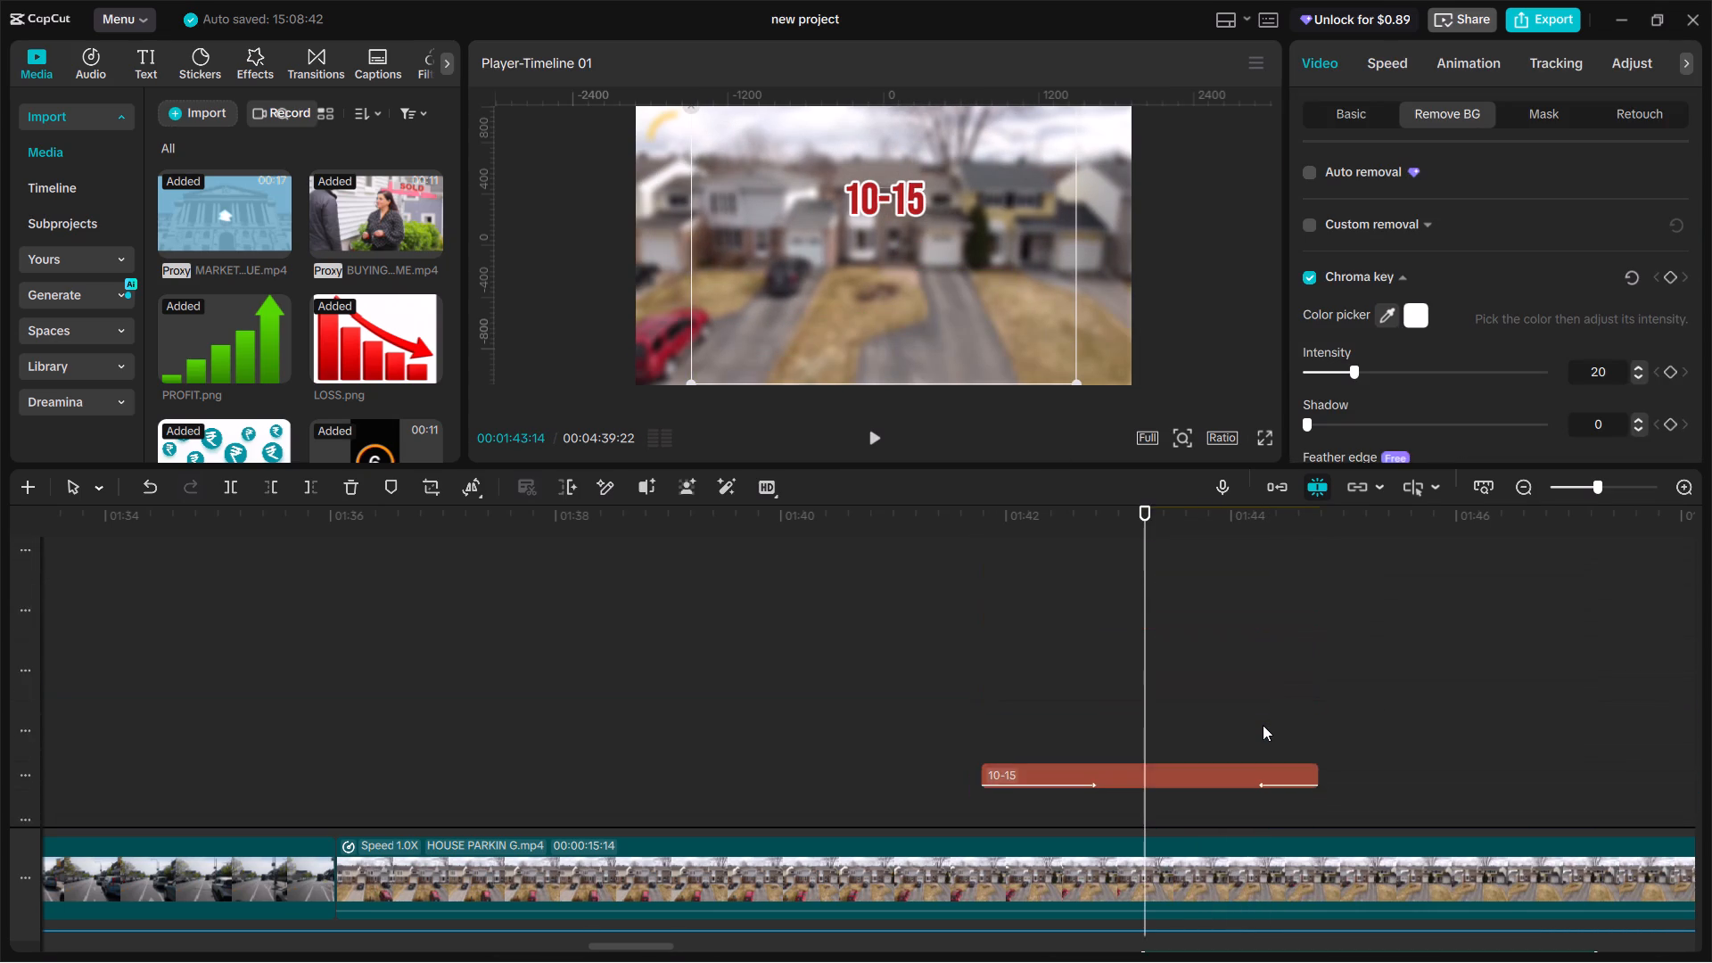
scroll(1263, 725, "up", 8)
scroll(1262, 725, "down", 13)
left_click_drag(1255, 778, 1259, 638)
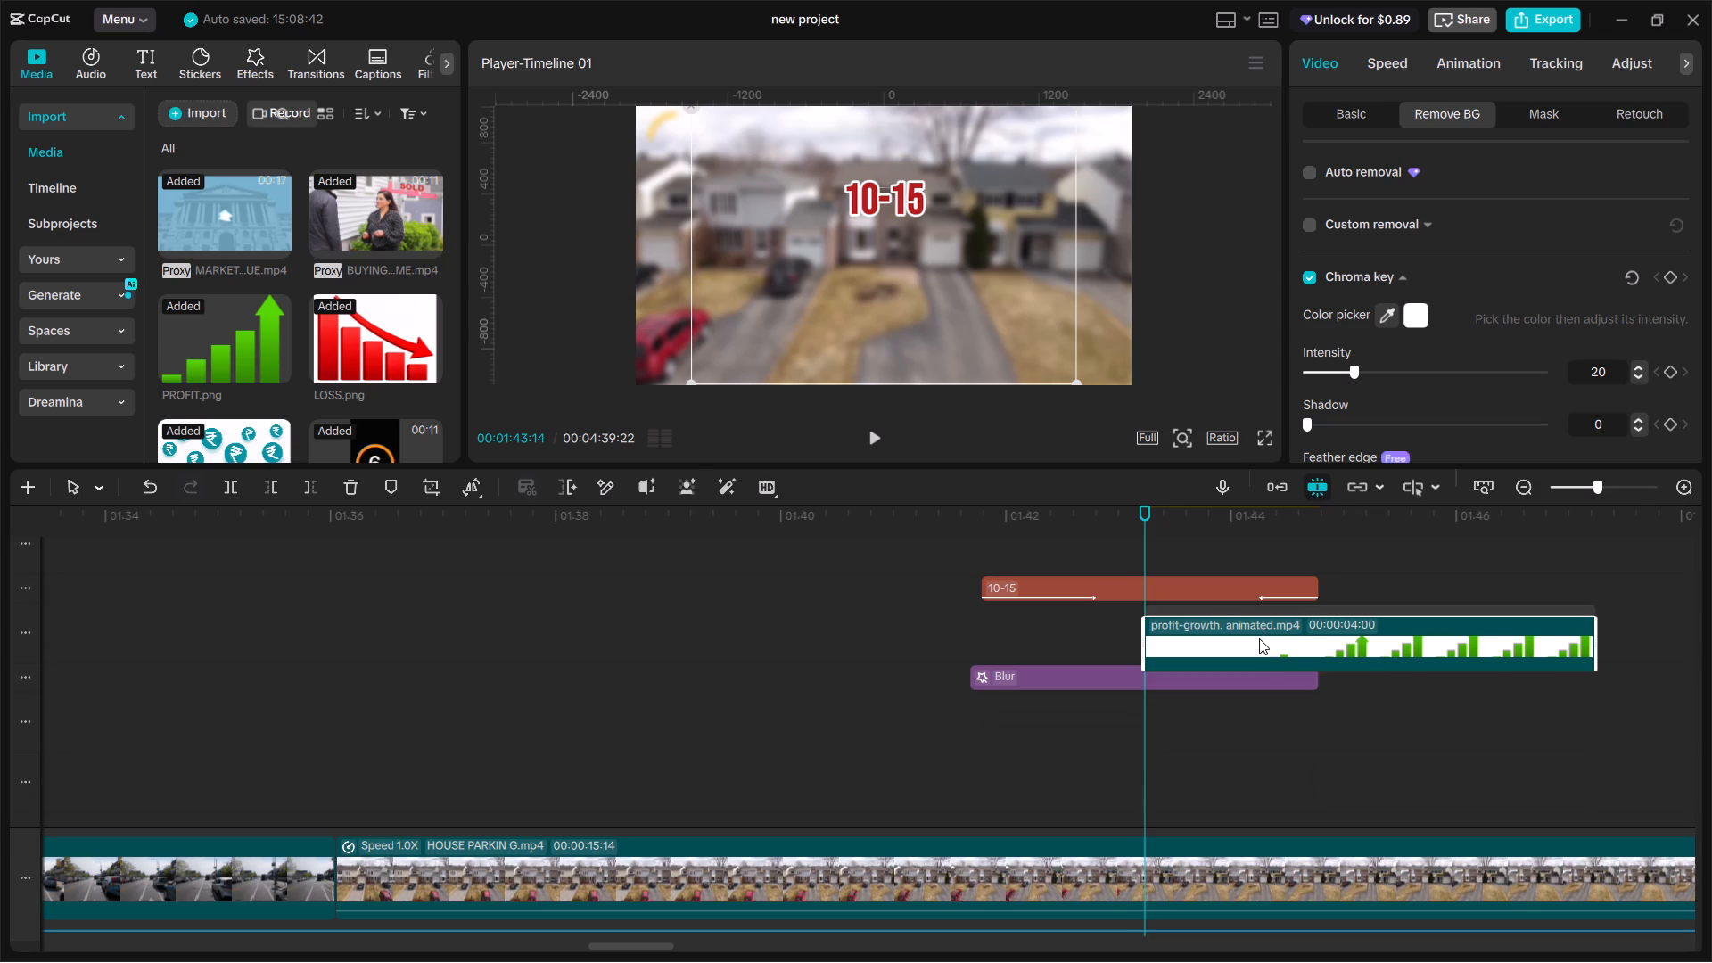
left_click_drag(1259, 638, 1259, 638)
Play back the 10-15 section to check the unblurred bars and where the title and Blur effect end.
key("space")
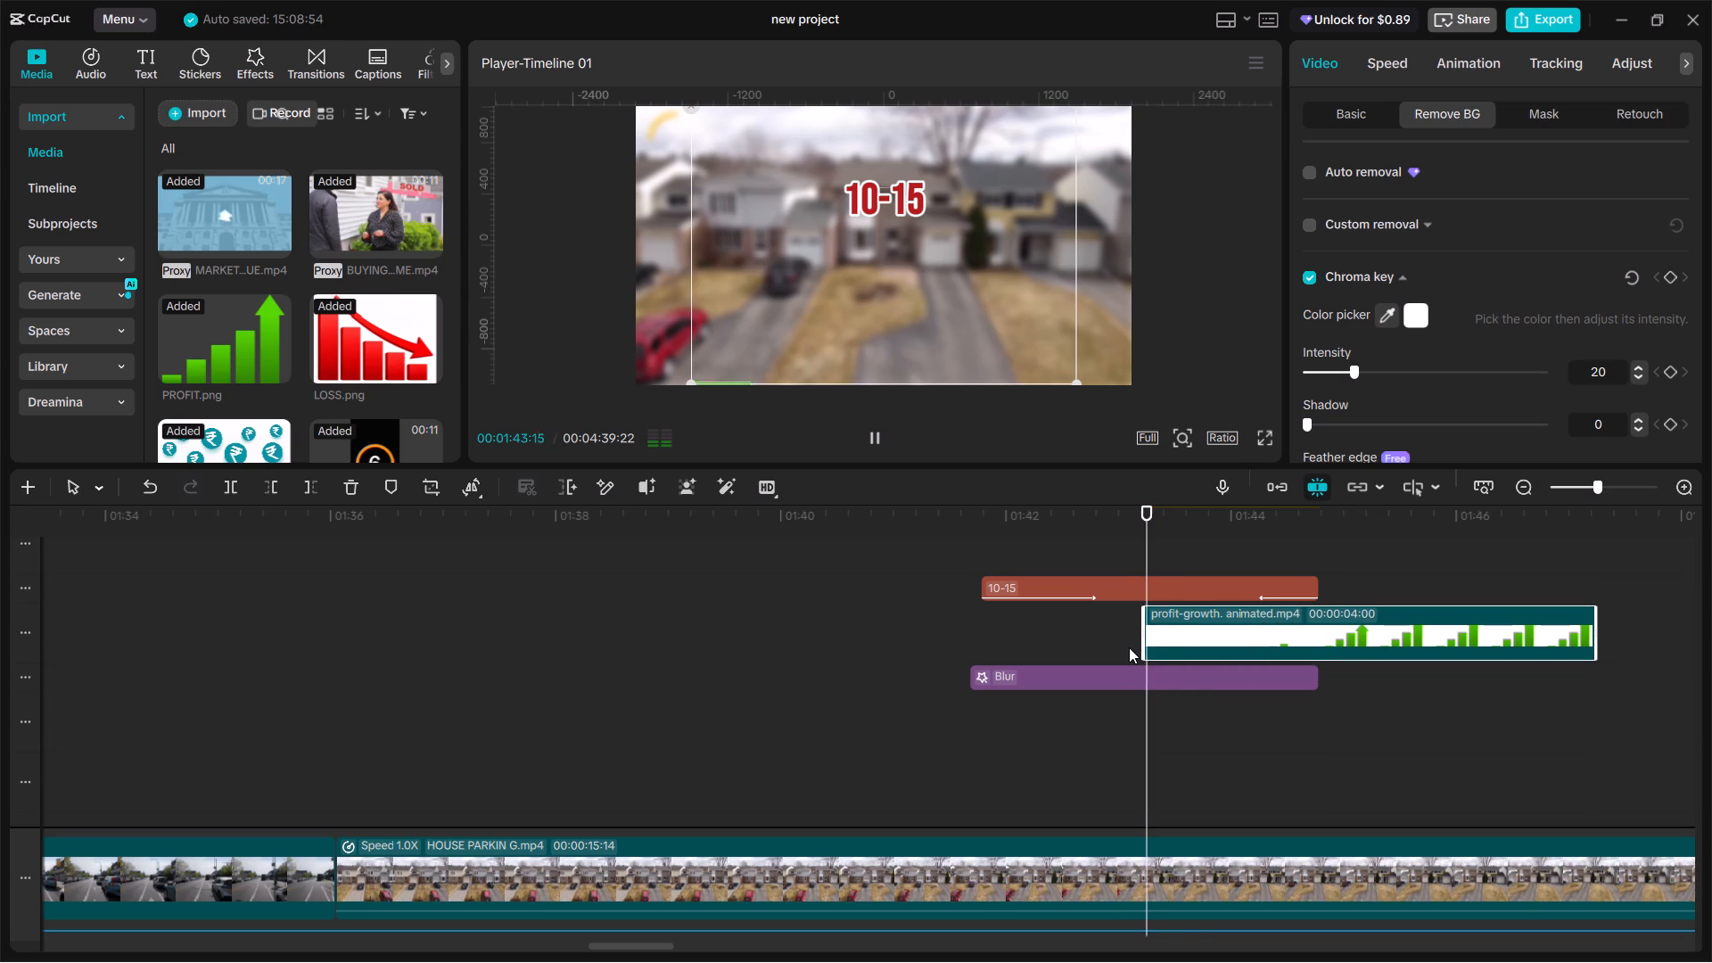
key("space")
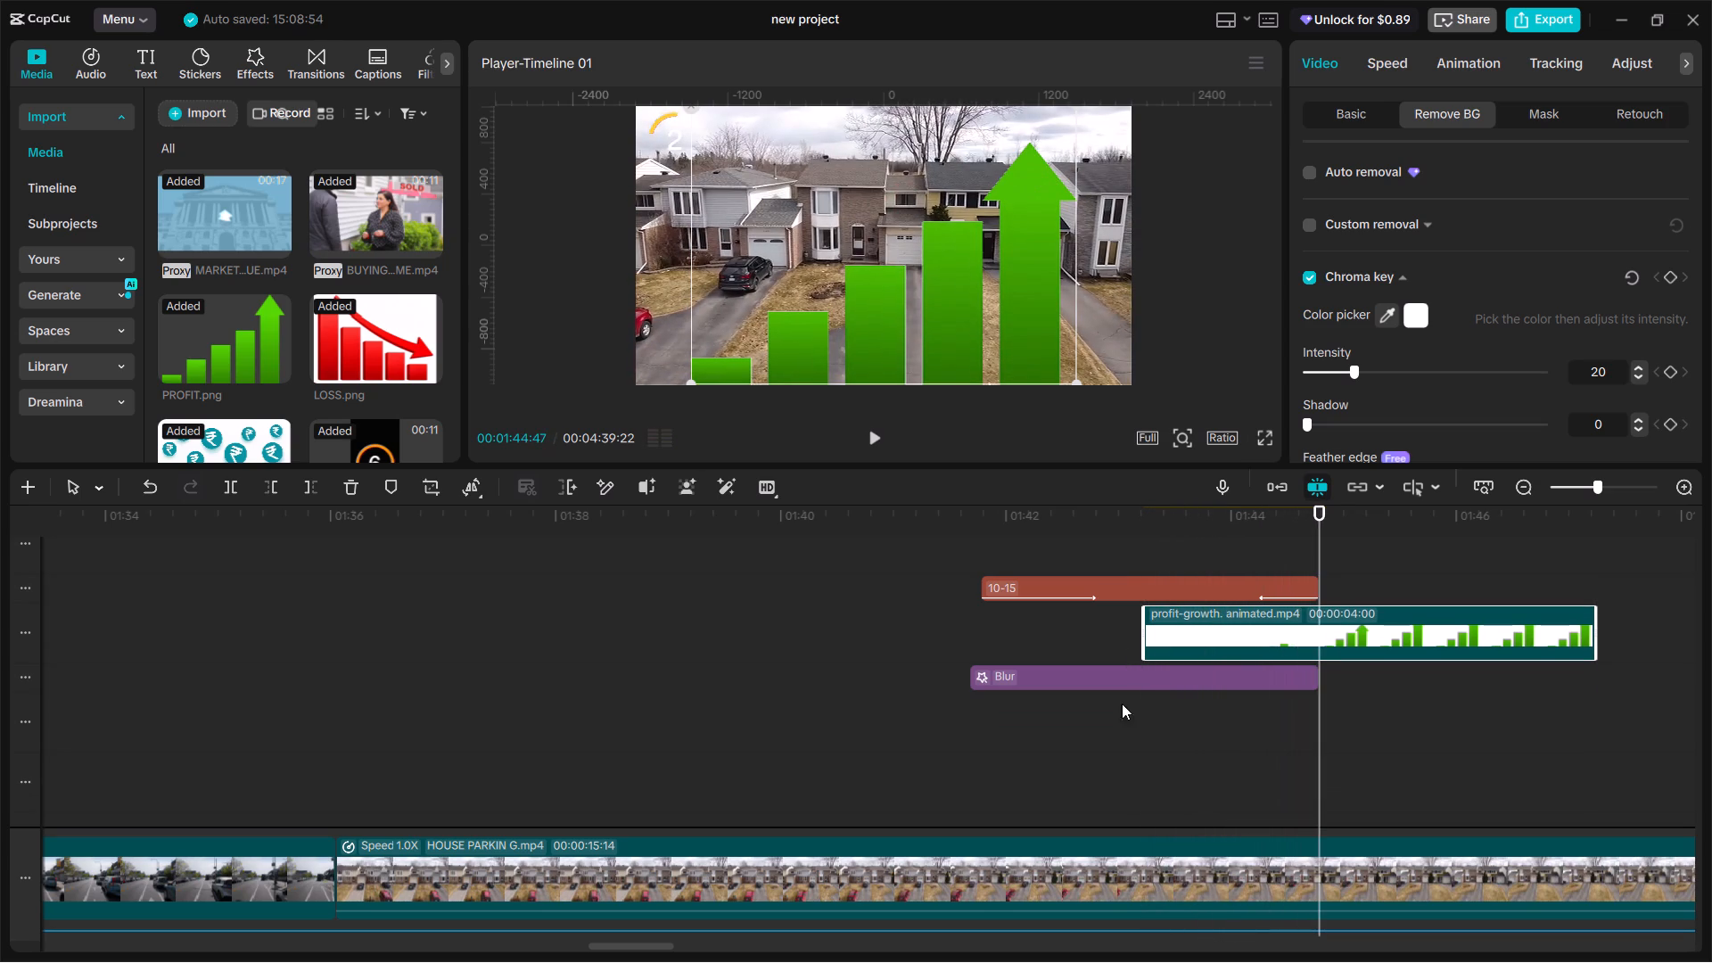
left_click(1092, 786)
key("space")
key("space")
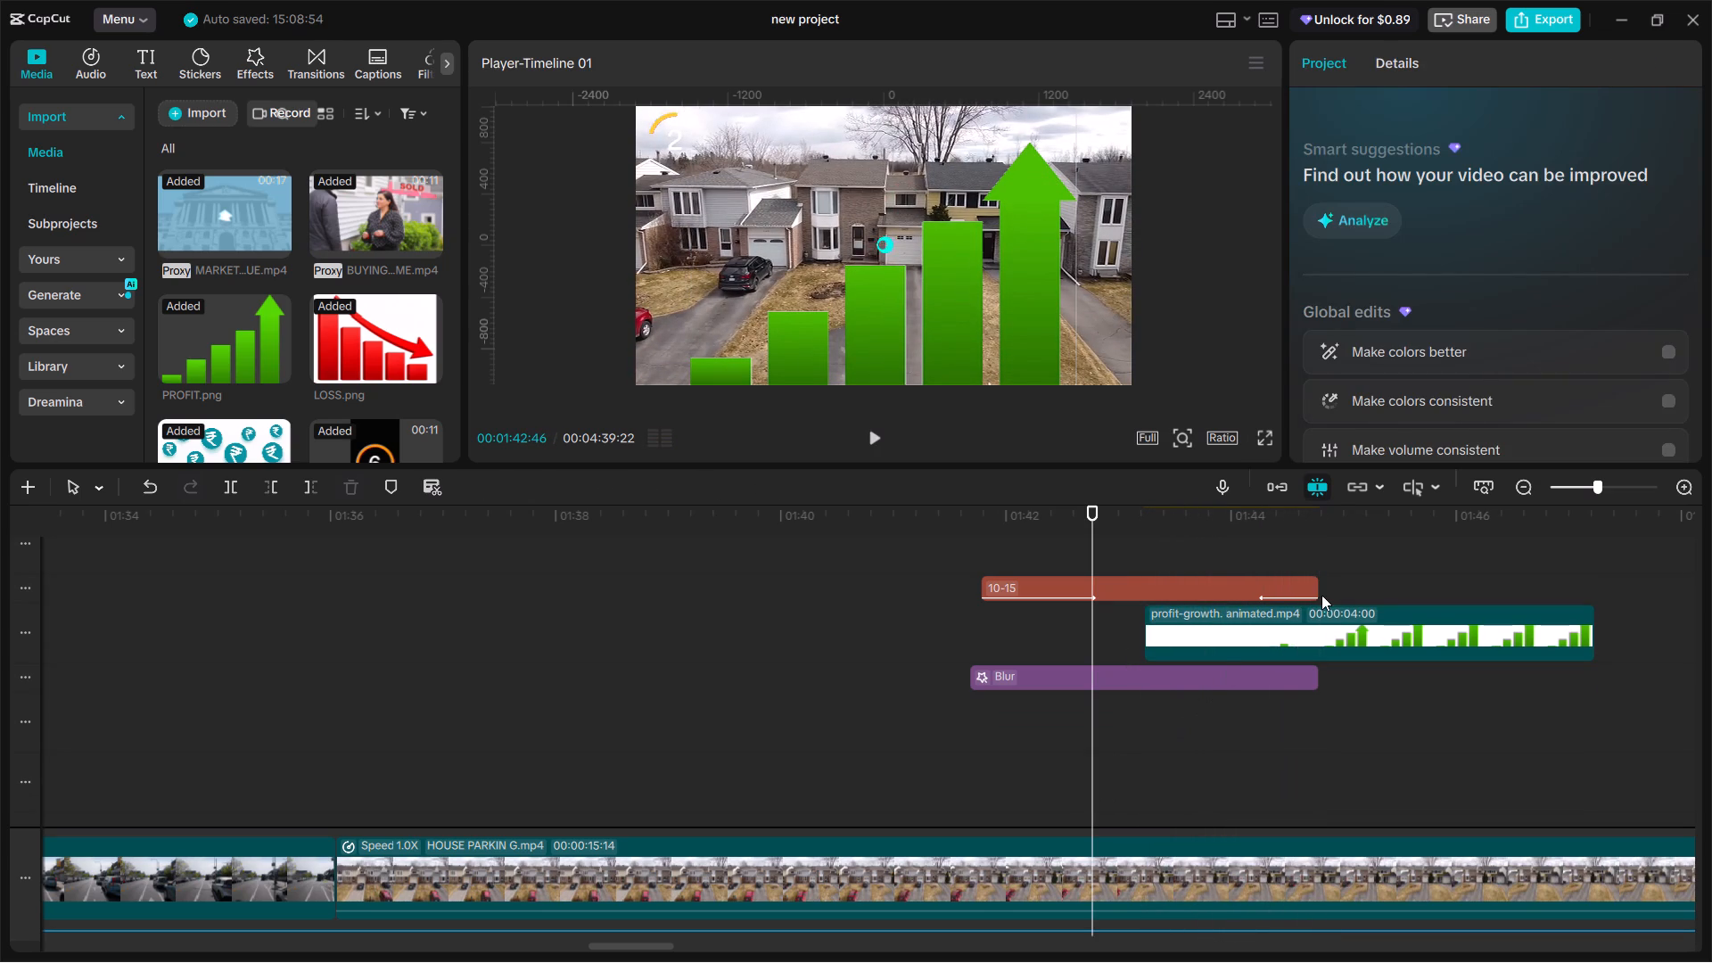
key("space")
left_click(1389, 632)
key("space")
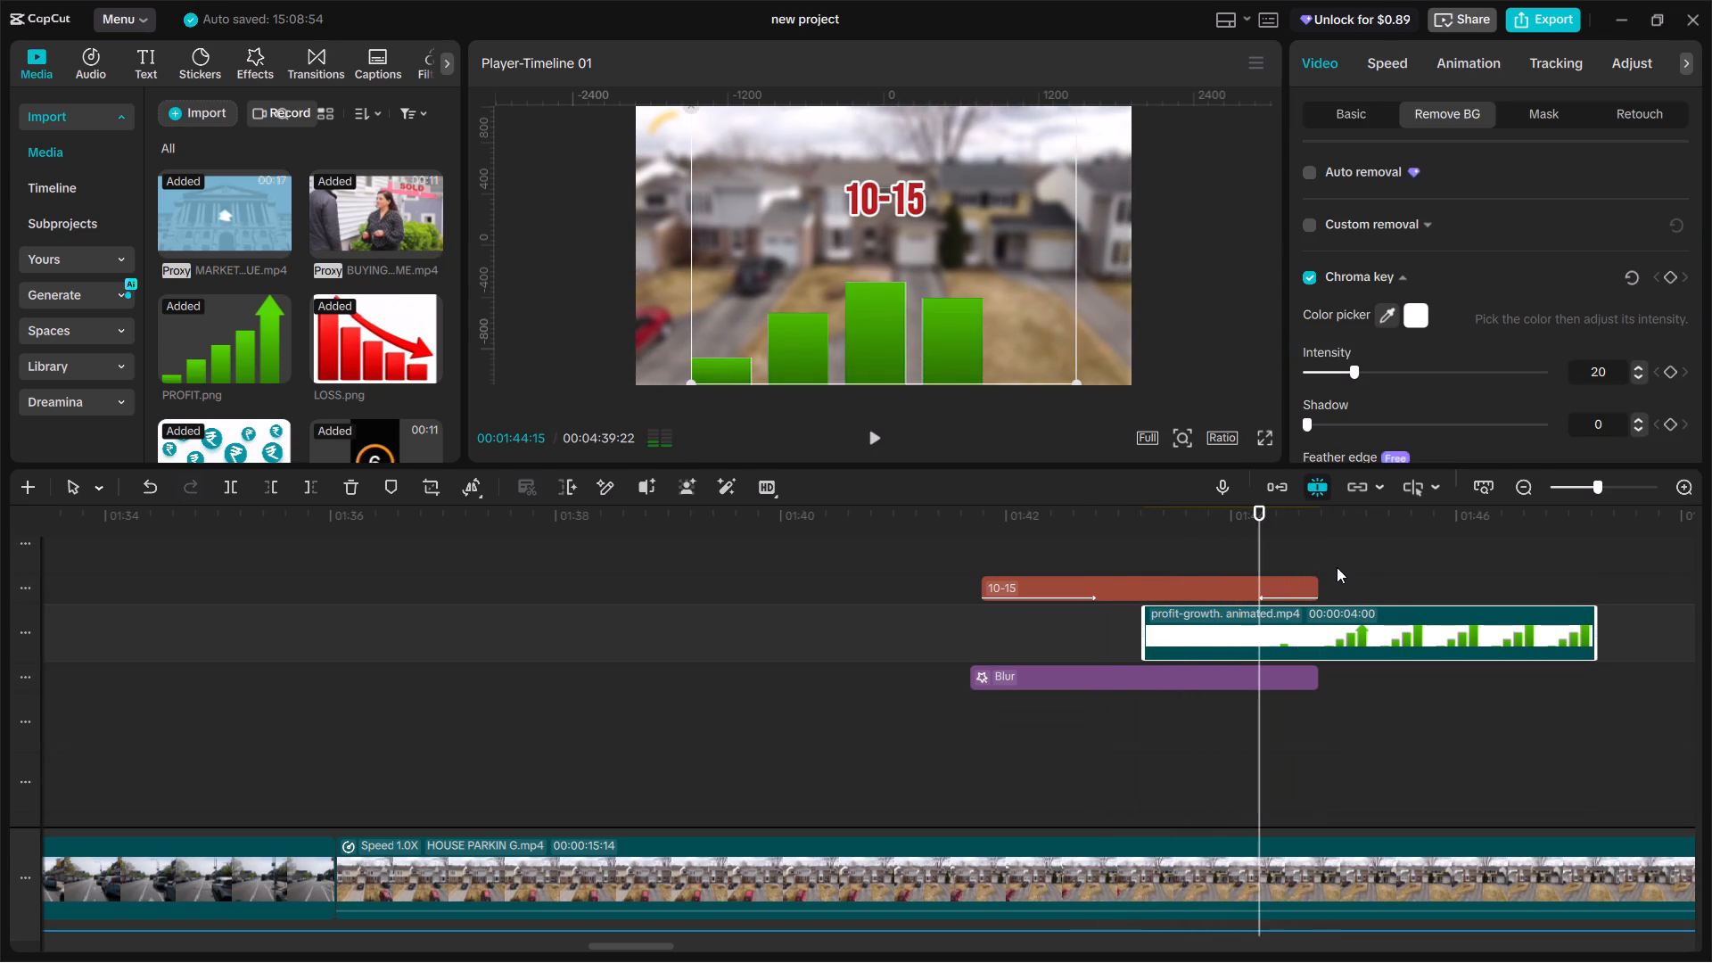
Speed up the profit-growth clip to 2.6x so it ends with the 10-15 title and Blur effect at 00:01:44:47.
left_click_drag(1261, 537, 1315, 549)
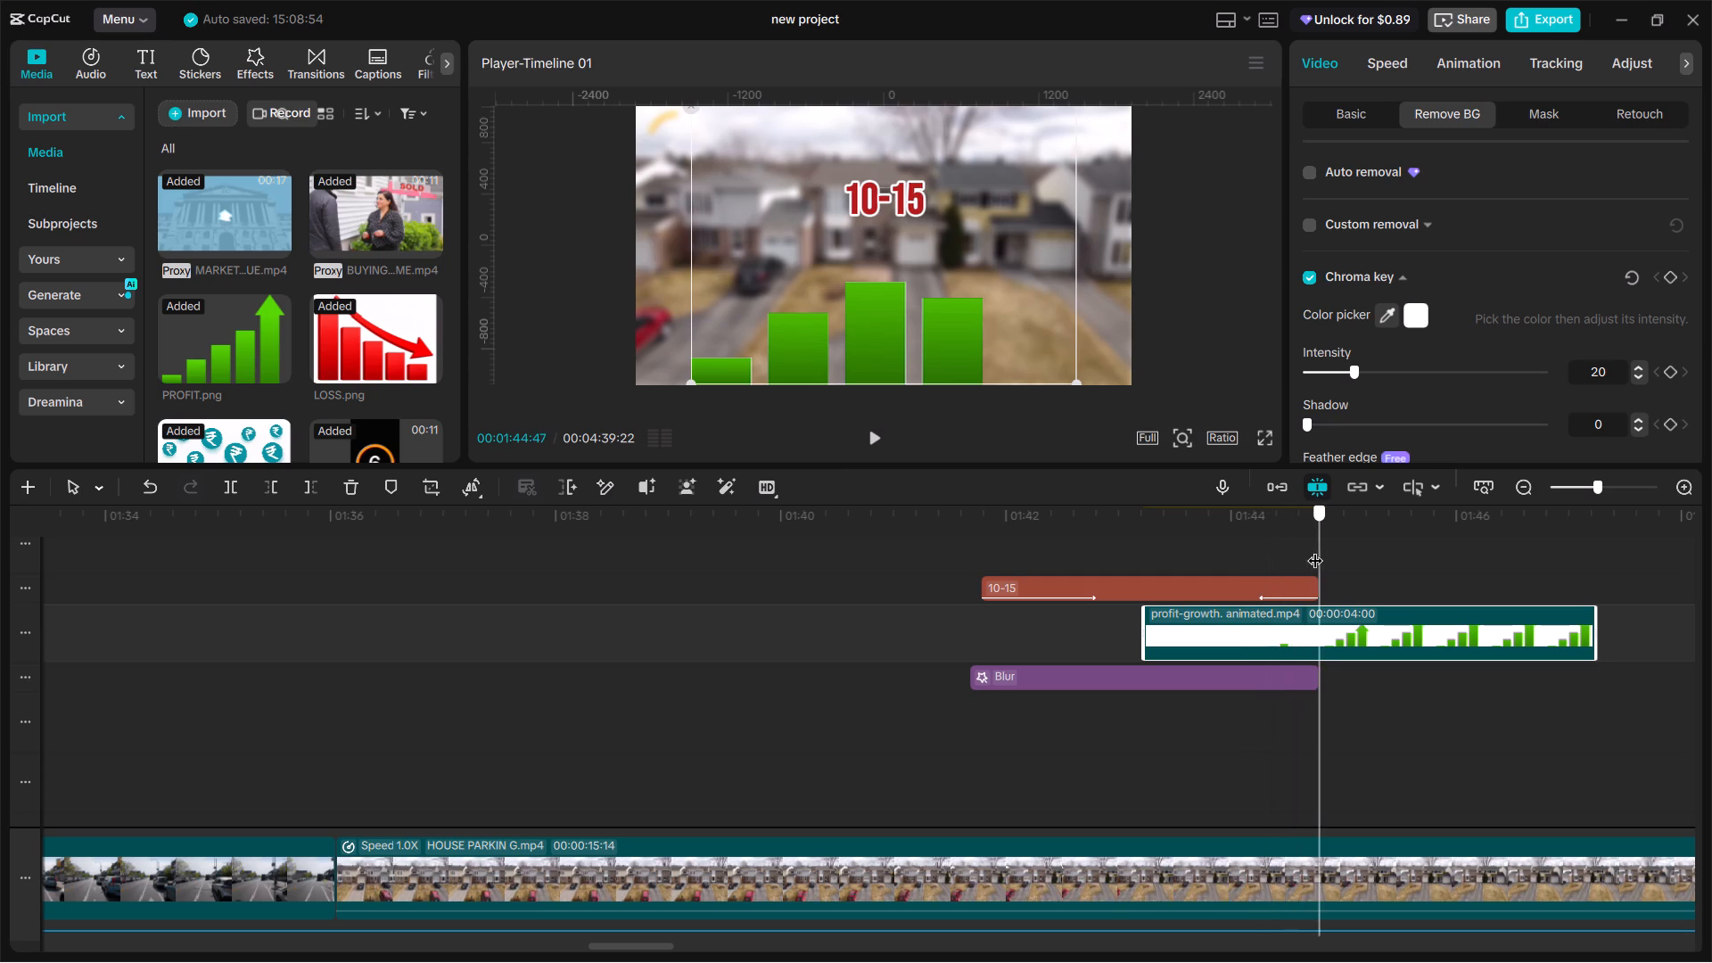
left_click_drag(1315, 549, 1321, 542)
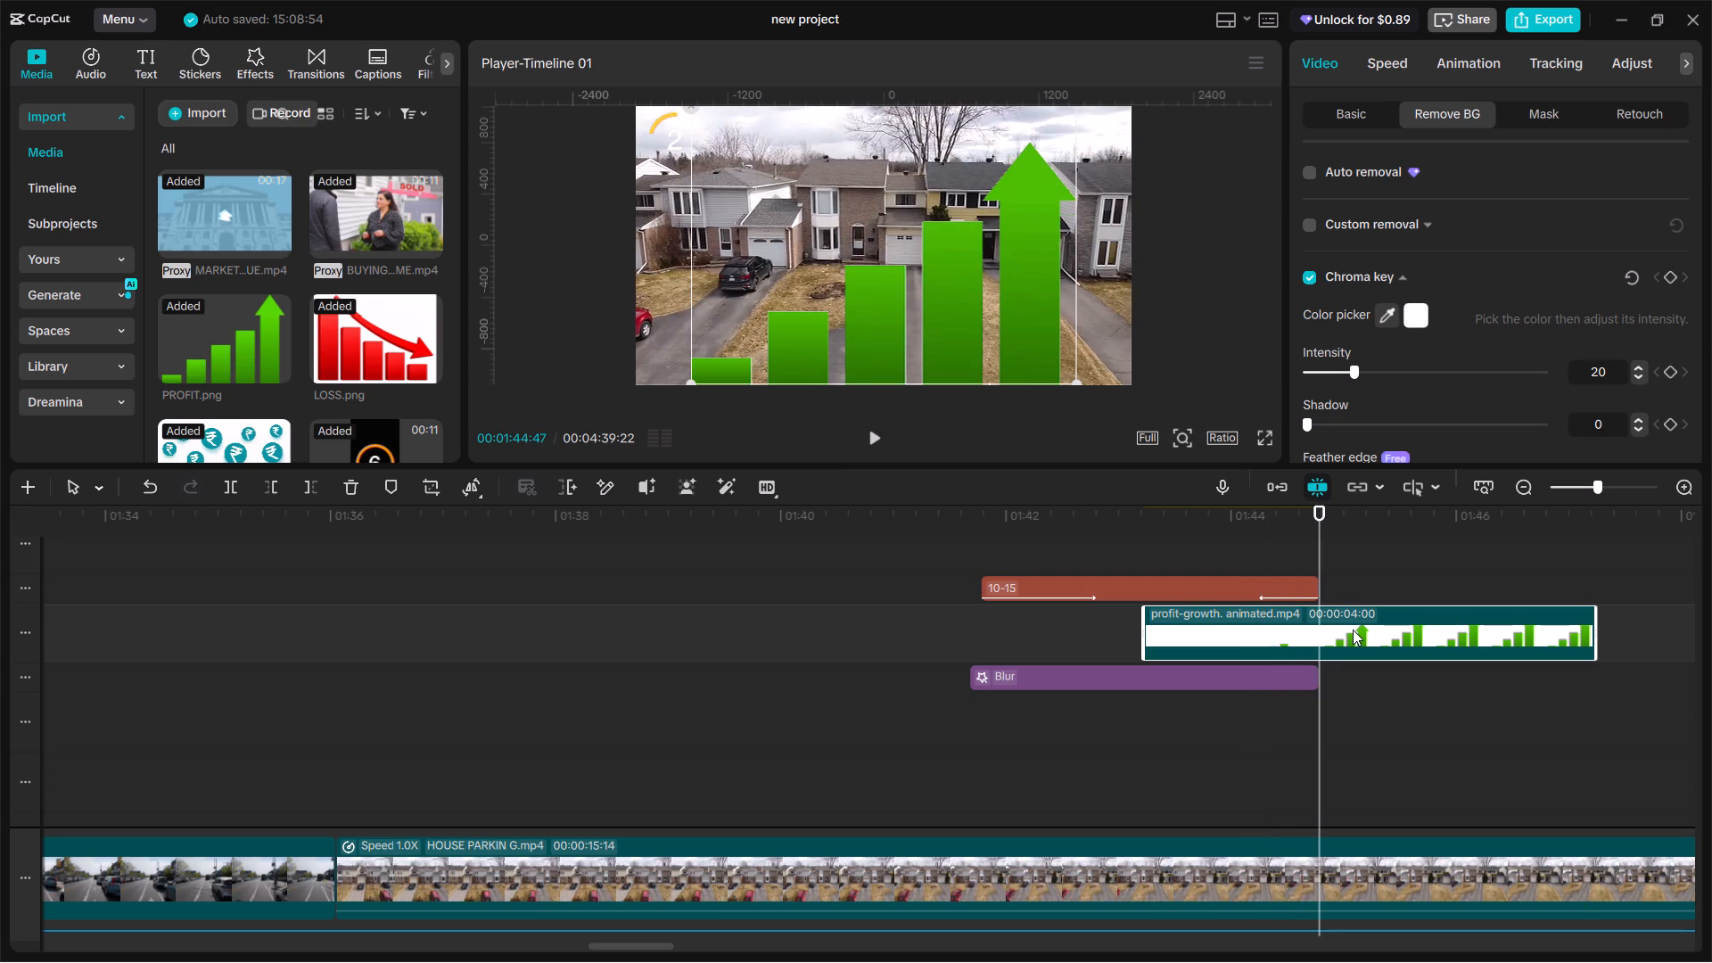
left_click(1353, 630)
left_click(1389, 67)
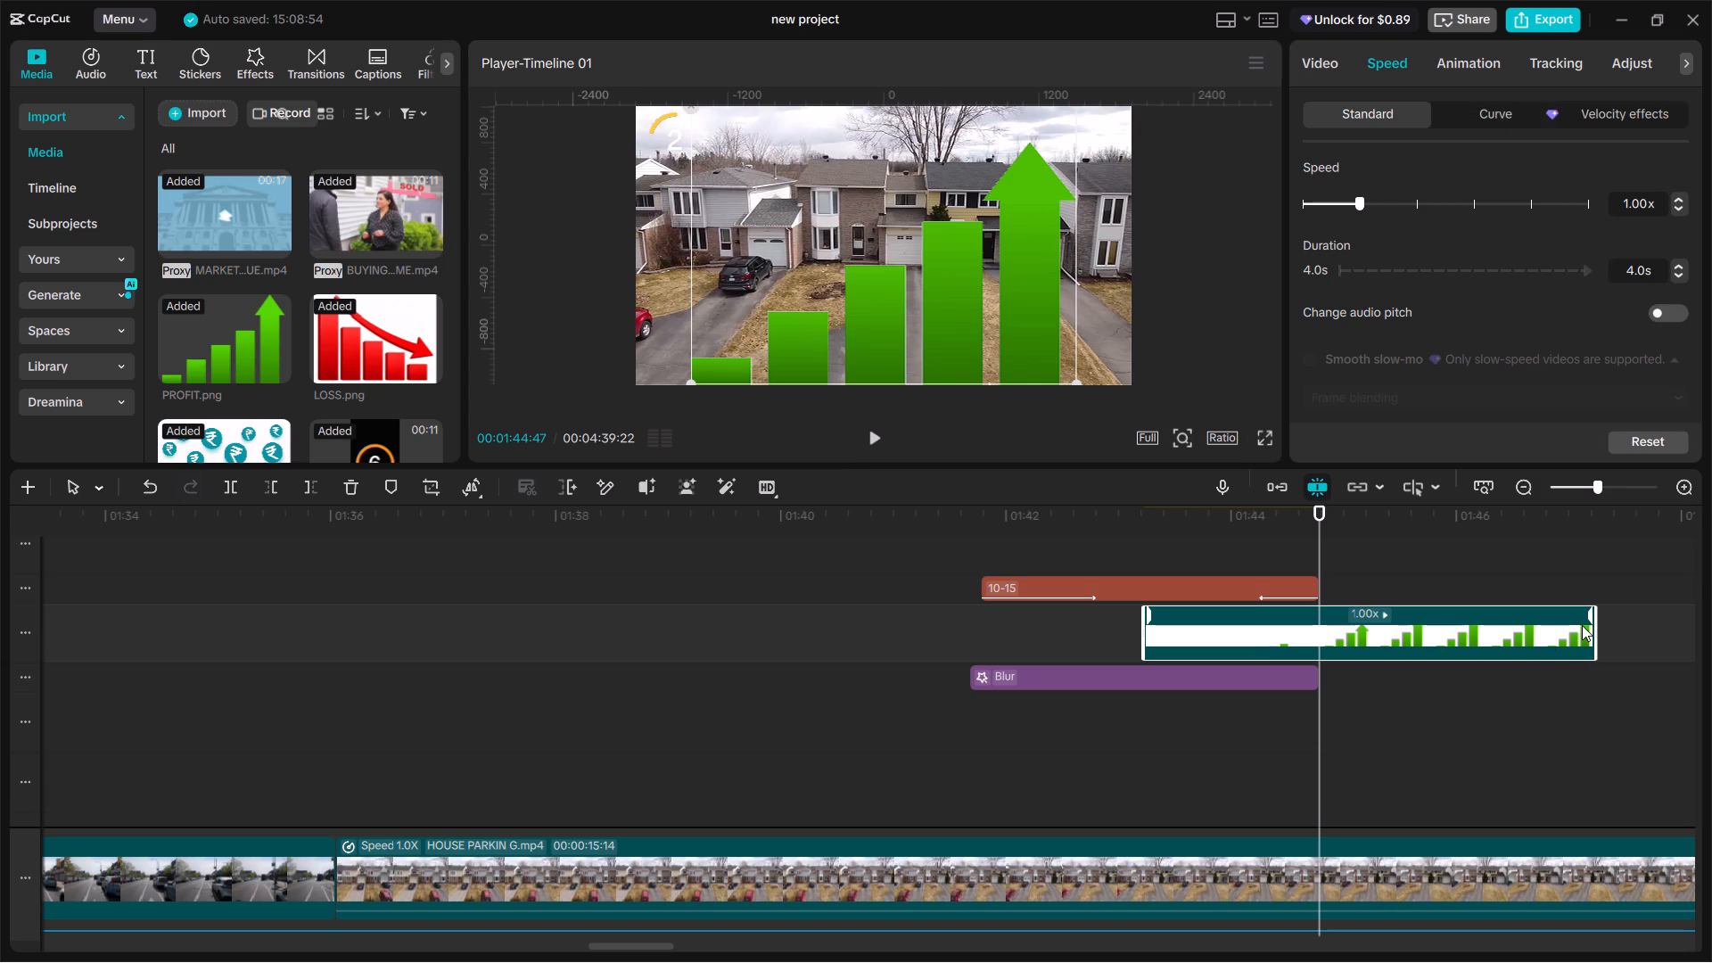
left_click_drag(1587, 611, 1321, 618)
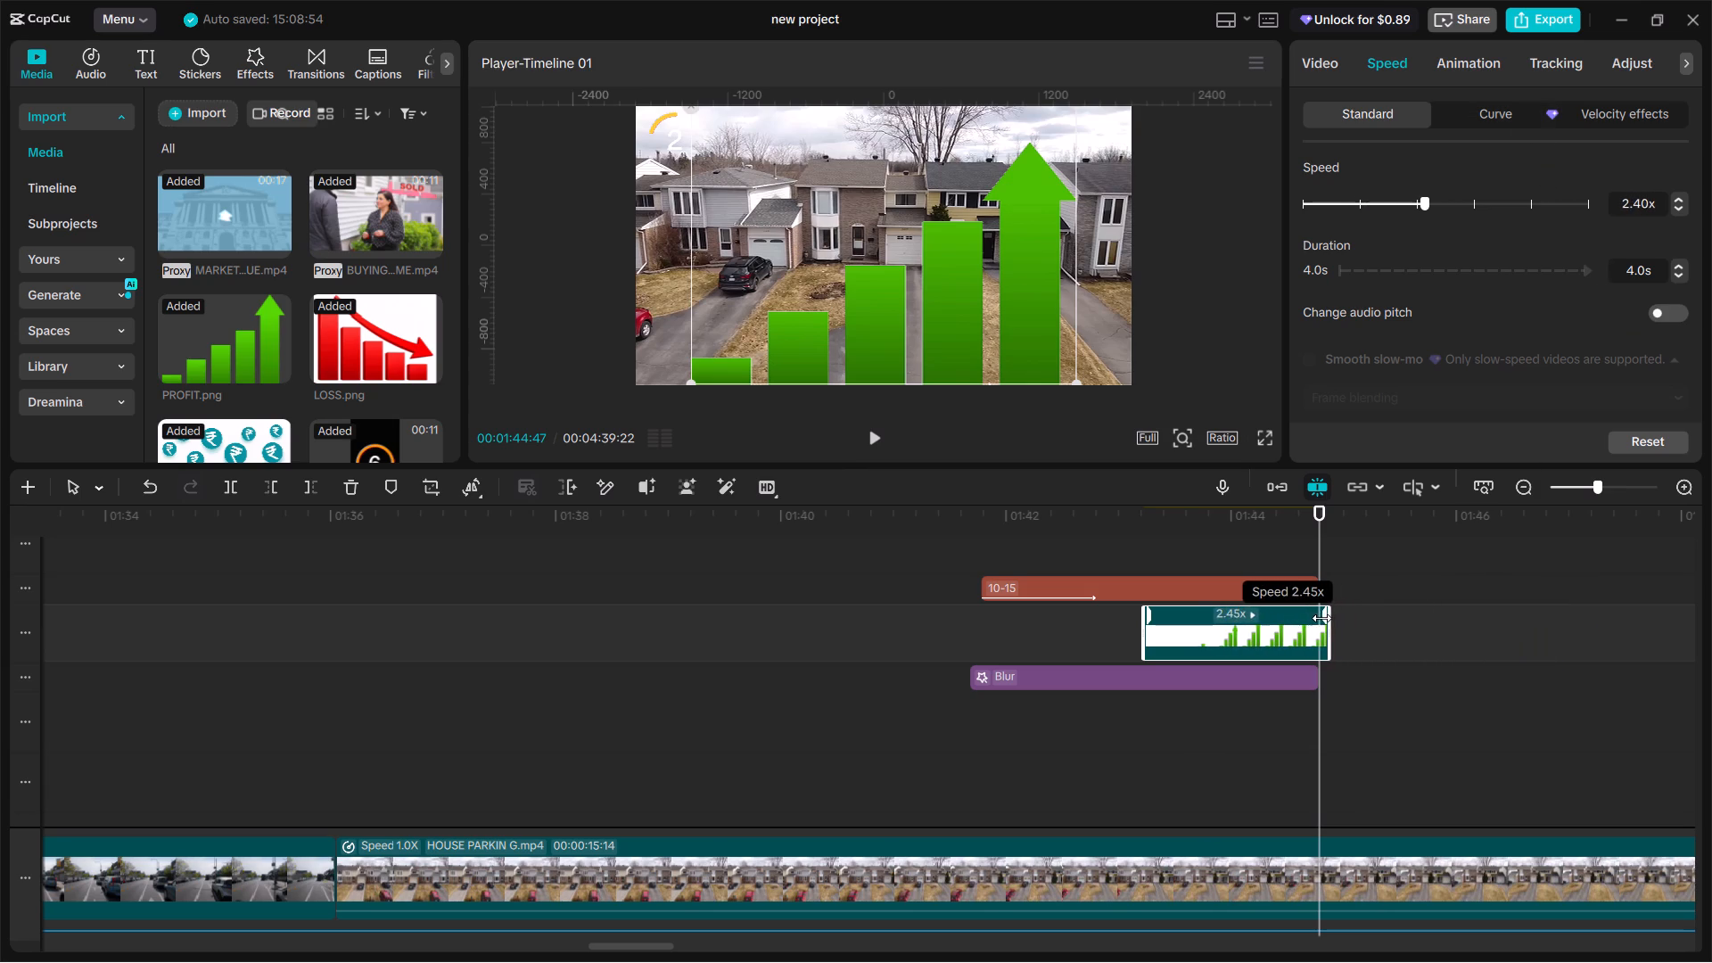
left_click_drag(1321, 618, 1313, 620)
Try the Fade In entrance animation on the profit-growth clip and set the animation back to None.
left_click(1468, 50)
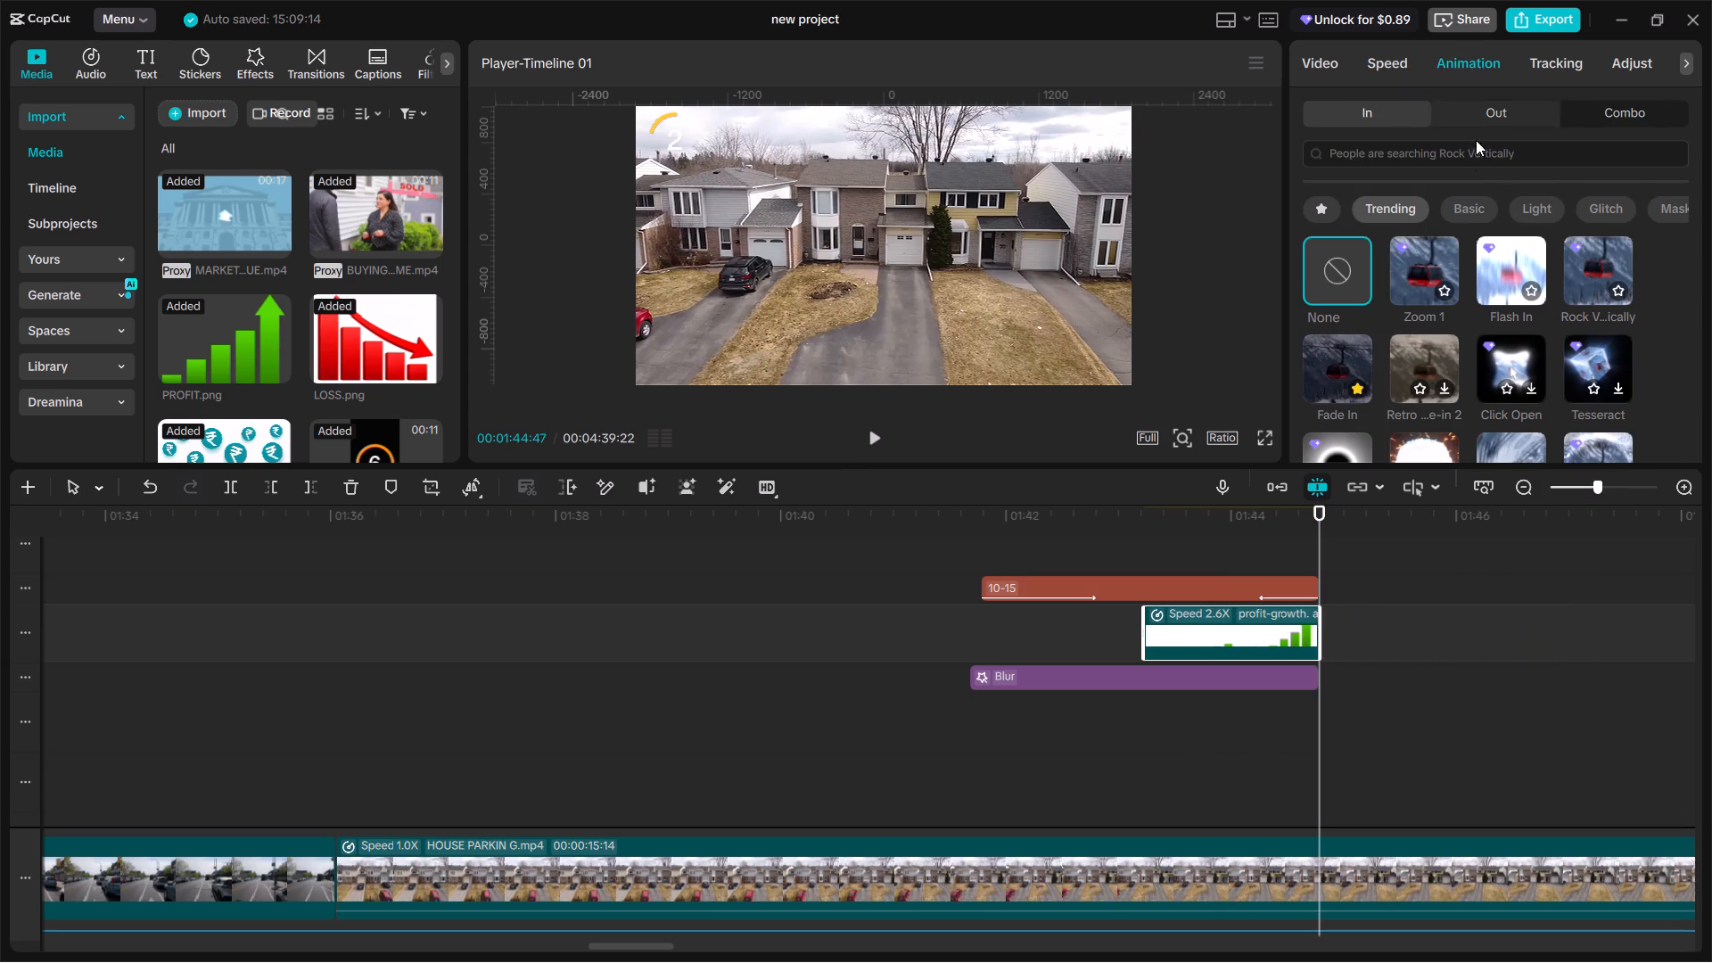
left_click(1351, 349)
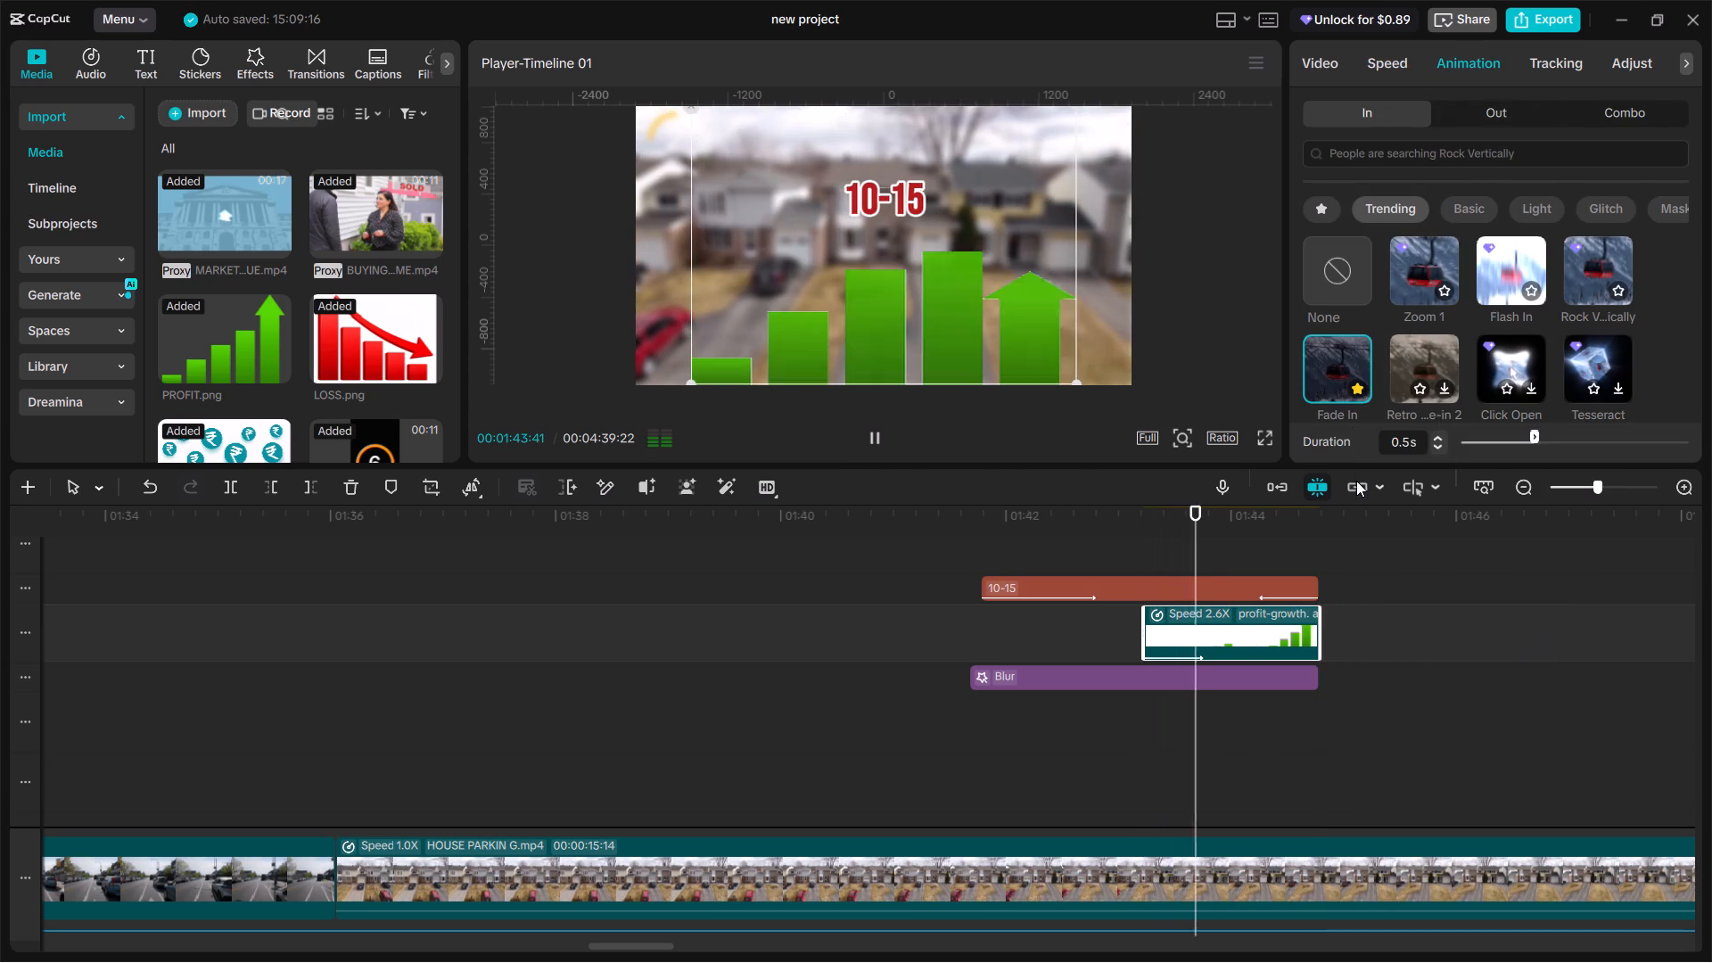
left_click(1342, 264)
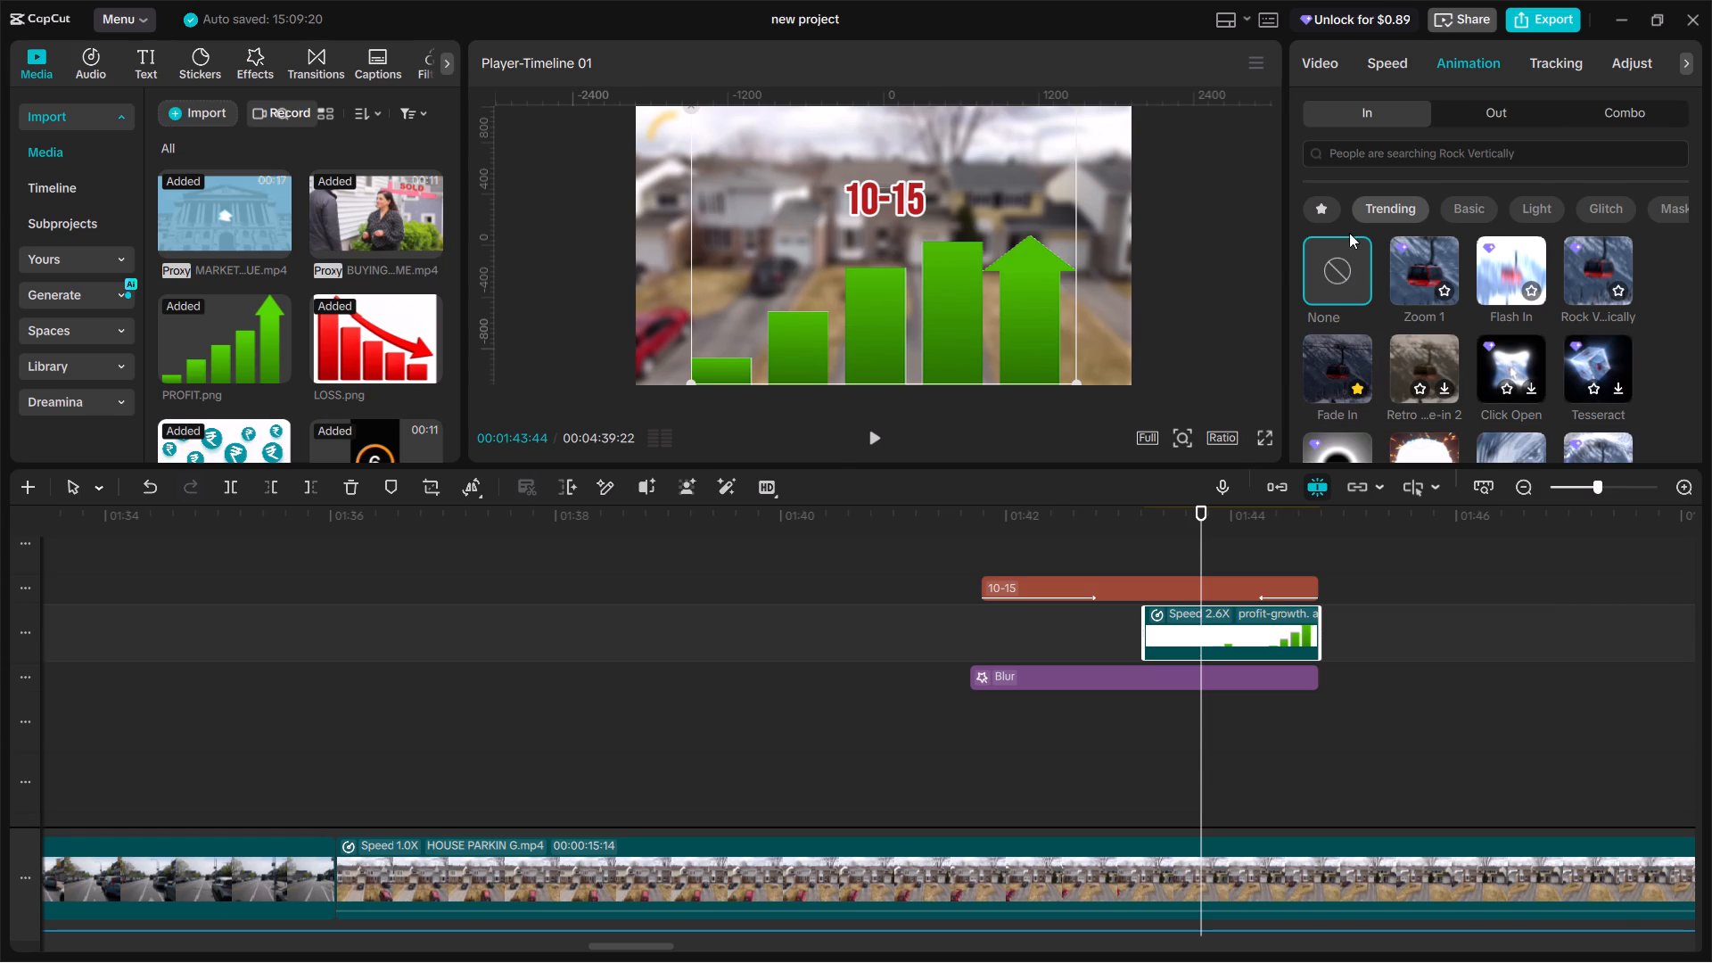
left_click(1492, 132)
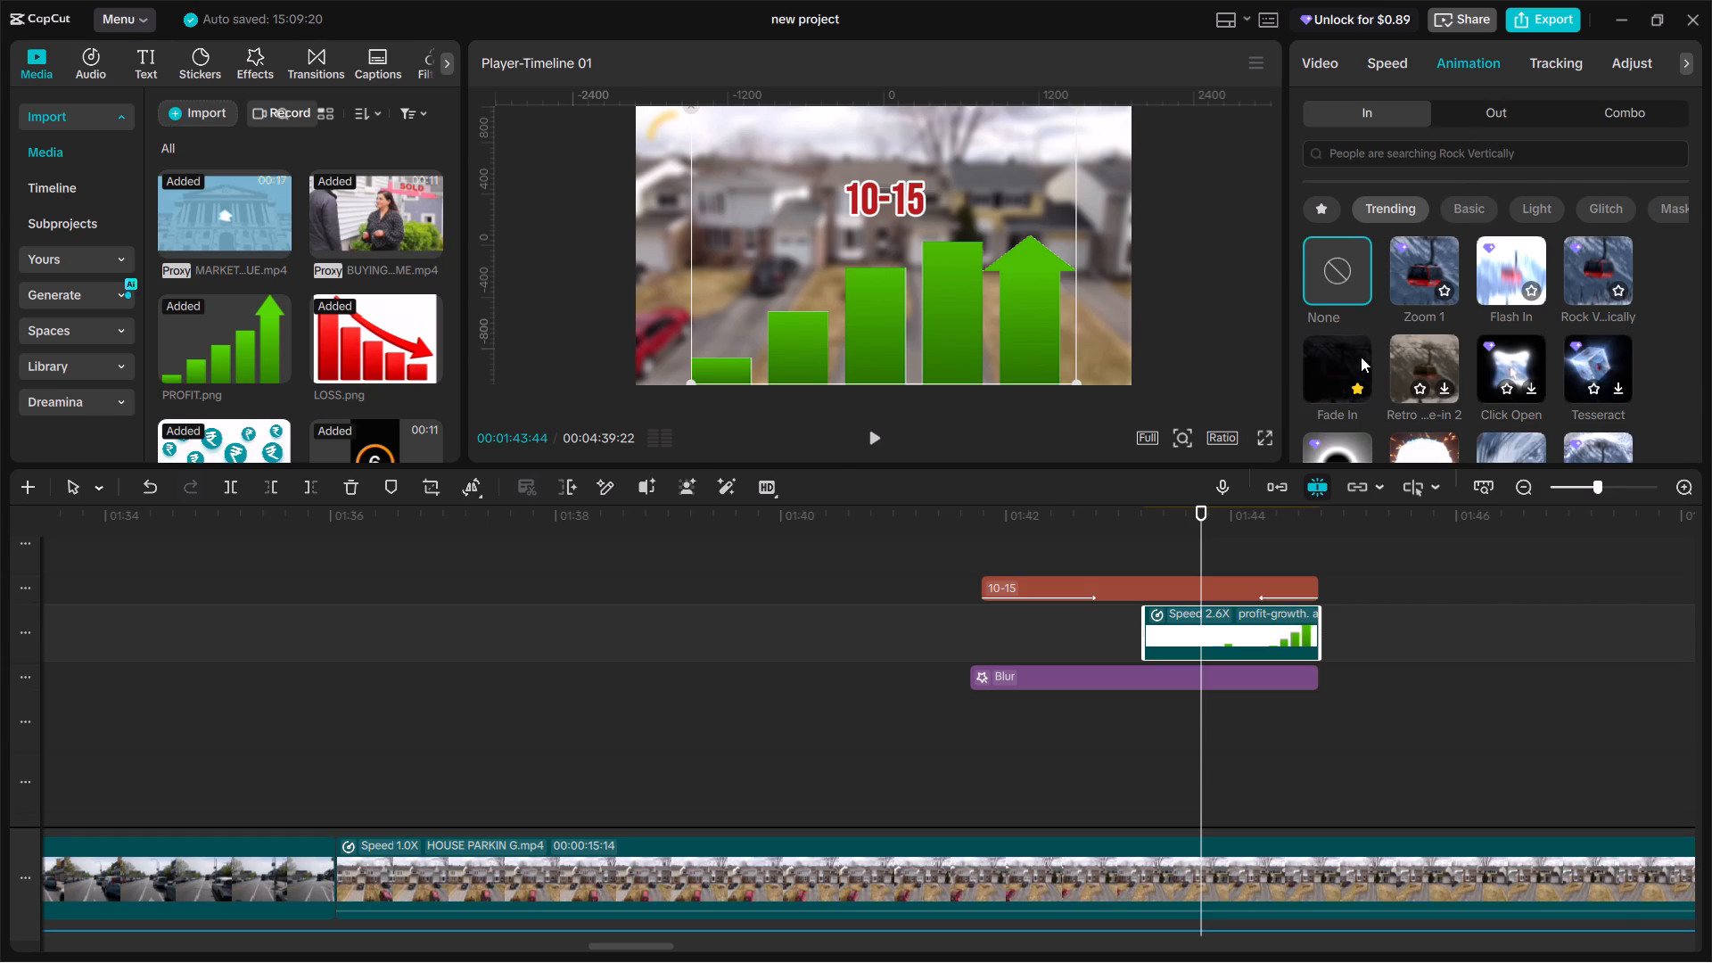
Apply the 0.5 s Fade Out exit animation to the profit-growth clip.
double_click(1486, 118)
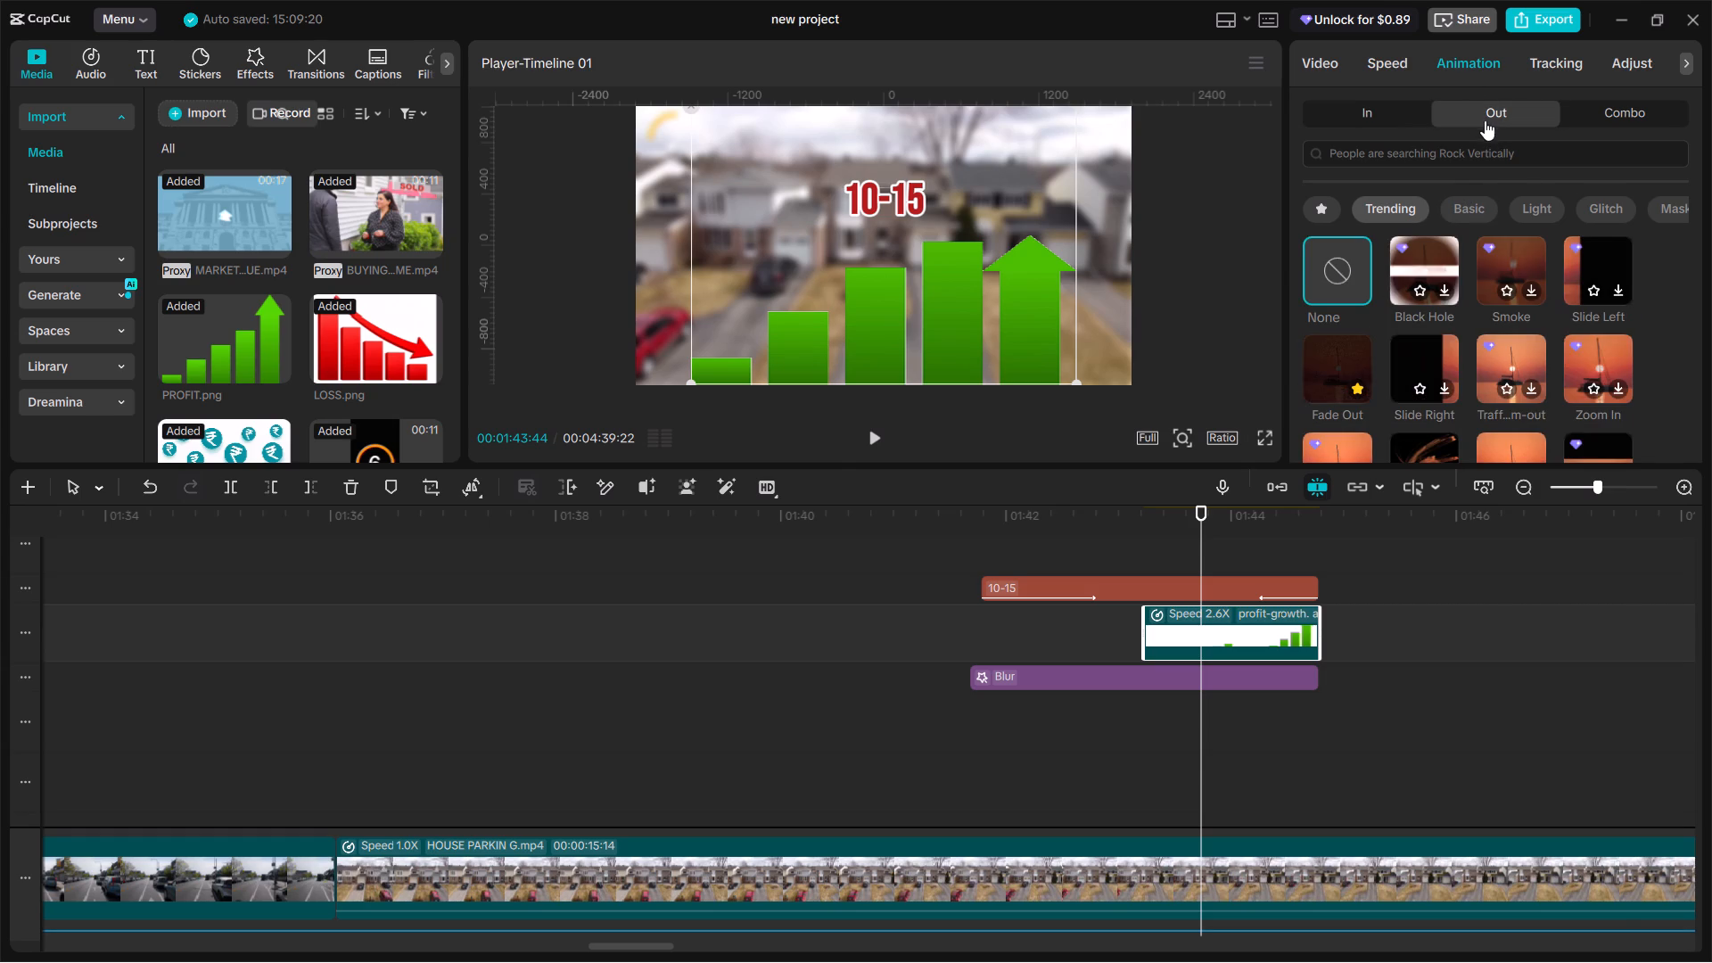
left_click(1329, 383)
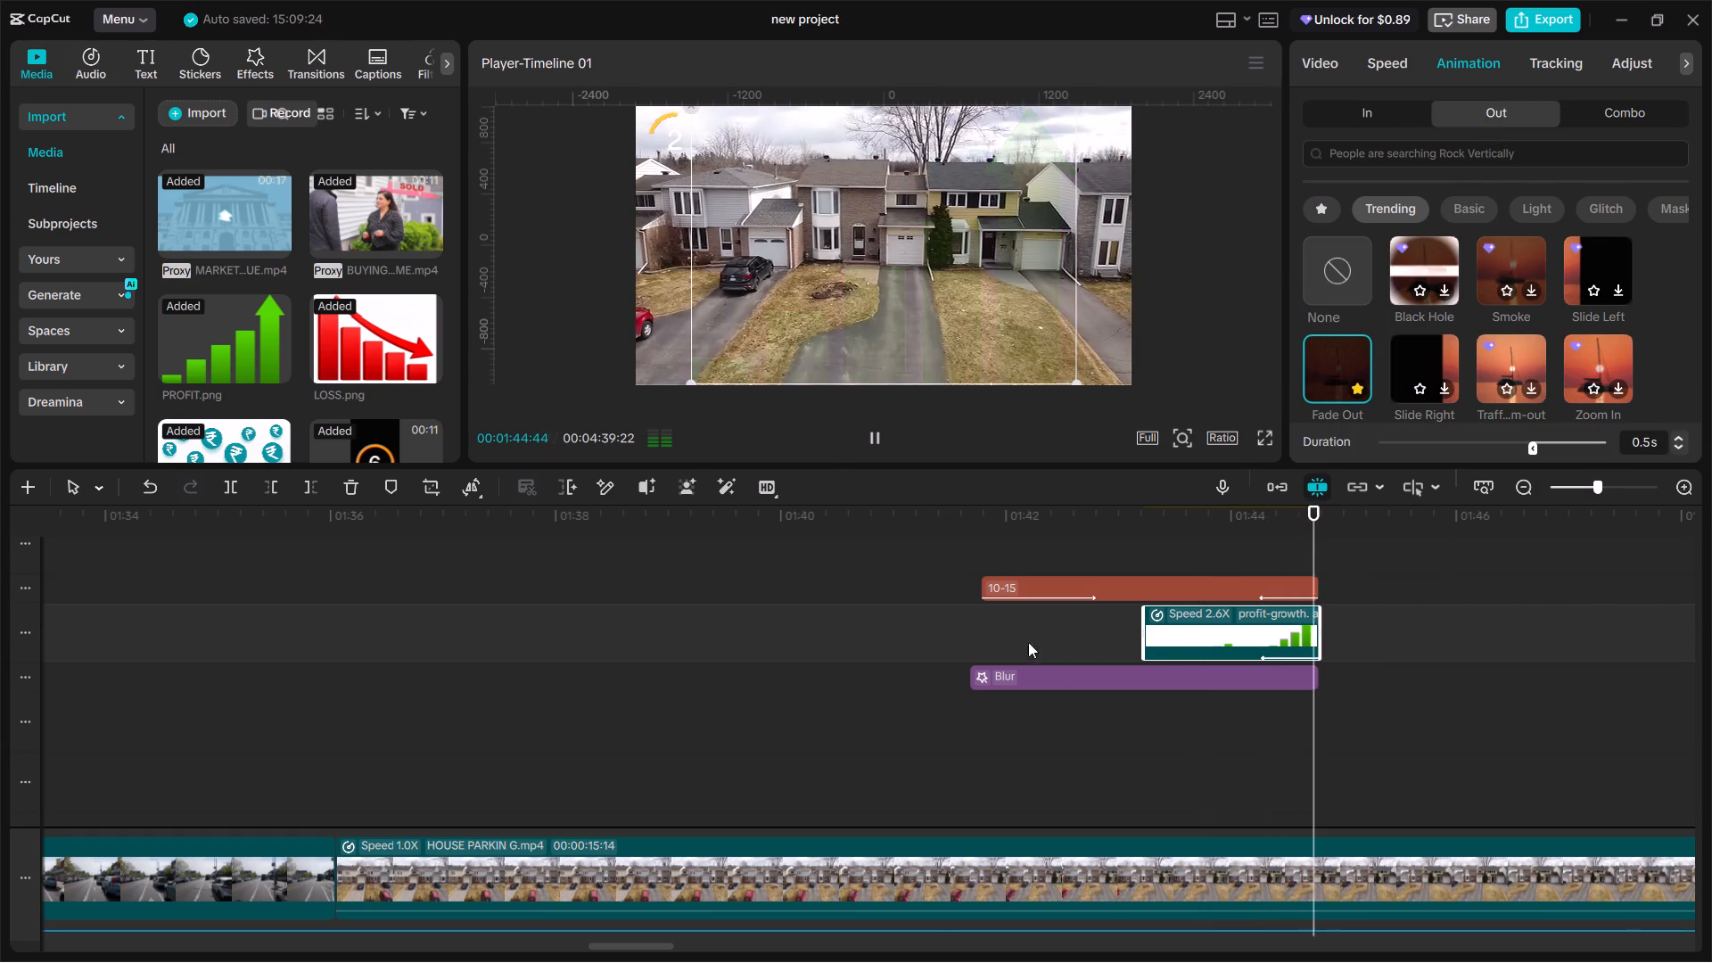
Play back and scrub the 10-15 section to check the profit bars' entrance and fade-out against the title and Blur effect.
left_click(941, 648)
key("space")
key("space")
key("space")
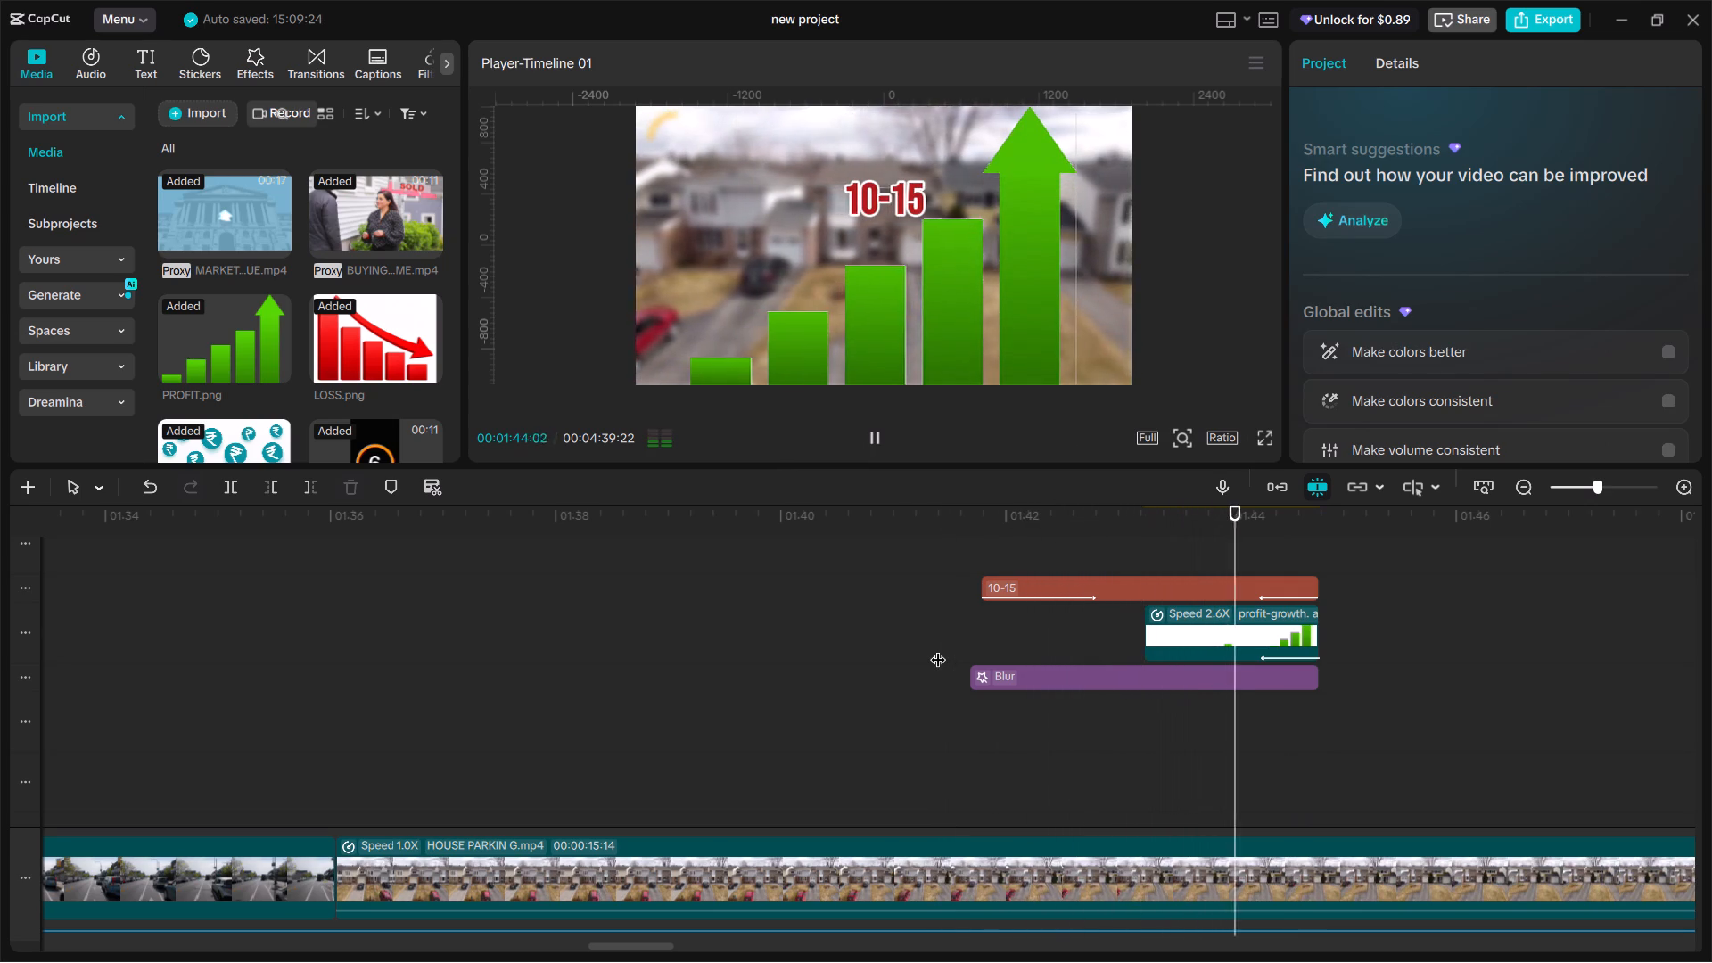
key("space")
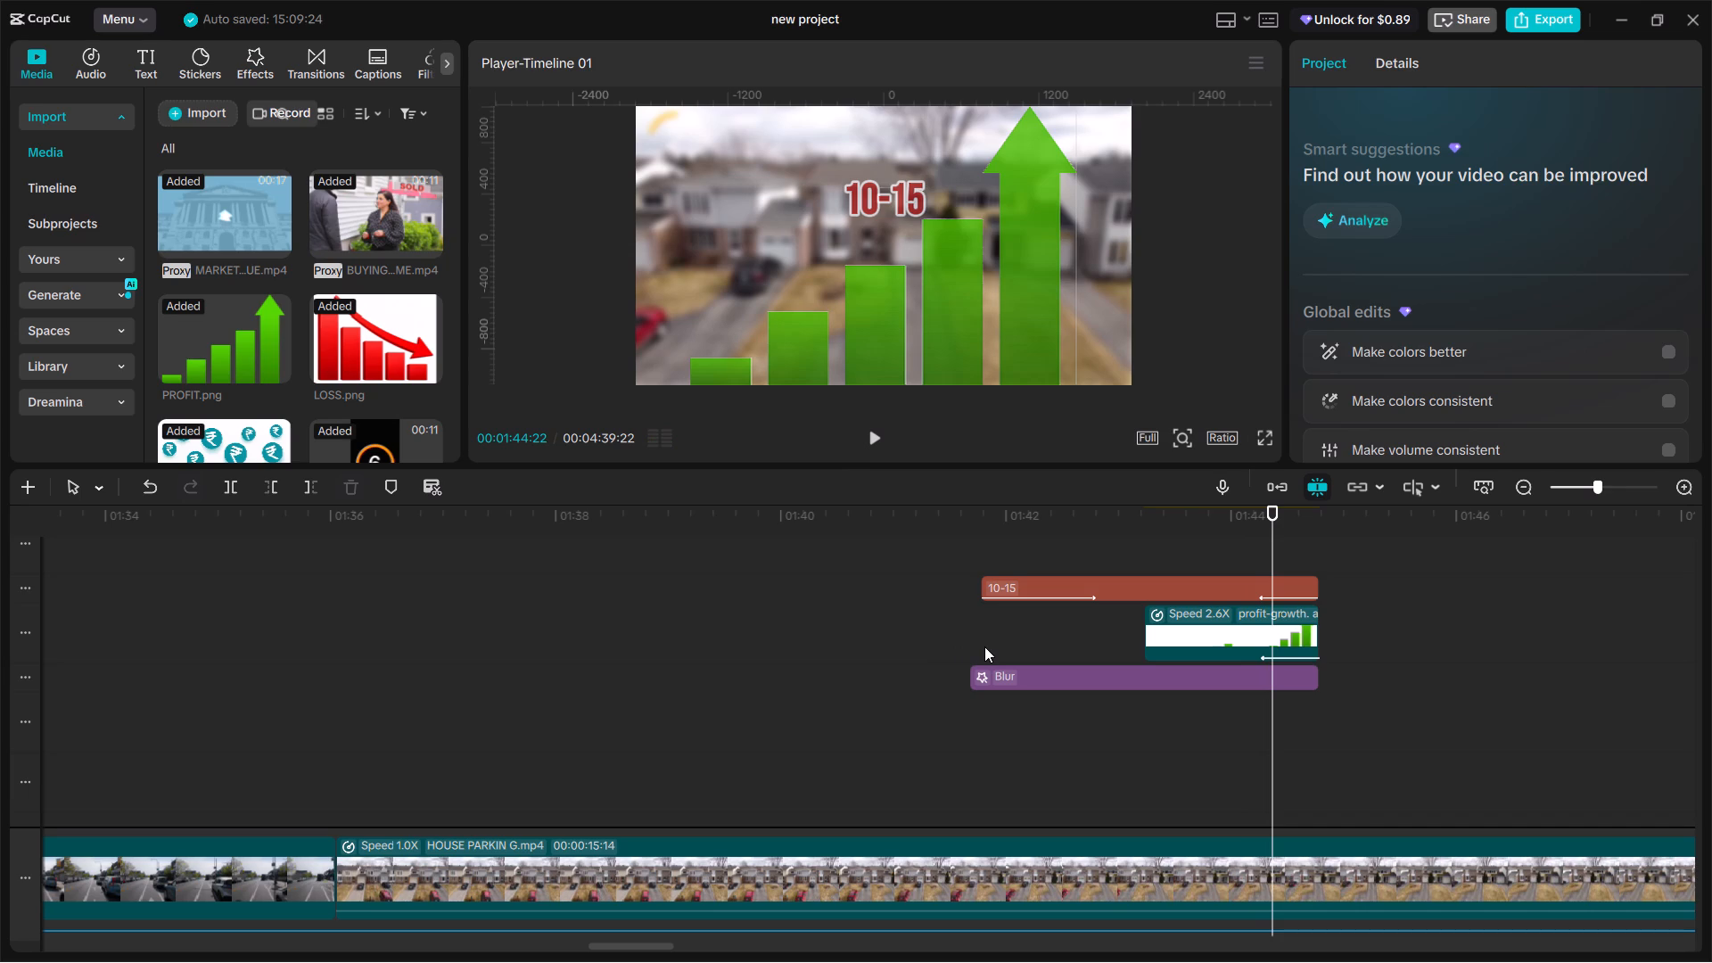
left_click(981, 624)
left_click_drag(981, 624, 967, 630)
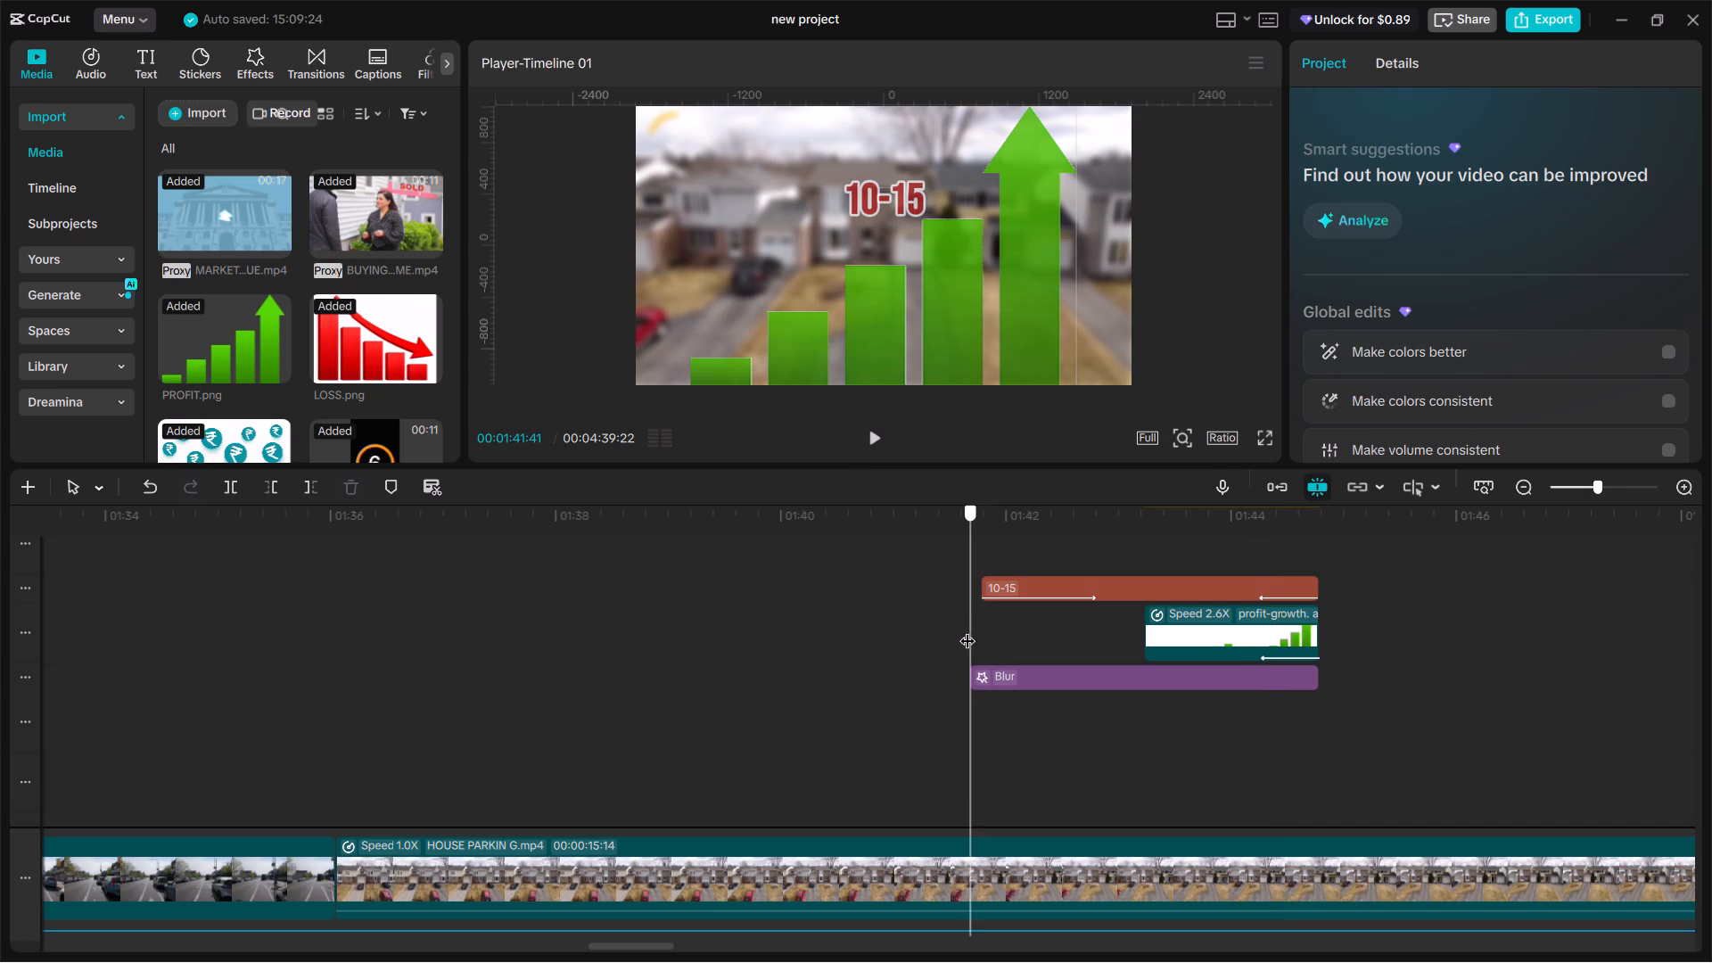
left_click_drag(967, 630, 1171, 671)
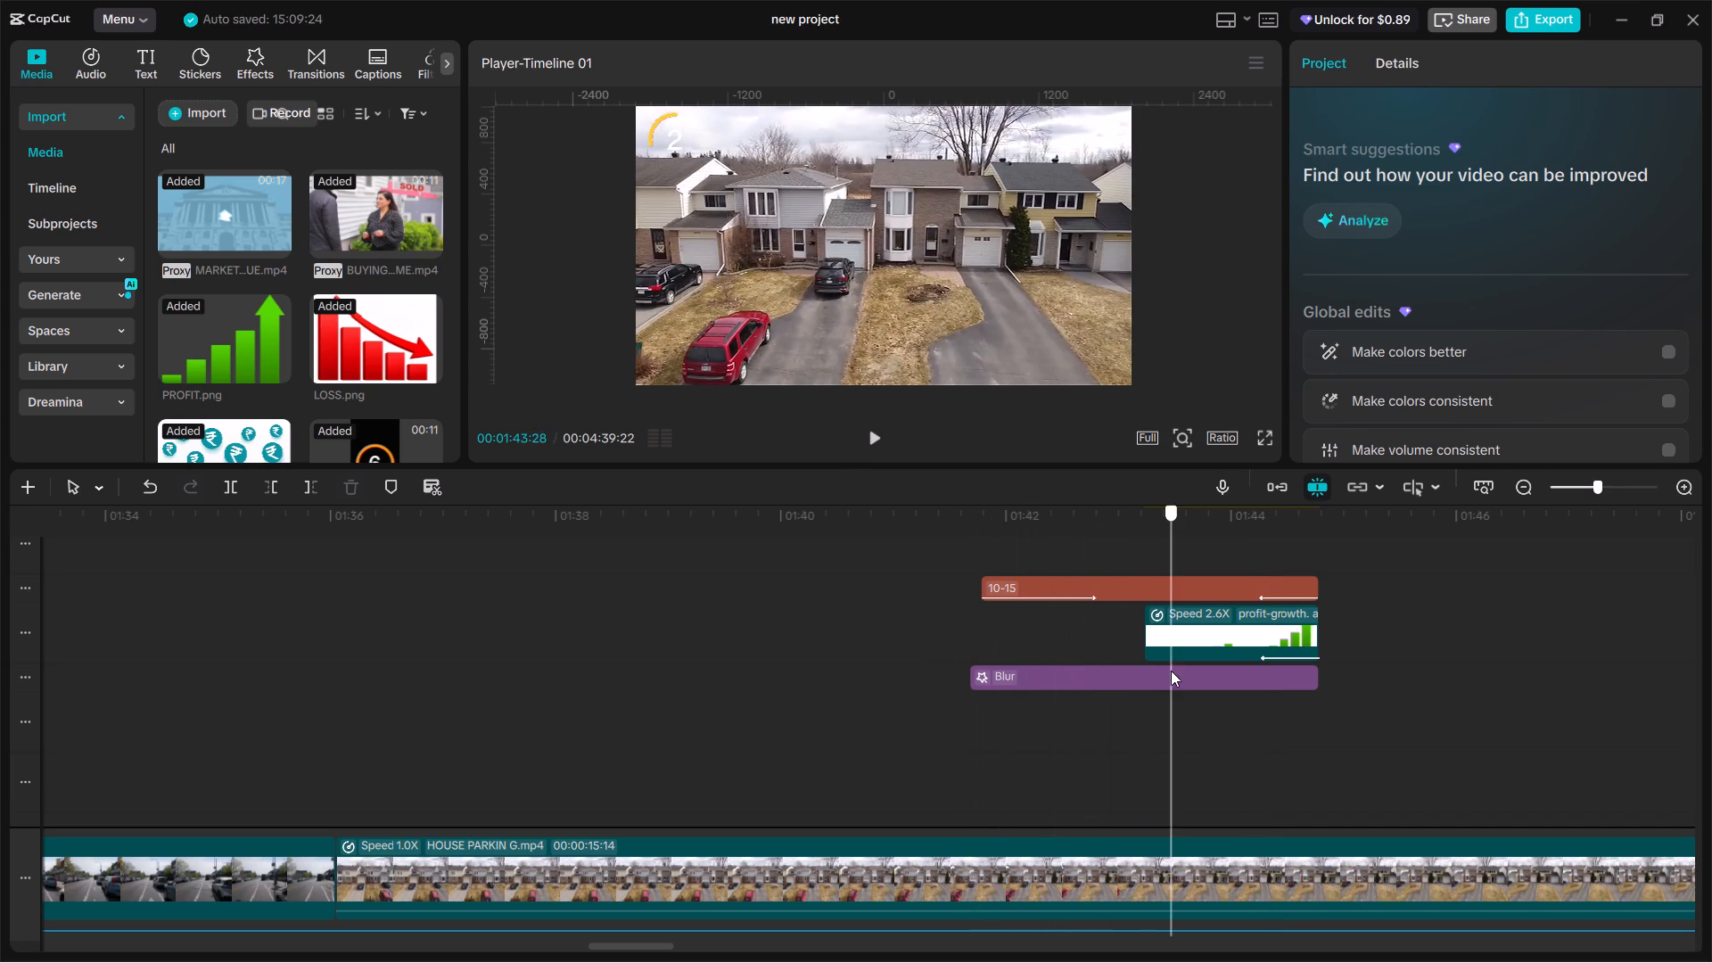
left_click_drag(1171, 671, 1097, 654)
left_click_drag(1083, 651, 1093, 650)
left_click_drag(1104, 650, 1140, 639)
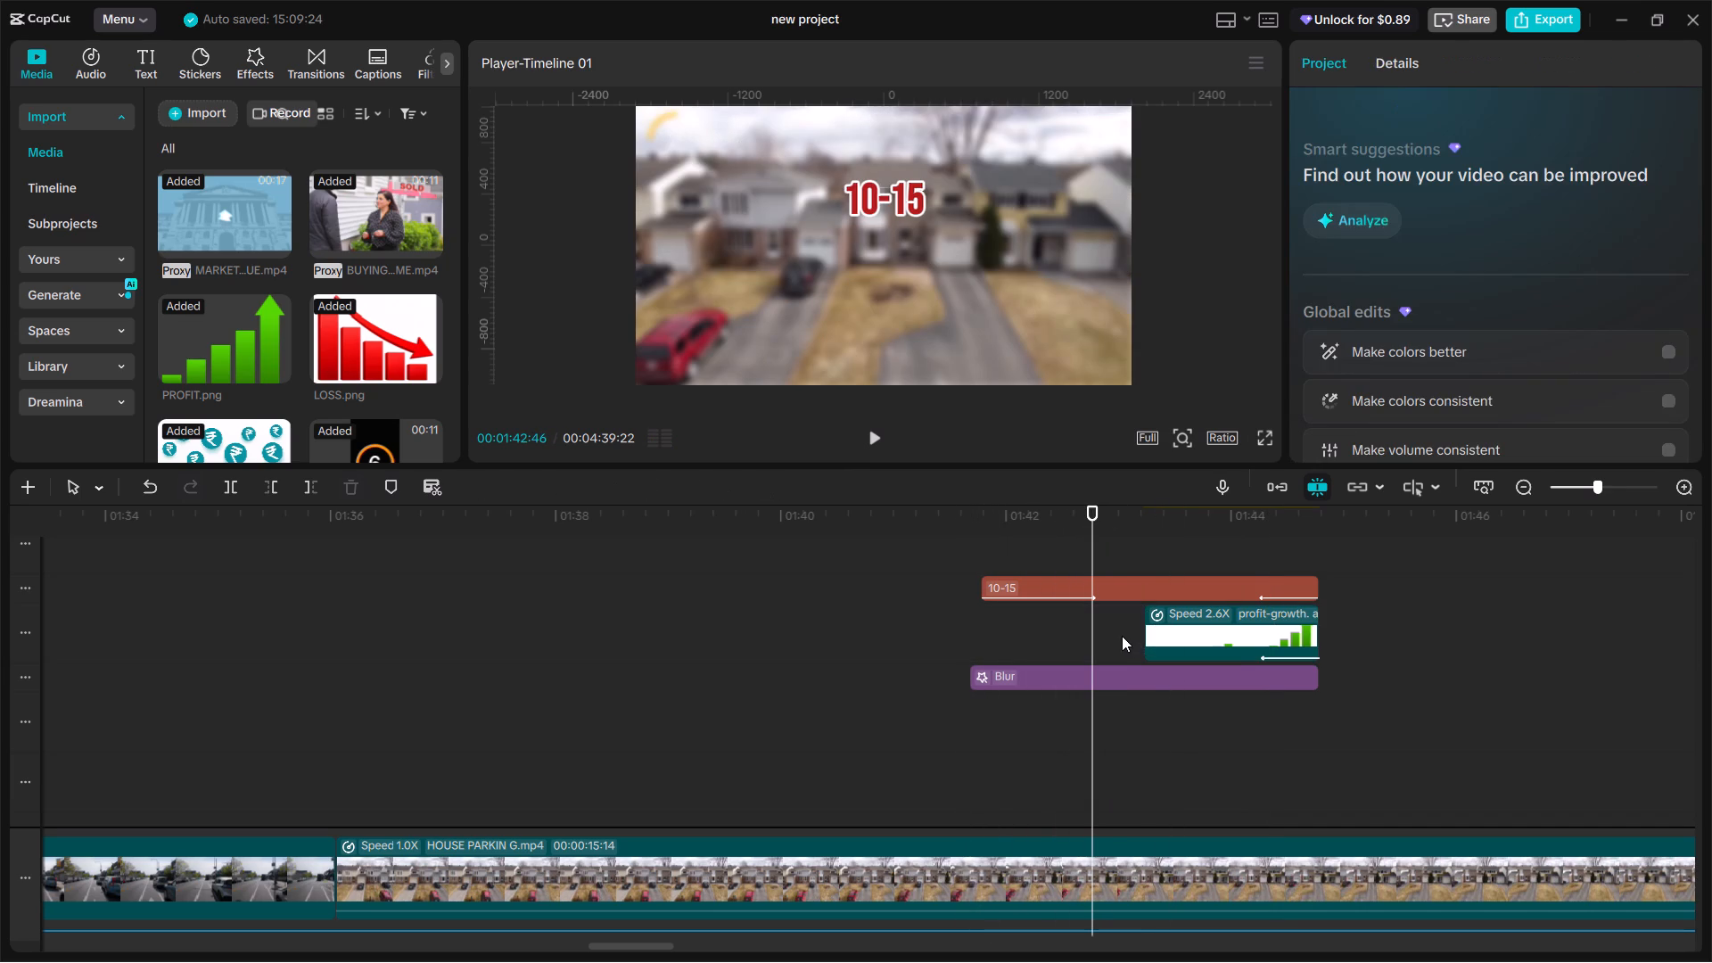
left_click(1116, 636)
left_click_drag(1116, 636, 1152, 641)
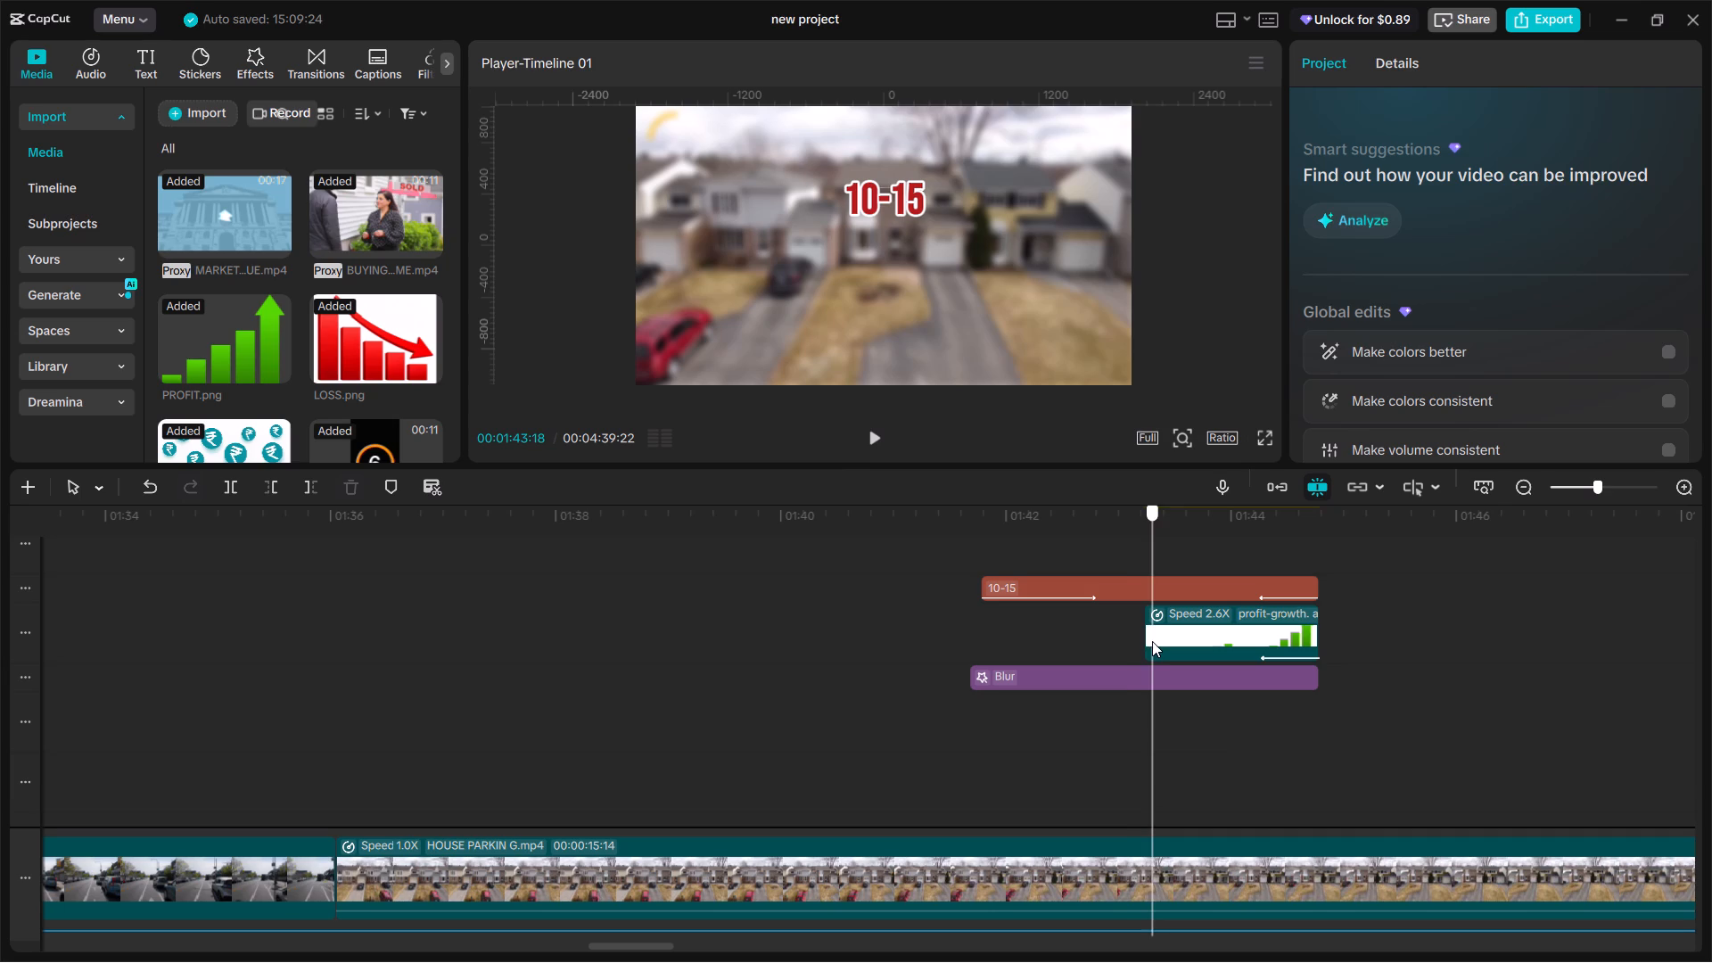
left_click_drag(1152, 641, 1137, 644)
double_click(1137, 644)
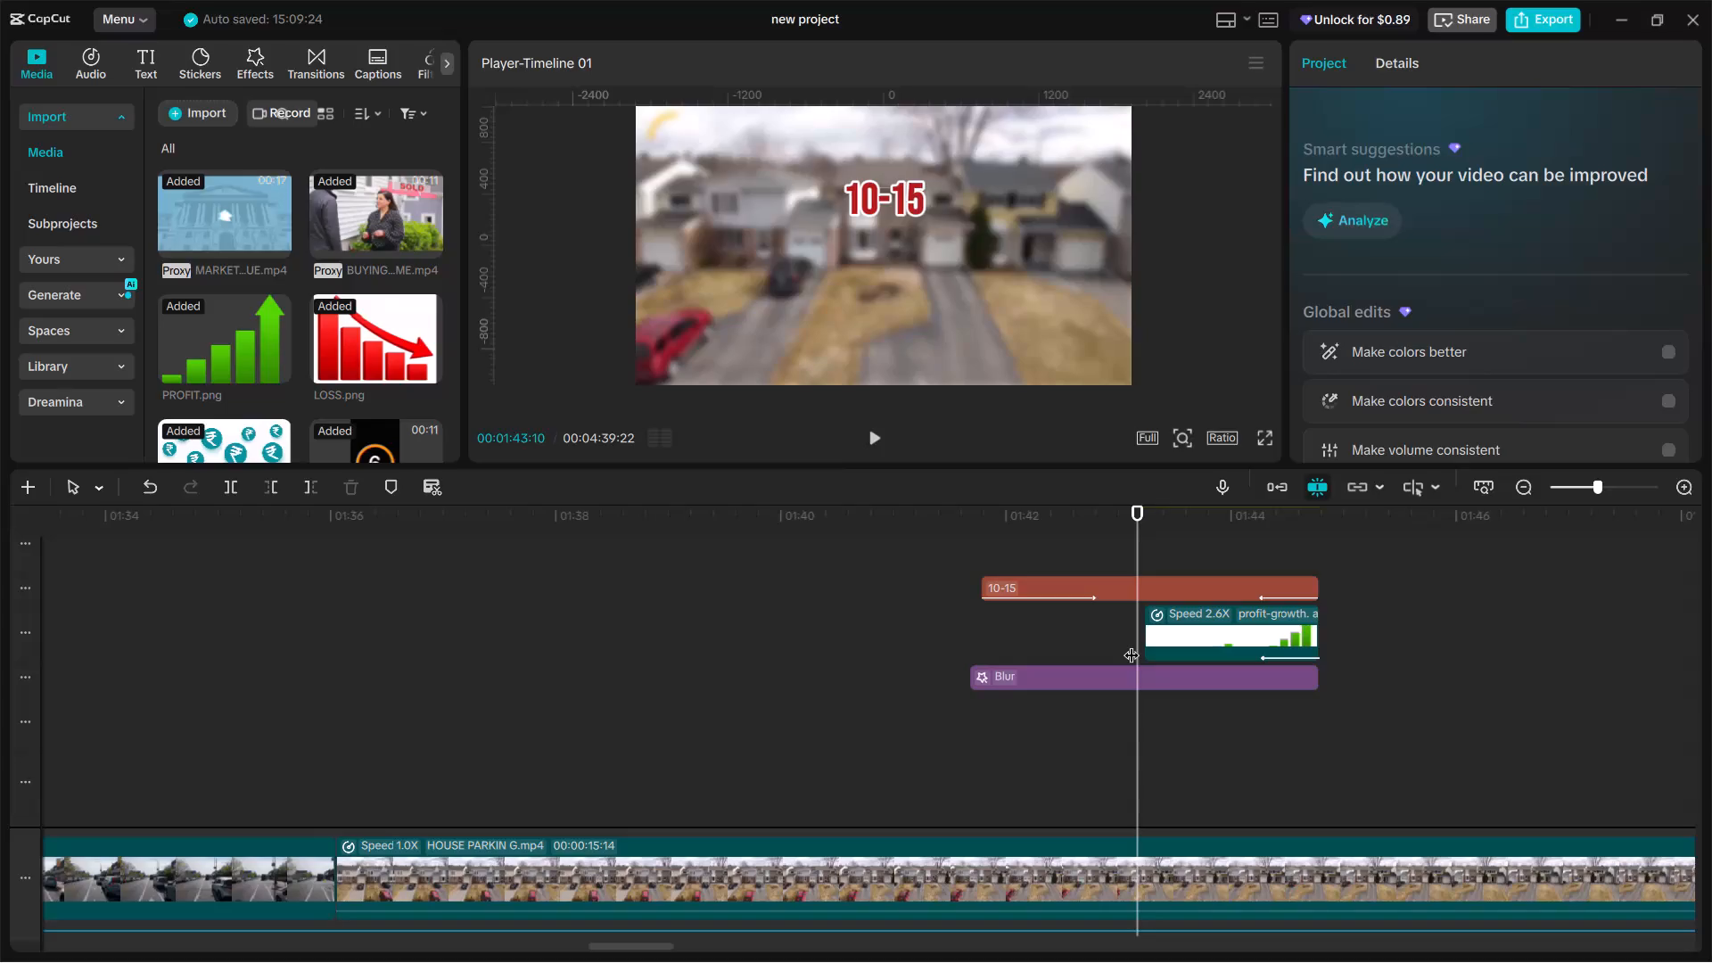
Look over the timeline's tracks and clips before and around the 10-15 section.
scroll(419, 633, "up", 2)
scroll(604, 506, "up", 8)
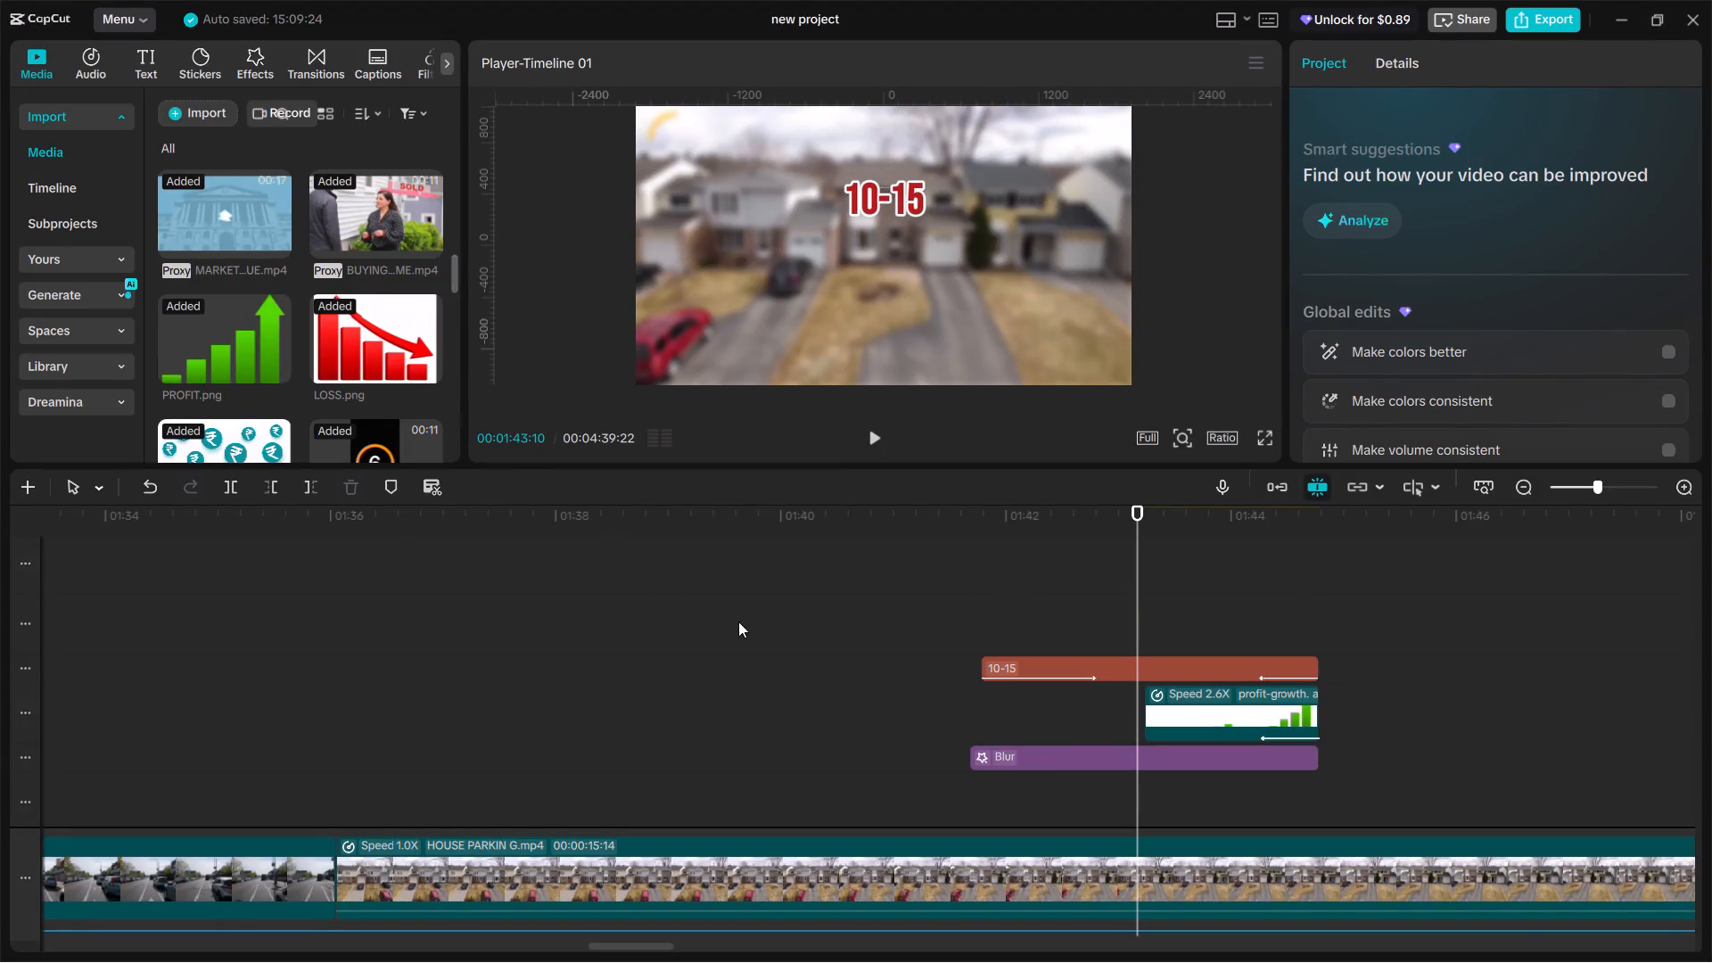
scroll(738, 621, "up", 17)
scroll(1045, 735, "up", 15)
scroll(1045, 737, "down", 7)
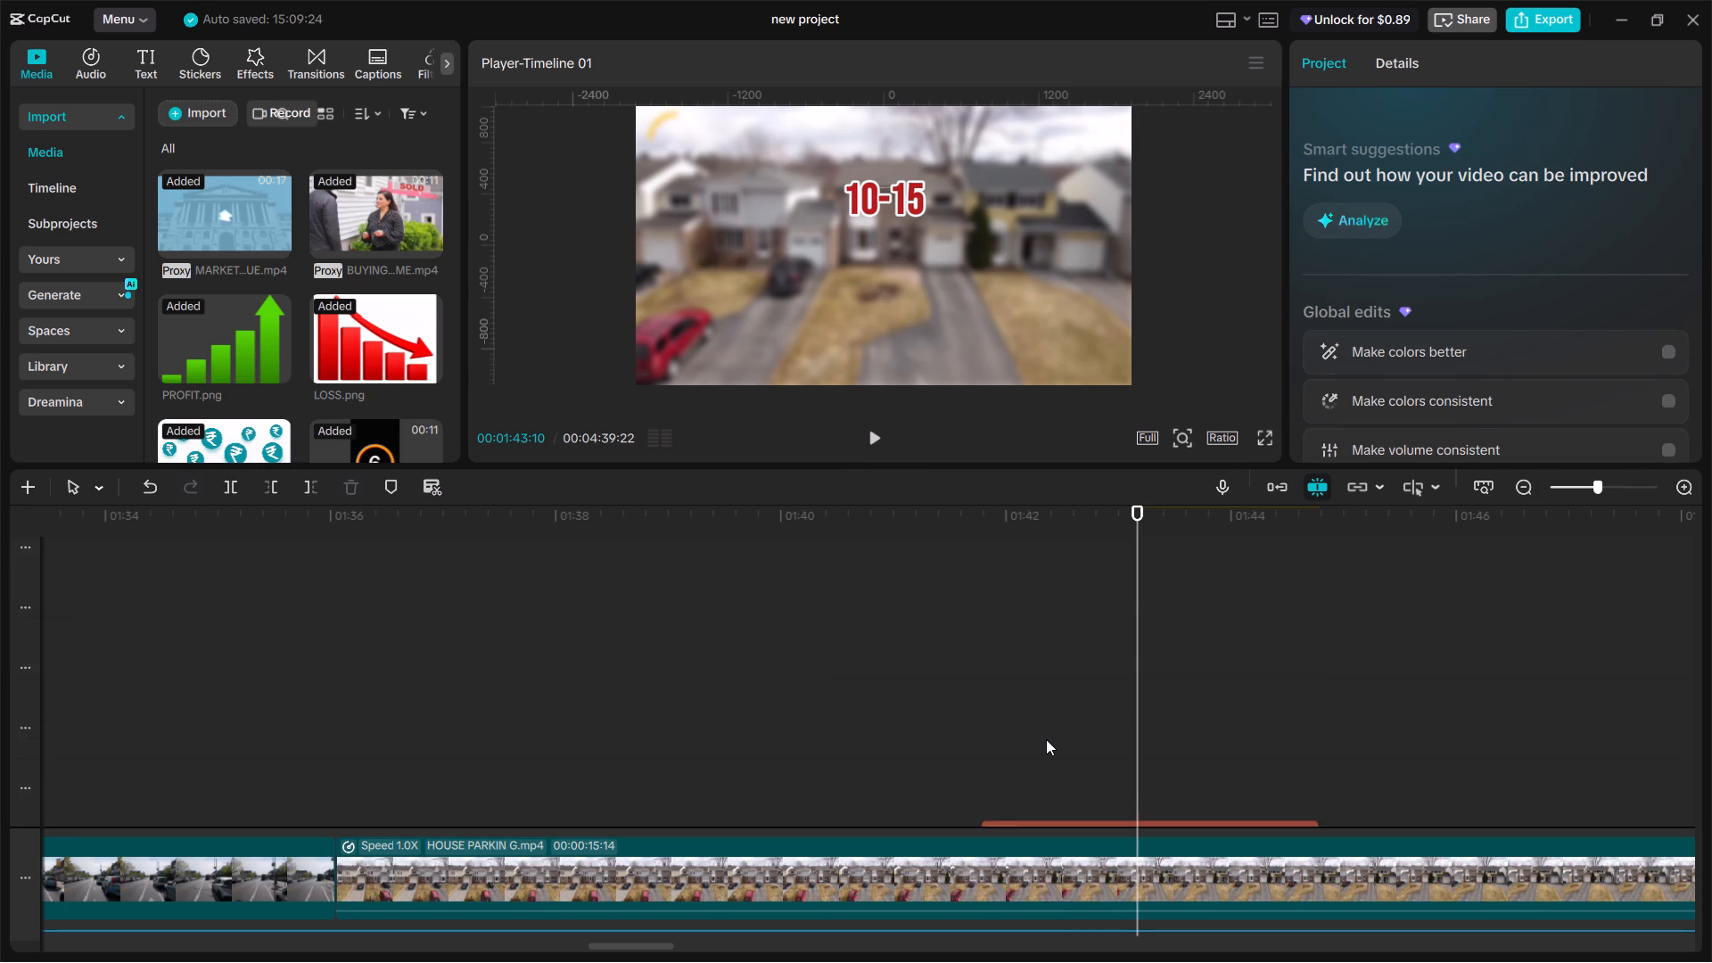
scroll(1046, 739, "down", 20)
scroll(1046, 739, "down", 11)
scroll(1048, 738, "up", 5)
scroll(1048, 738, "down", 7)
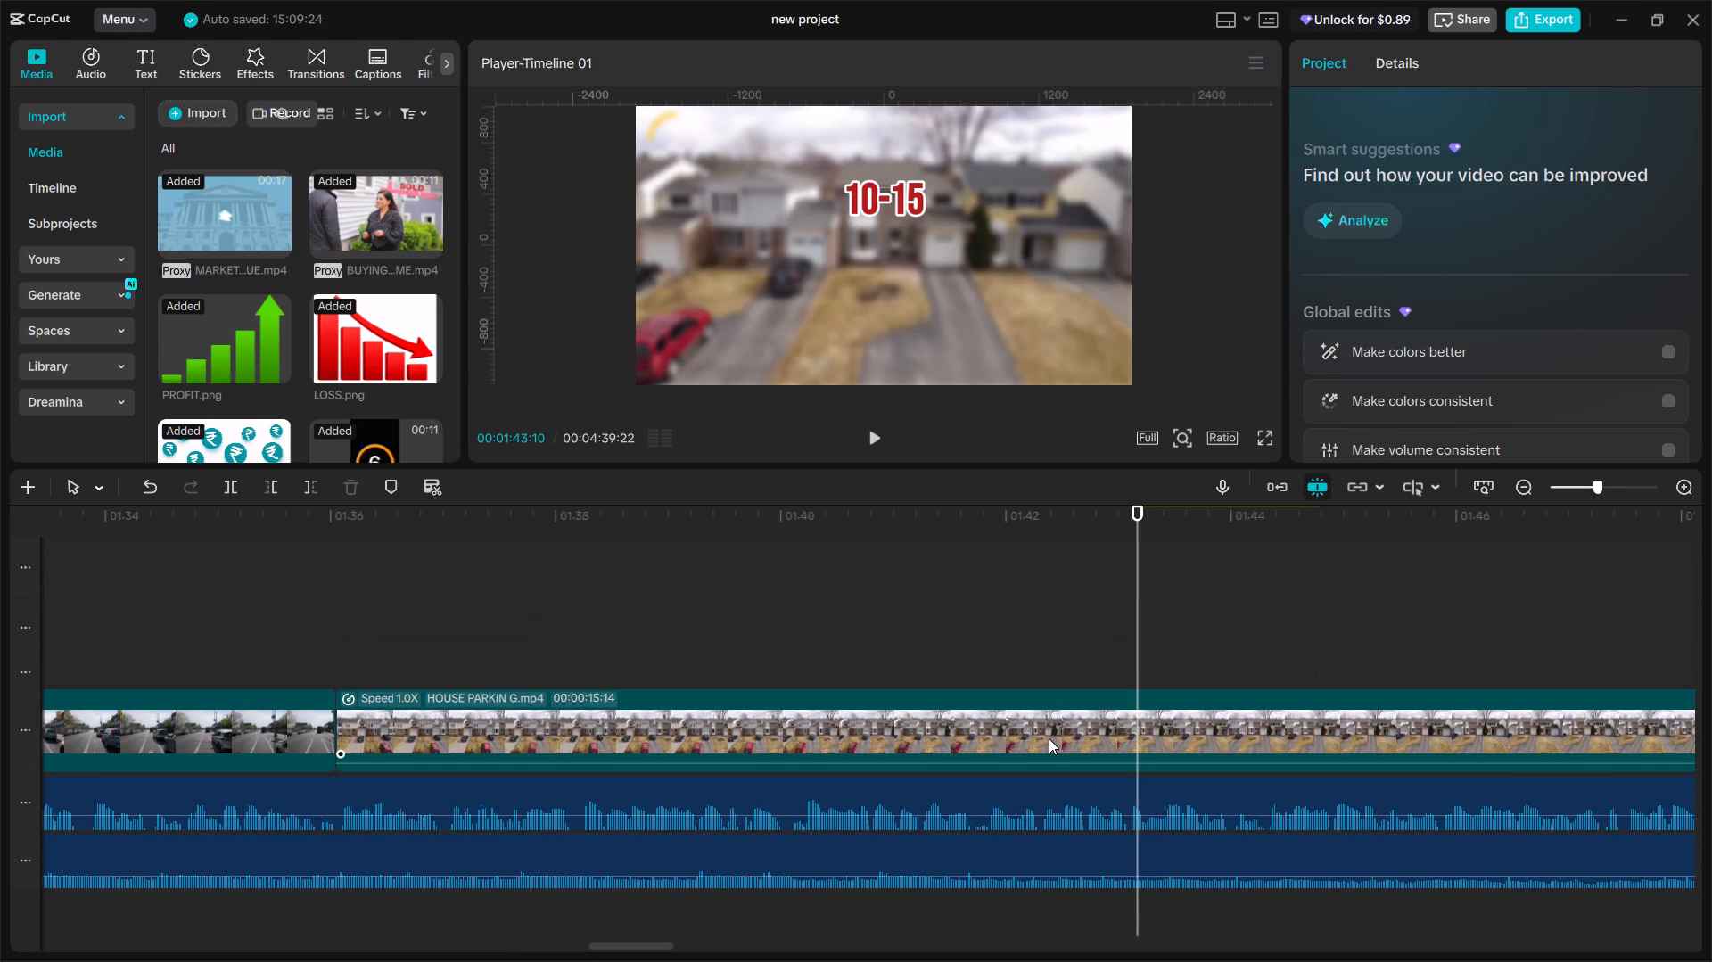
scroll(1049, 738, "up", 3)
left_click_drag(1143, 744, 1066, 737)
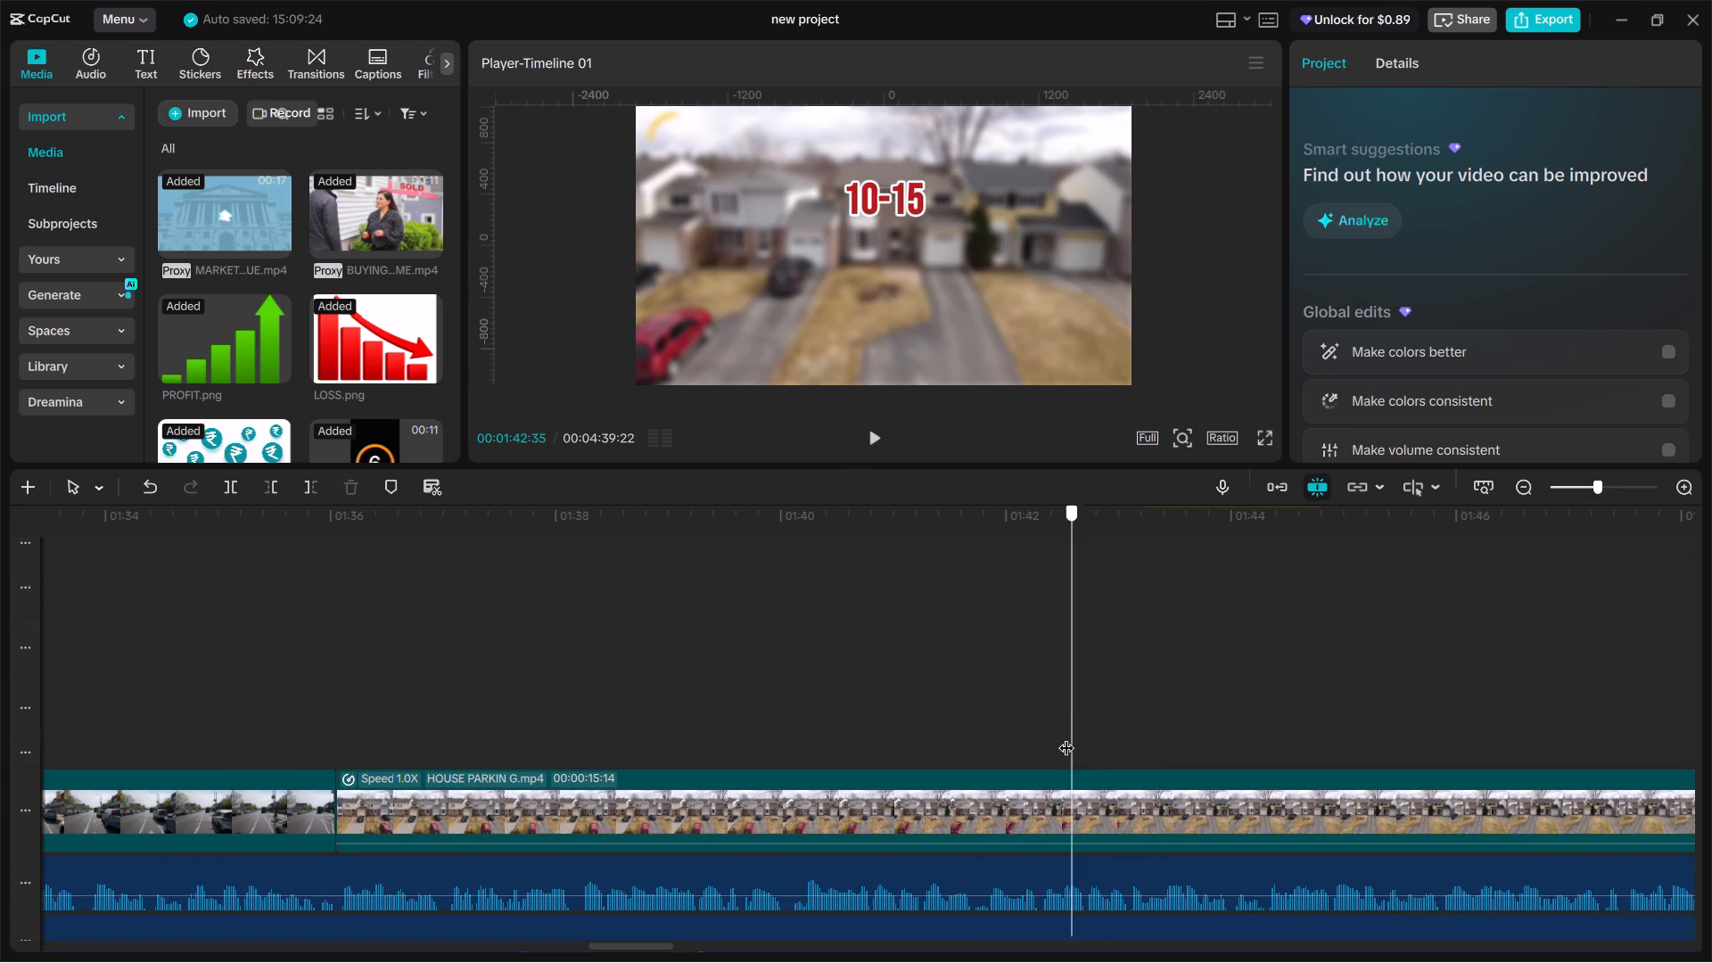
left_click_drag(1066, 737, 1058, 737)
left_click_drag(971, 737, 962, 736)
scroll(1056, 732, "up", 20)
scroll(1057, 732, "down", 10, "alt")
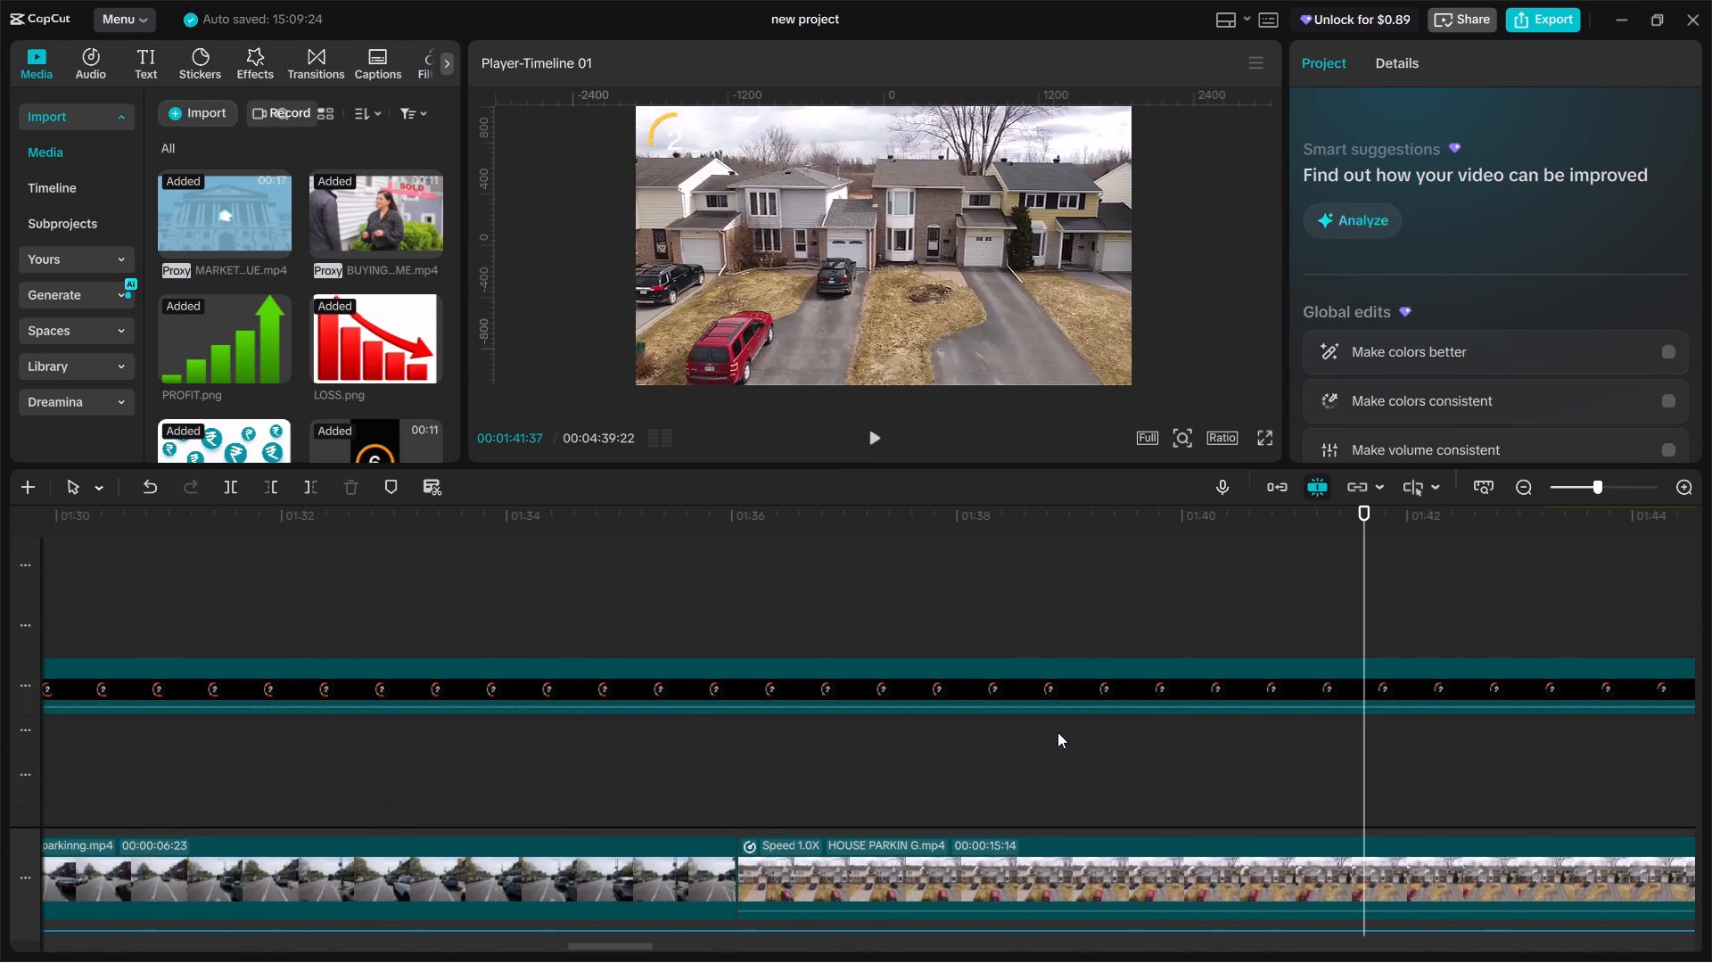
scroll(1058, 732, "down", 3)
scroll(1159, 720, "down", 5, "alt")
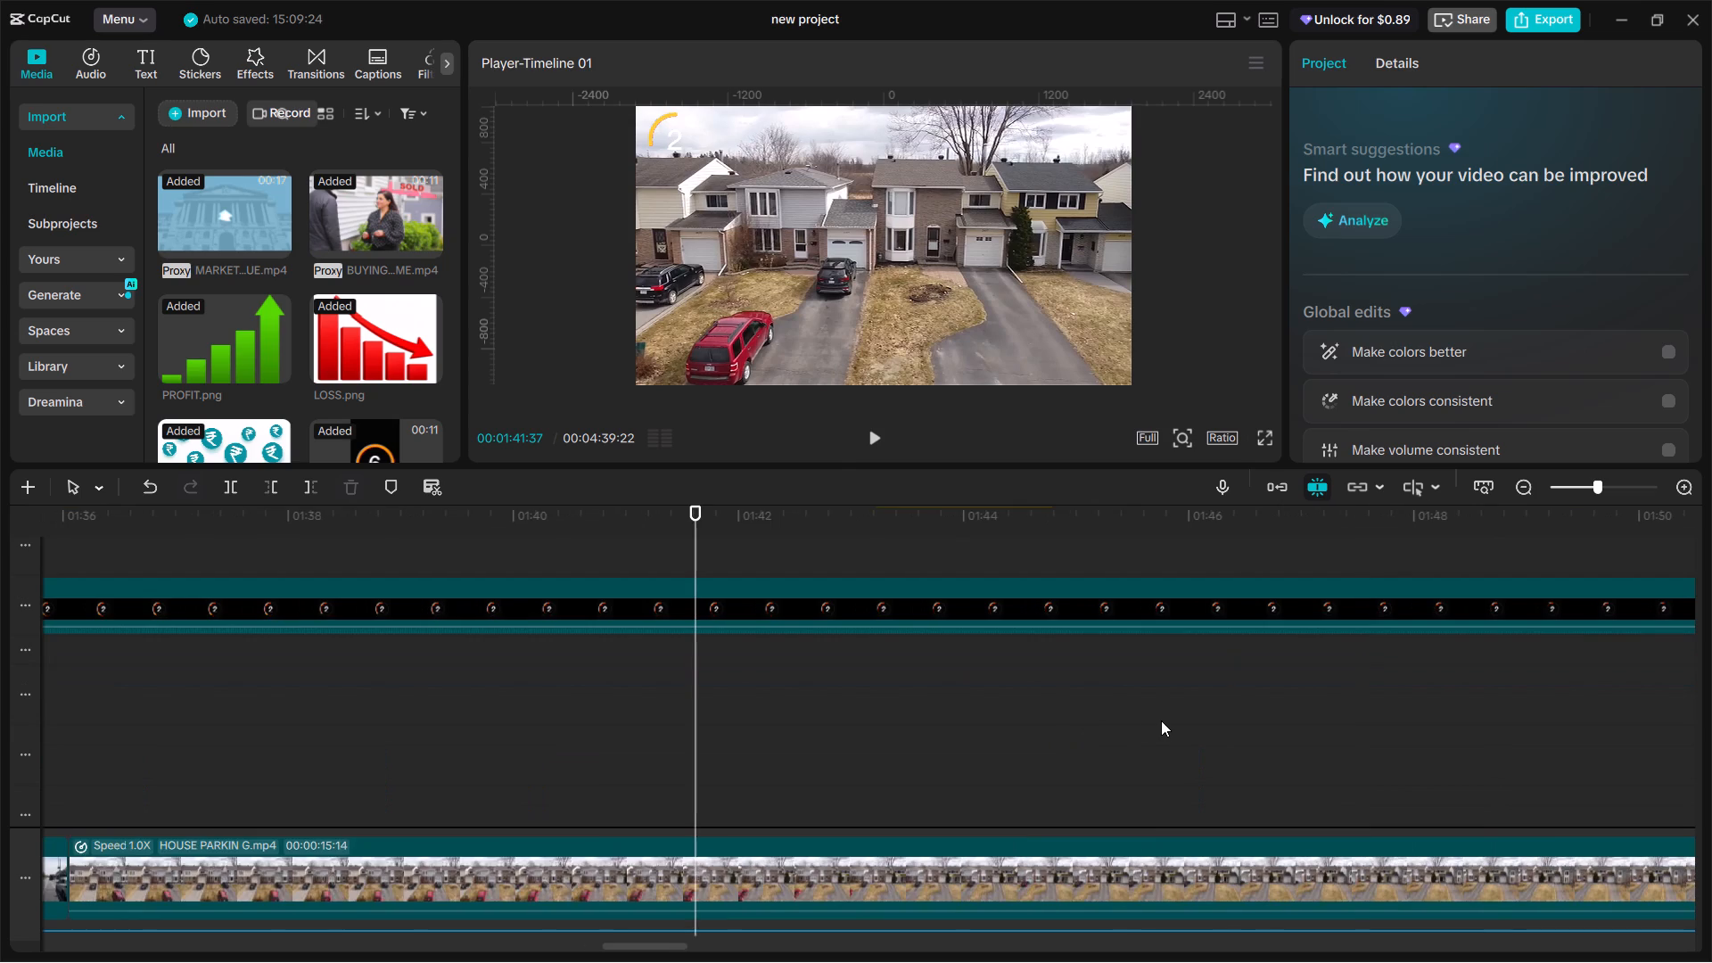
scroll(1152, 719, "up", 8, "alt")
scroll(1044, 727, "down", 2)
scroll(1044, 727, "up", 13, "ctrl")
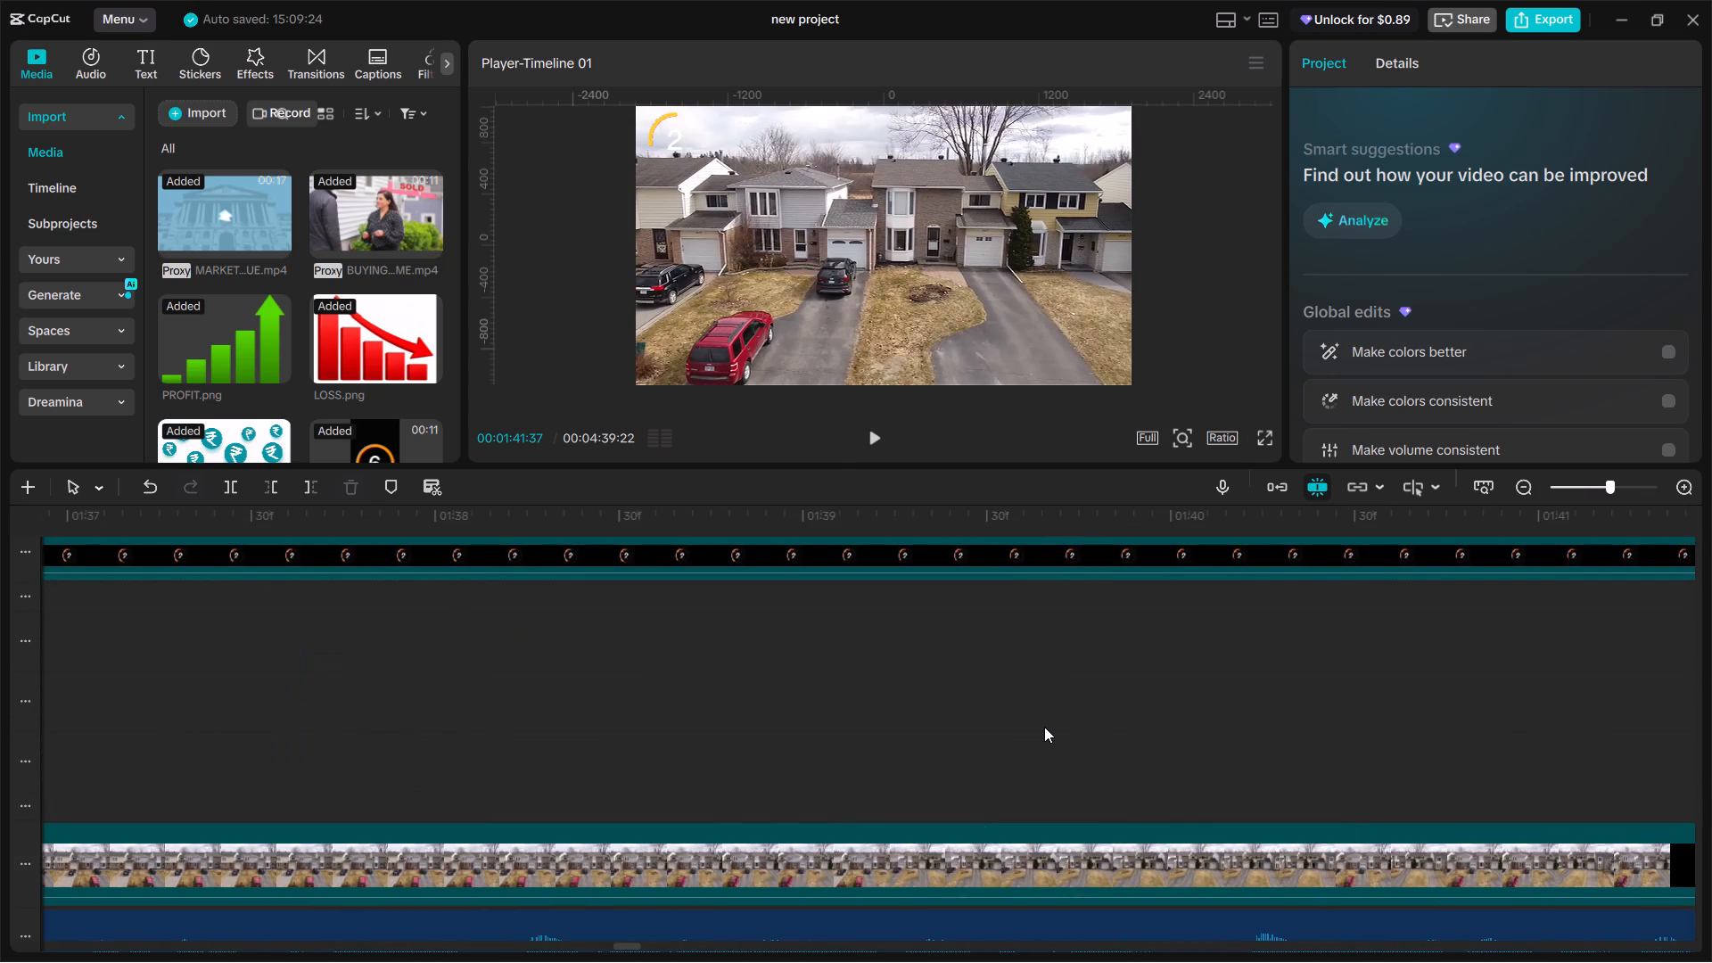
scroll(1044, 727, "down", 8, "ctrl")
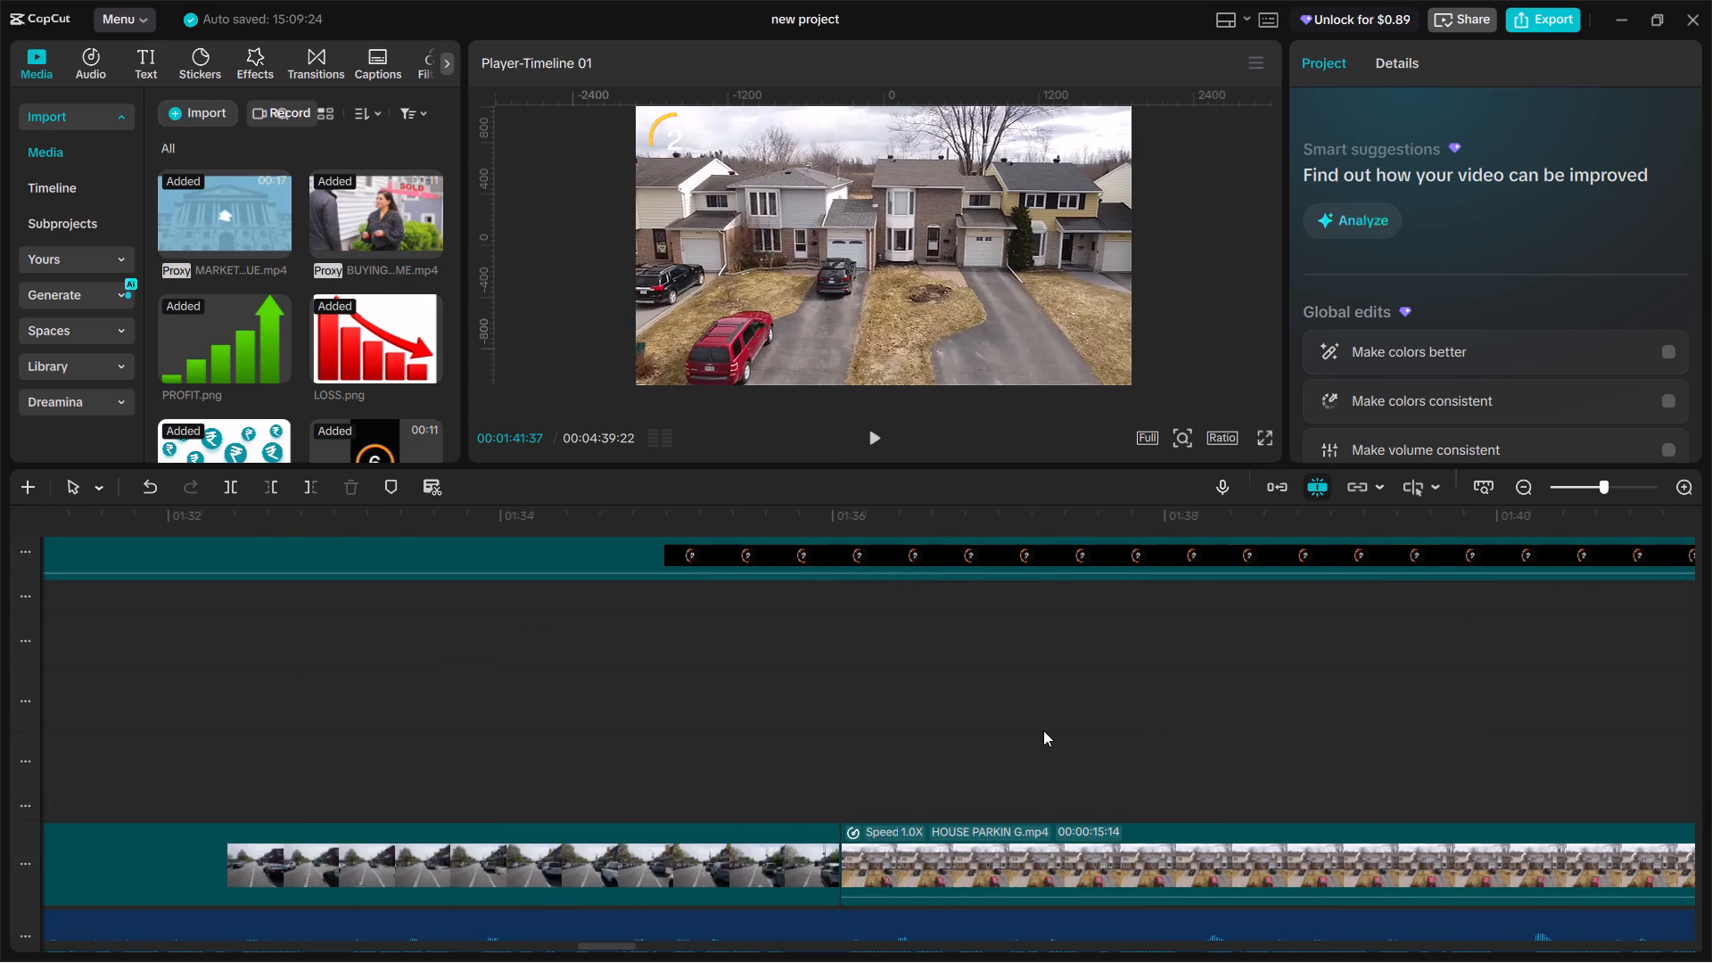
scroll(1043, 730, "down", 7, "ctrl")
scroll(1042, 730, "down", 14, "ctrl")
scroll(1227, 719, "down", 3)
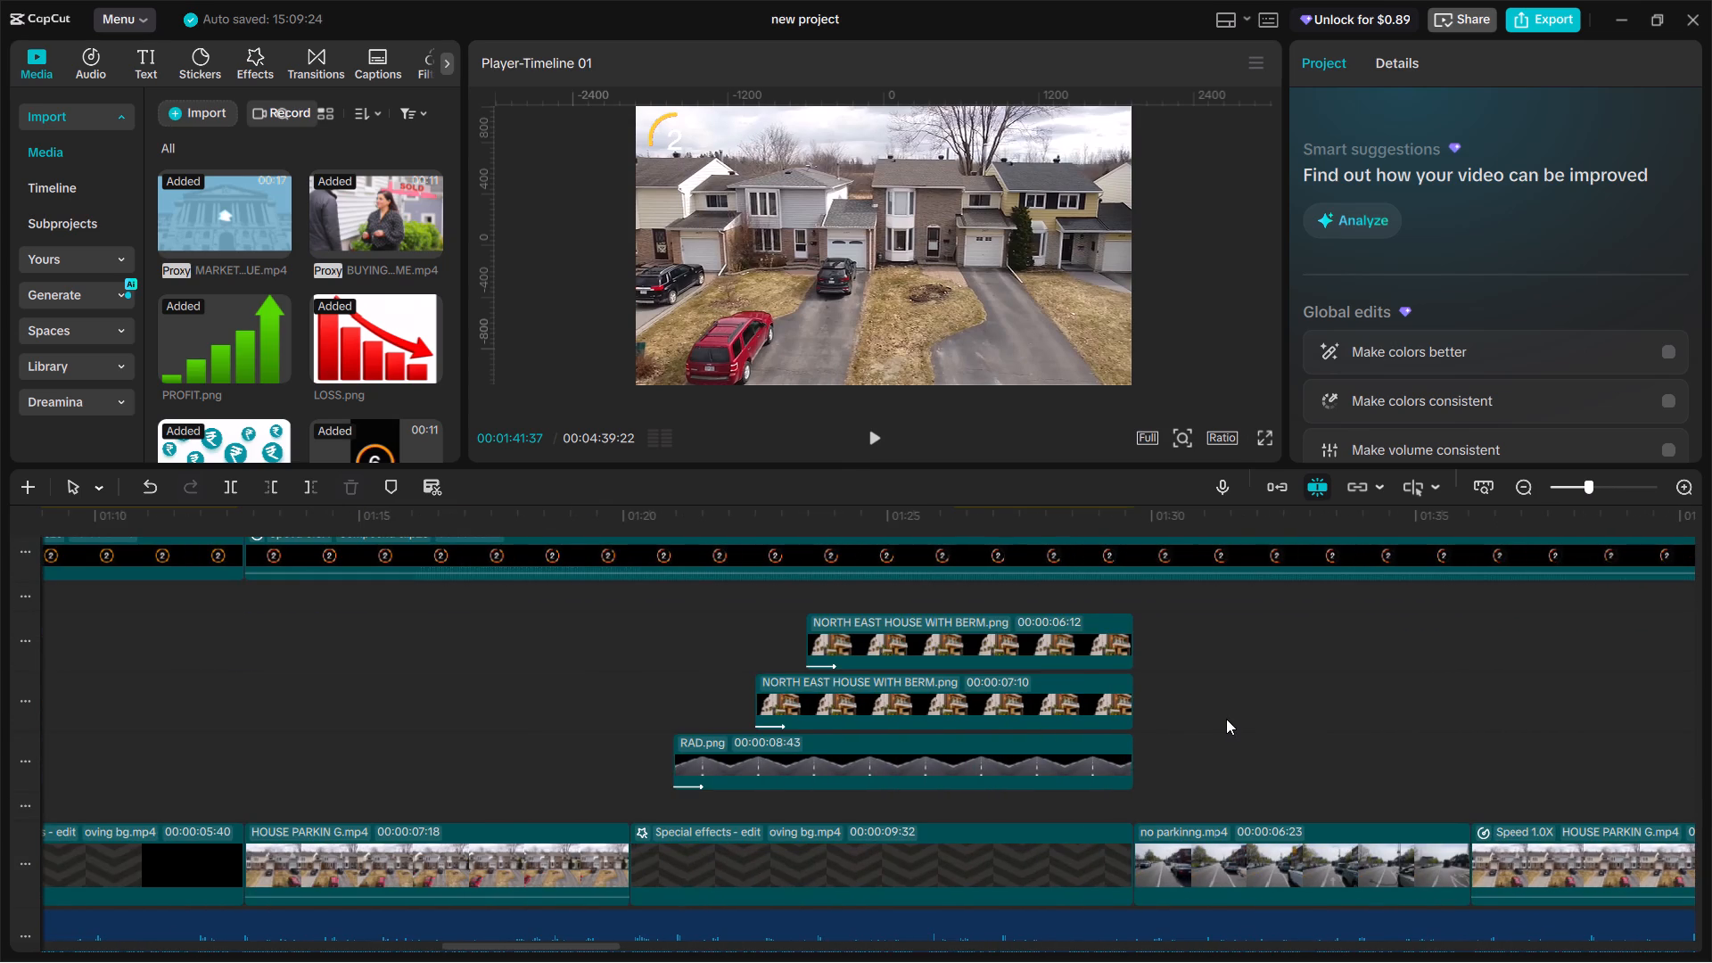
scroll(1226, 719, "down", 2)
scroll(1222, 719, "down", 5, "alt")
scroll(1168, 714, "up", 5, "alt")
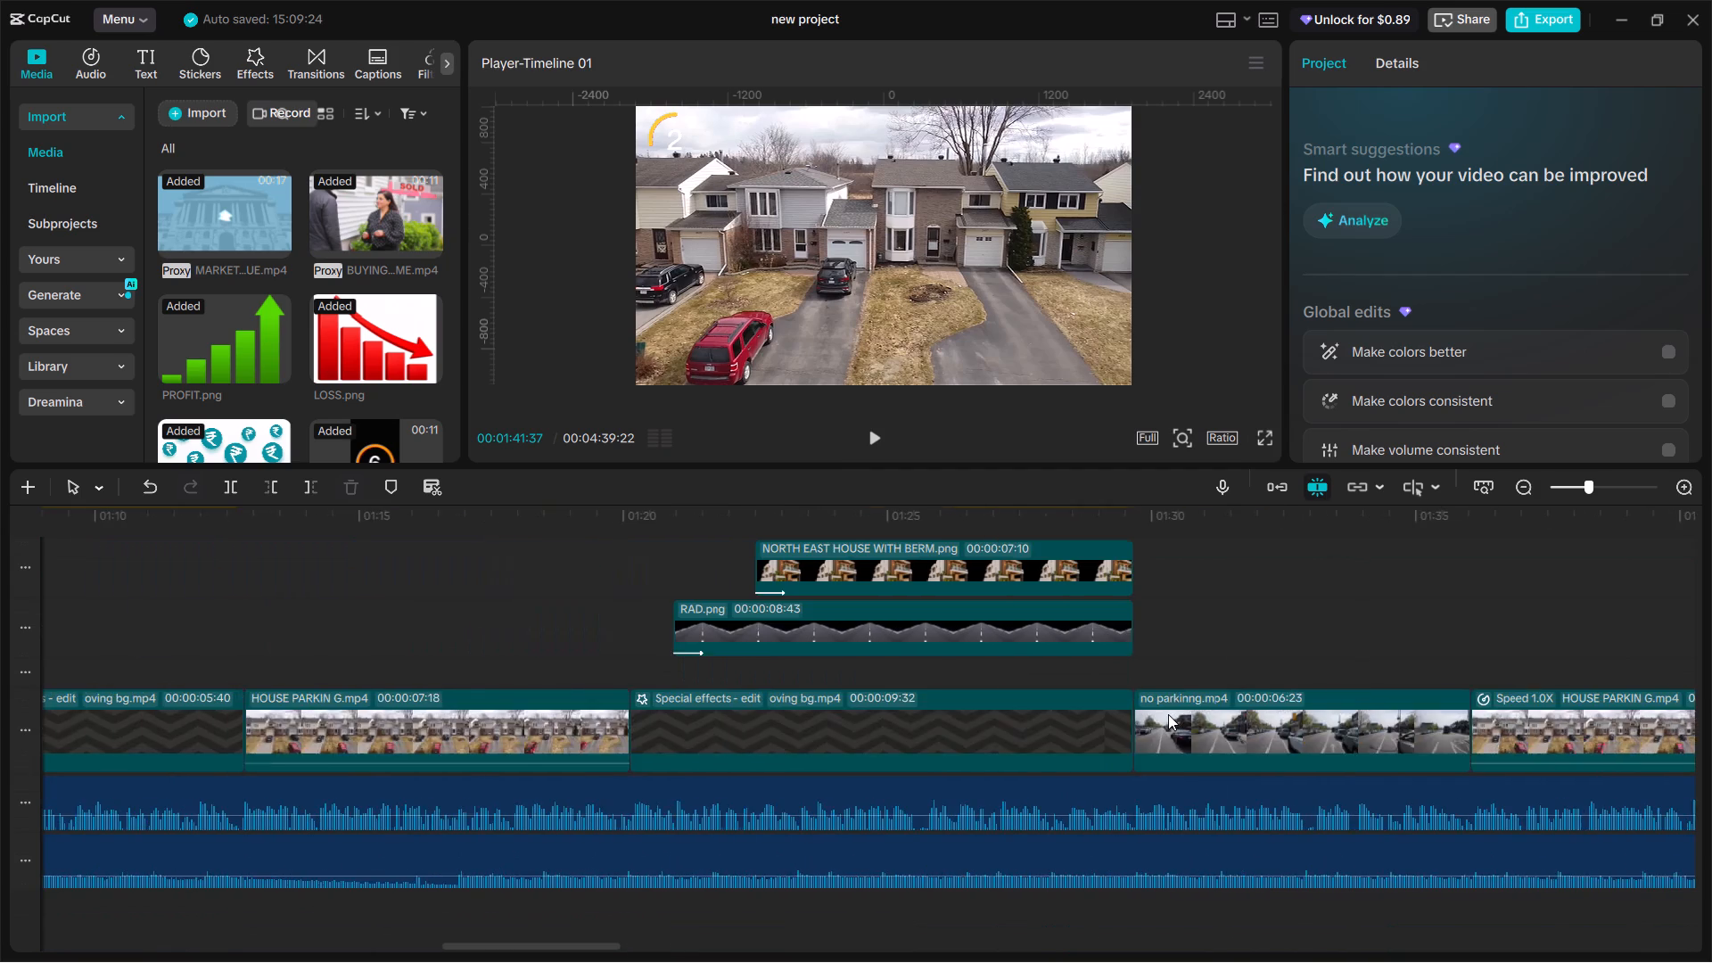
scroll(1168, 714, "down", 4, "alt")
scroll(1168, 714, "down", 2)
scroll(1169, 713, "up", 16)
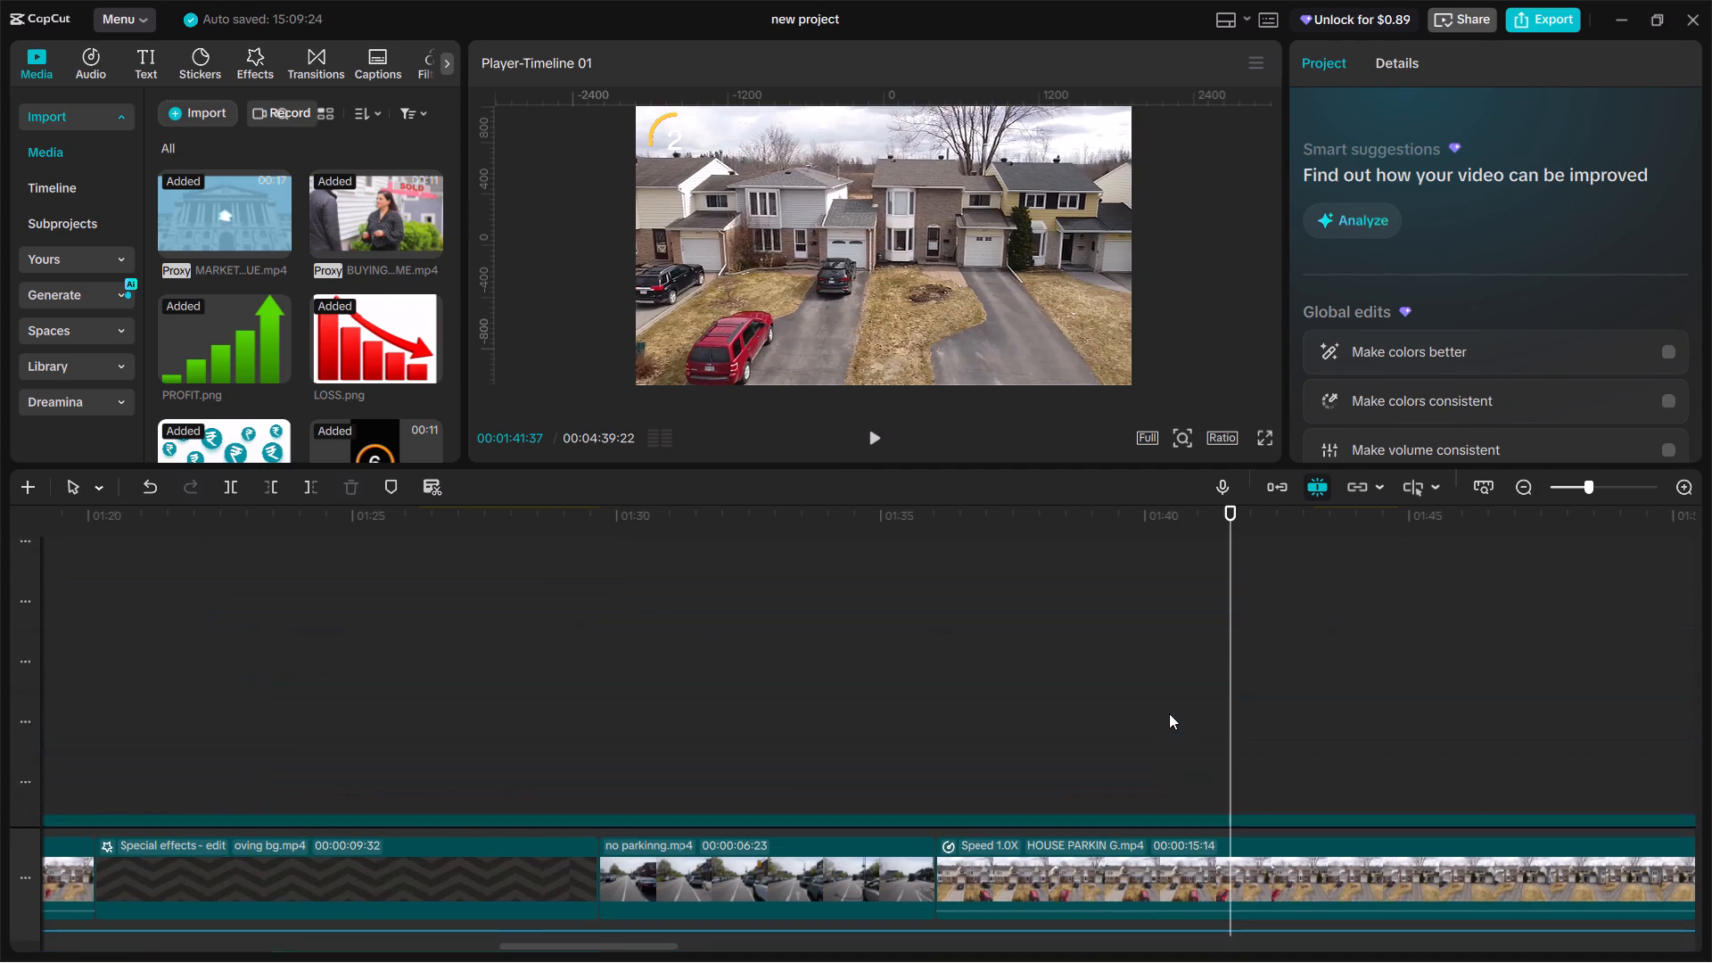
scroll(1169, 713, "up", 13)
Add keyframes to the HOUSE PARKIN G.mp4 clip under the 10-15 title at 00:01:42:37.
left_click_drag(1228, 662, 1230, 662)
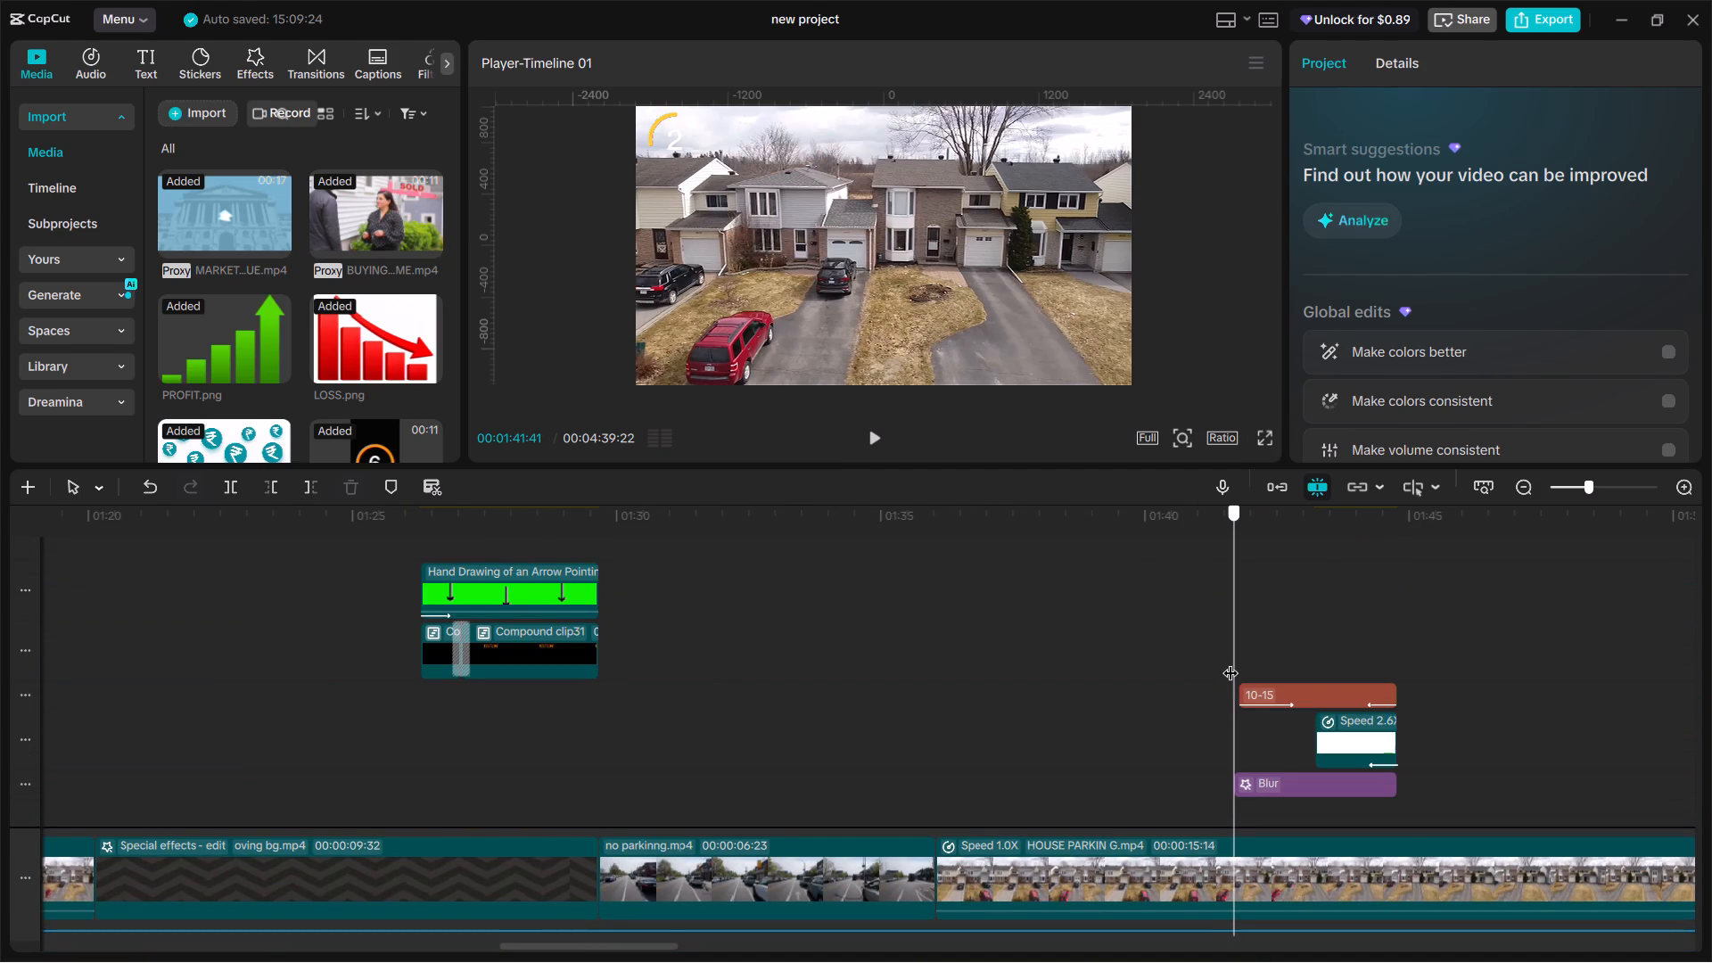
left_click_drag(1230, 662, 1274, 654)
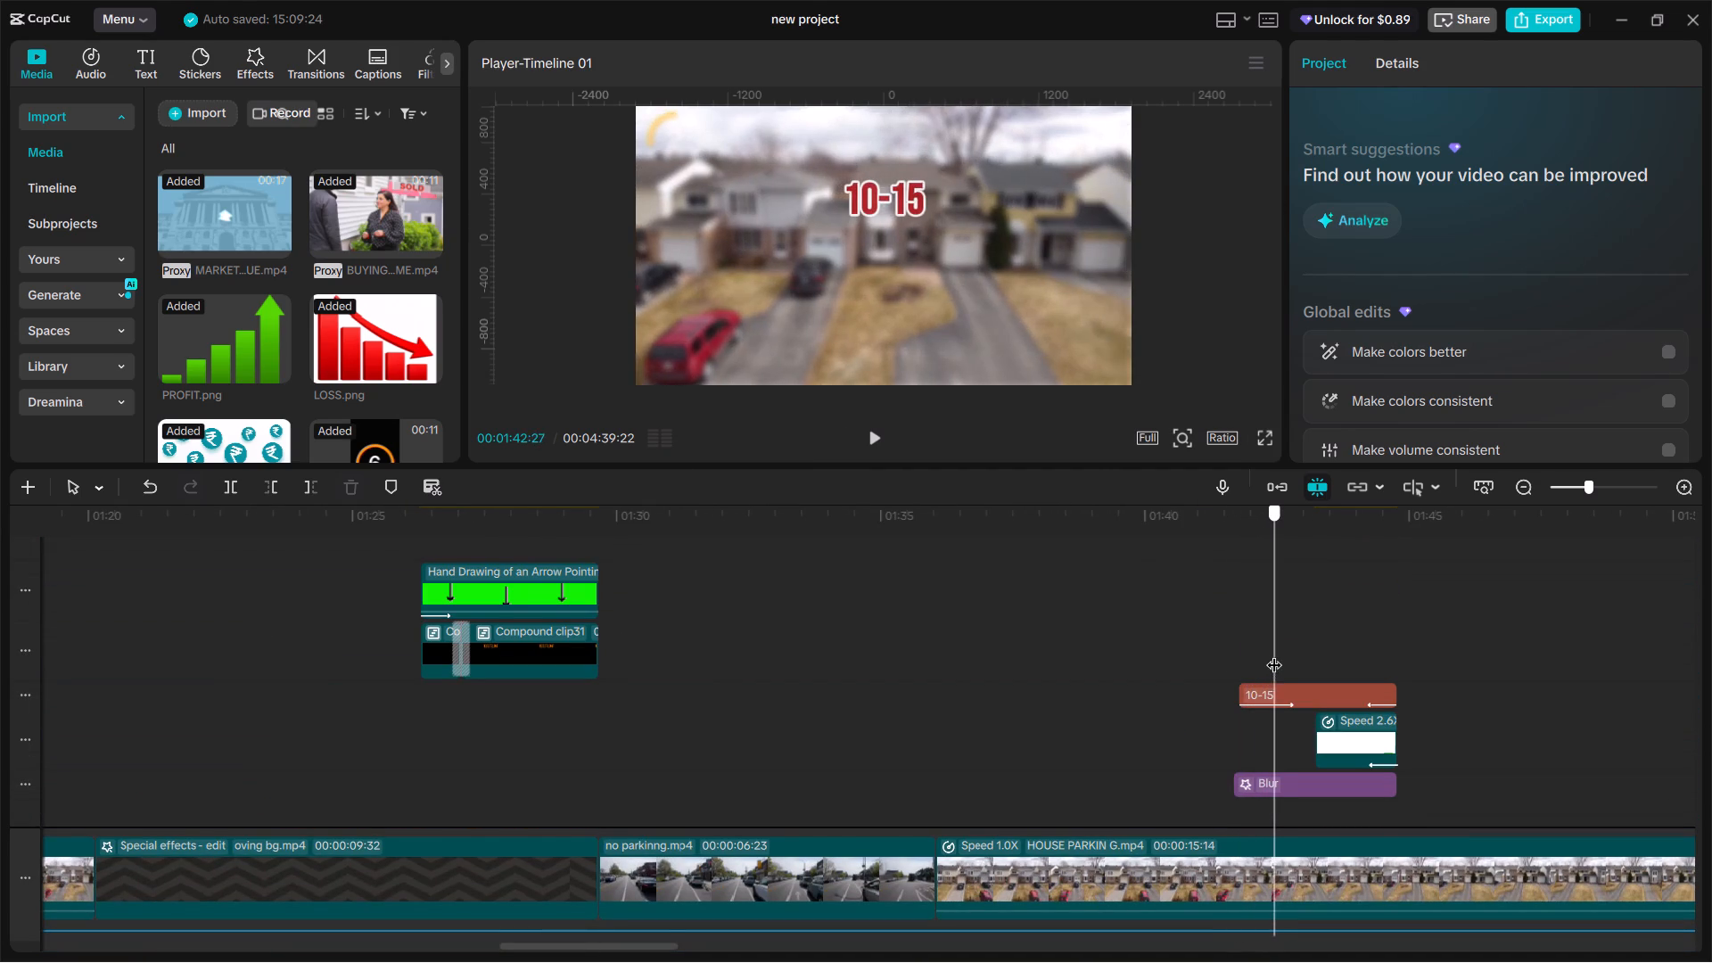
left_click_drag(1274, 654, 1283, 654)
scroll(1260, 679, "down", 20)
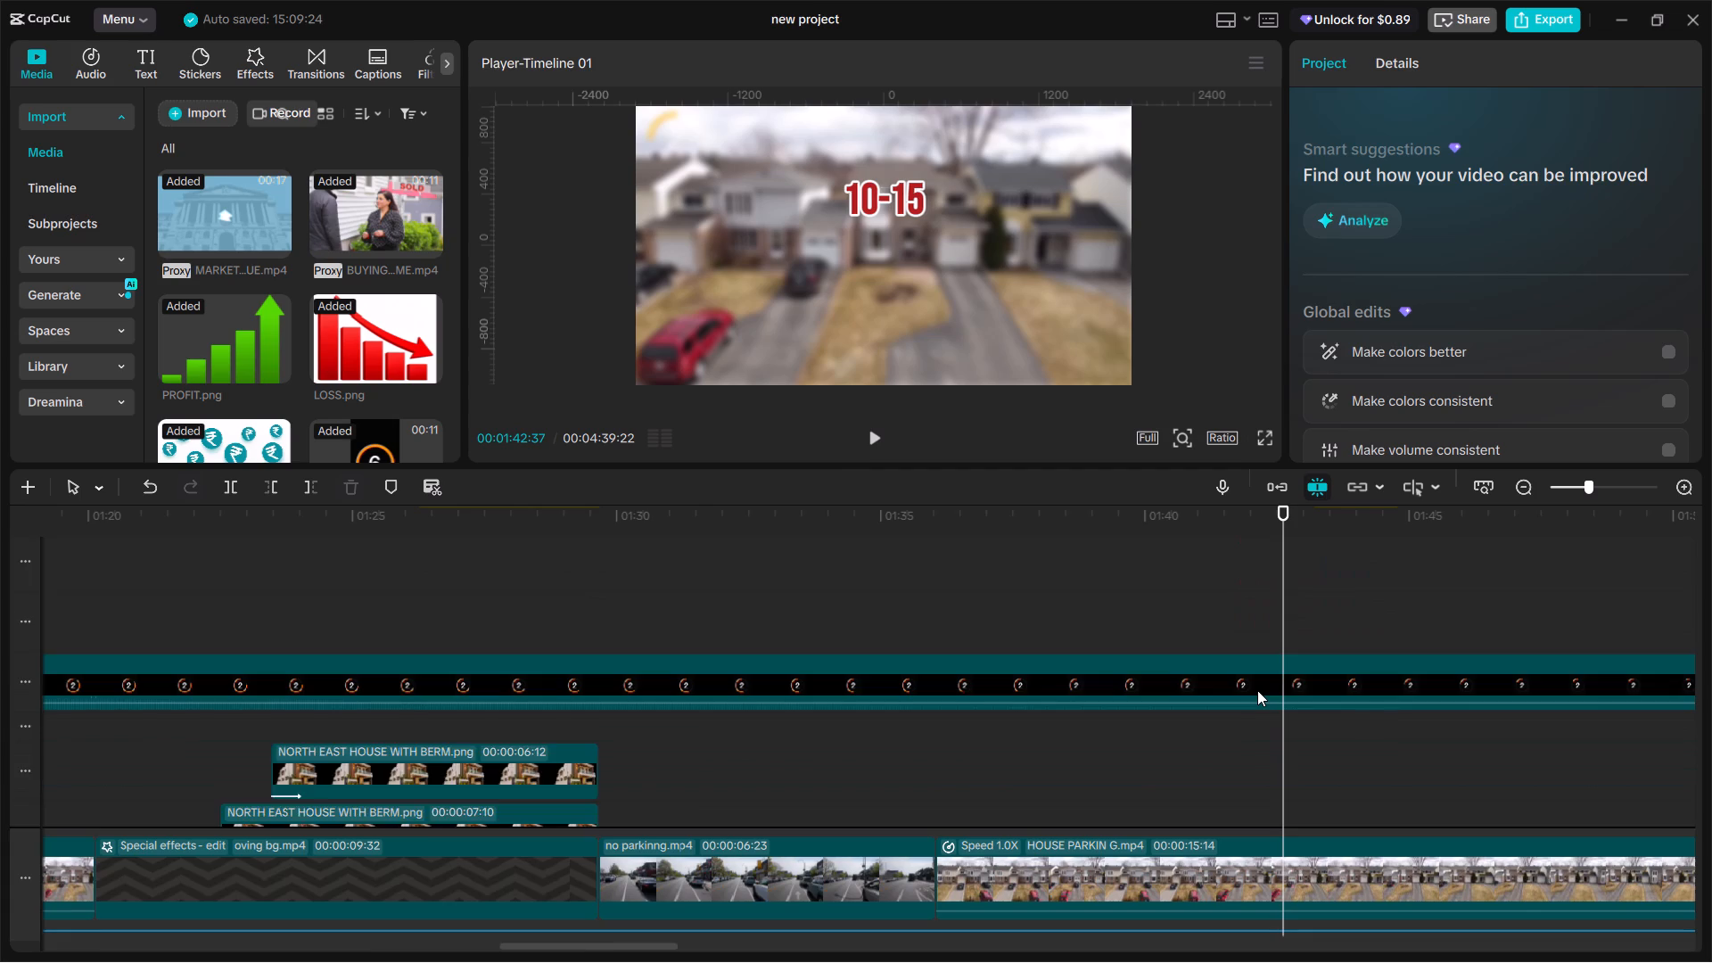
scroll(1257, 690, "down", 9)
left_click(1286, 711)
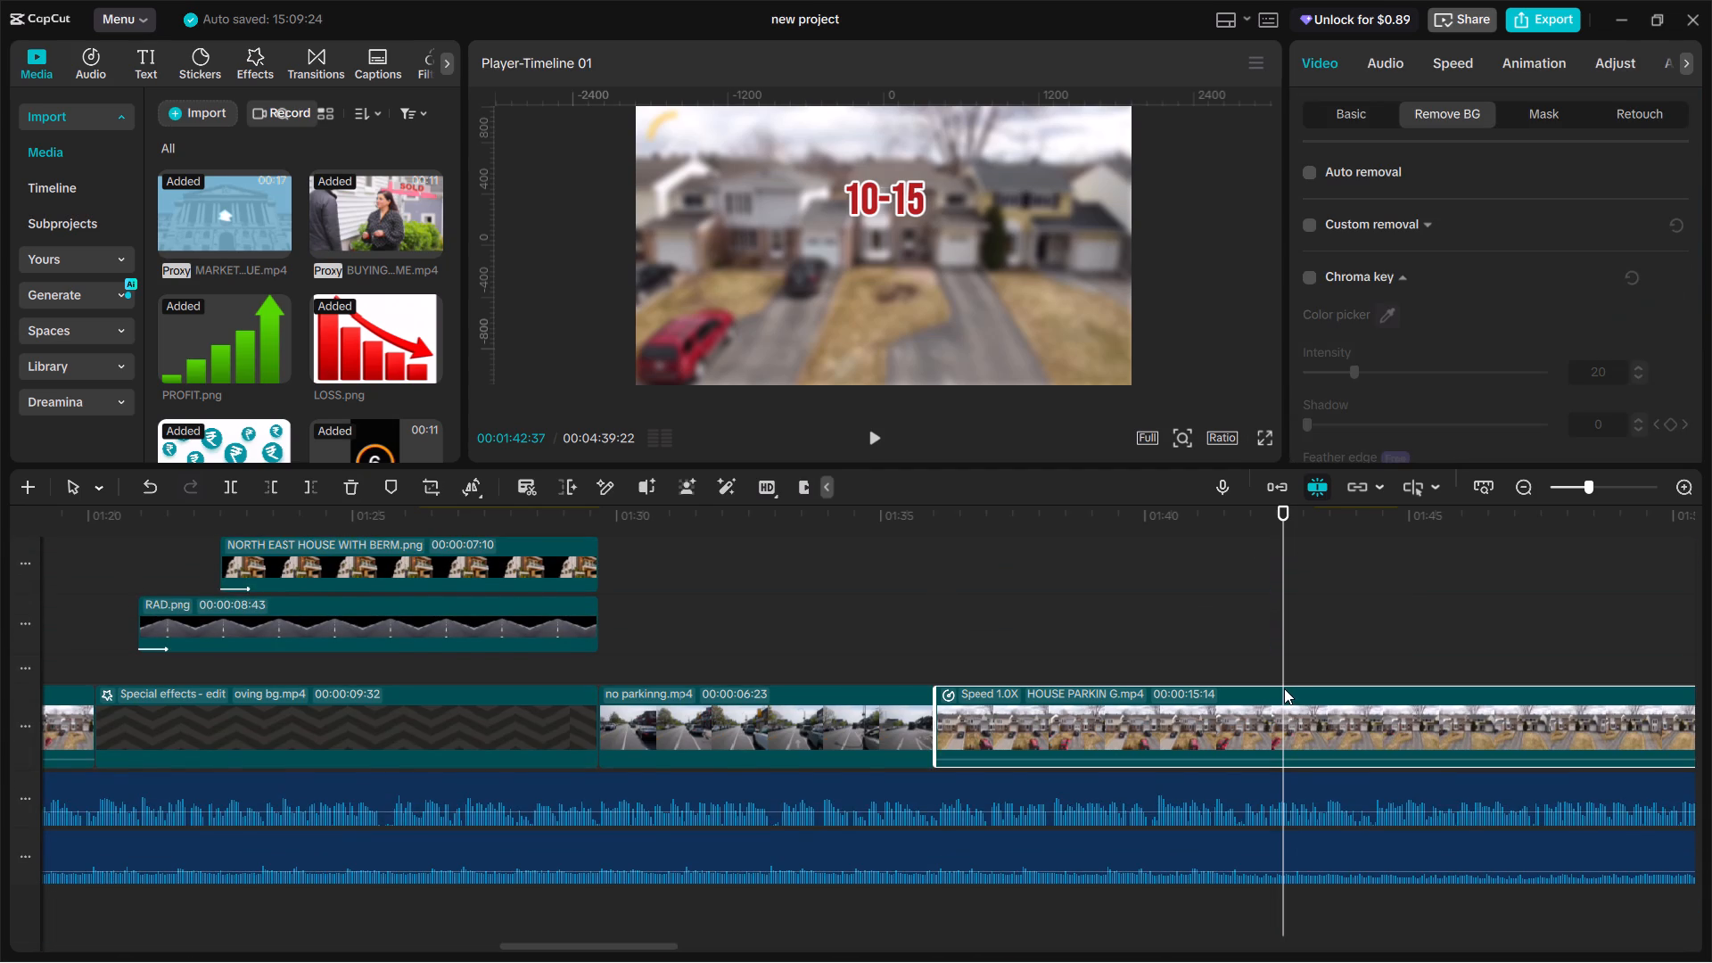
key("alt+shift+k")
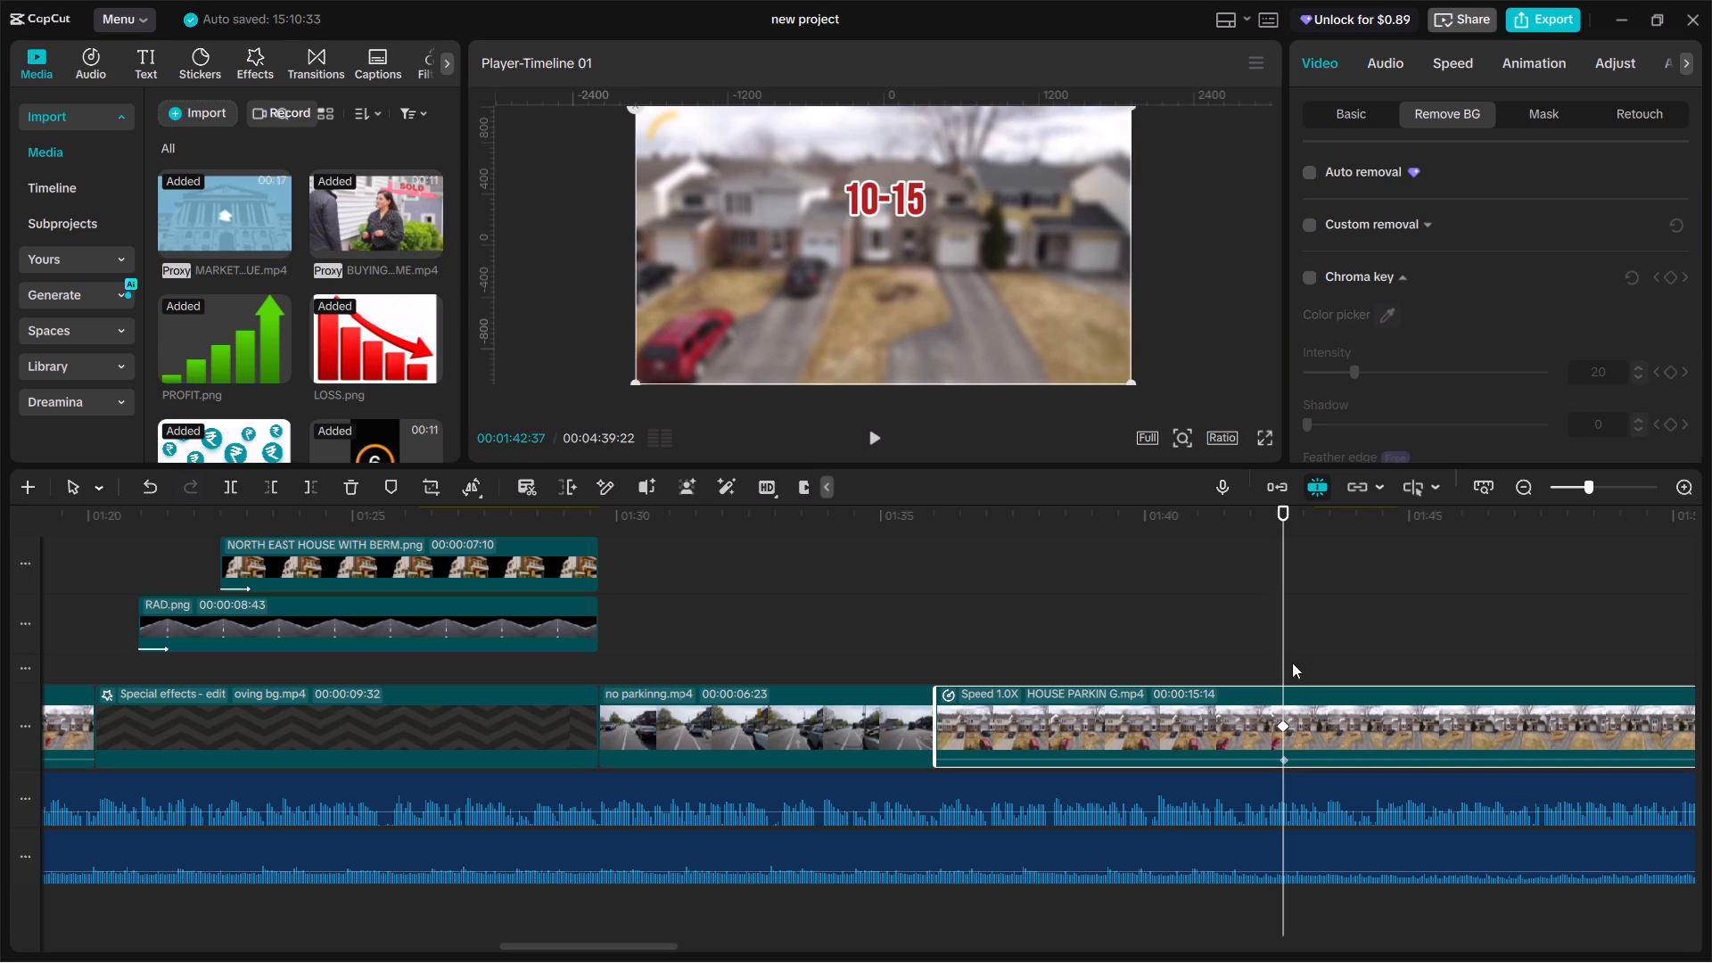
Delete the video keyframe at 00:01:42:37 from the HOUSE PARKIN G.mp4 clip.
left_click(1287, 726)
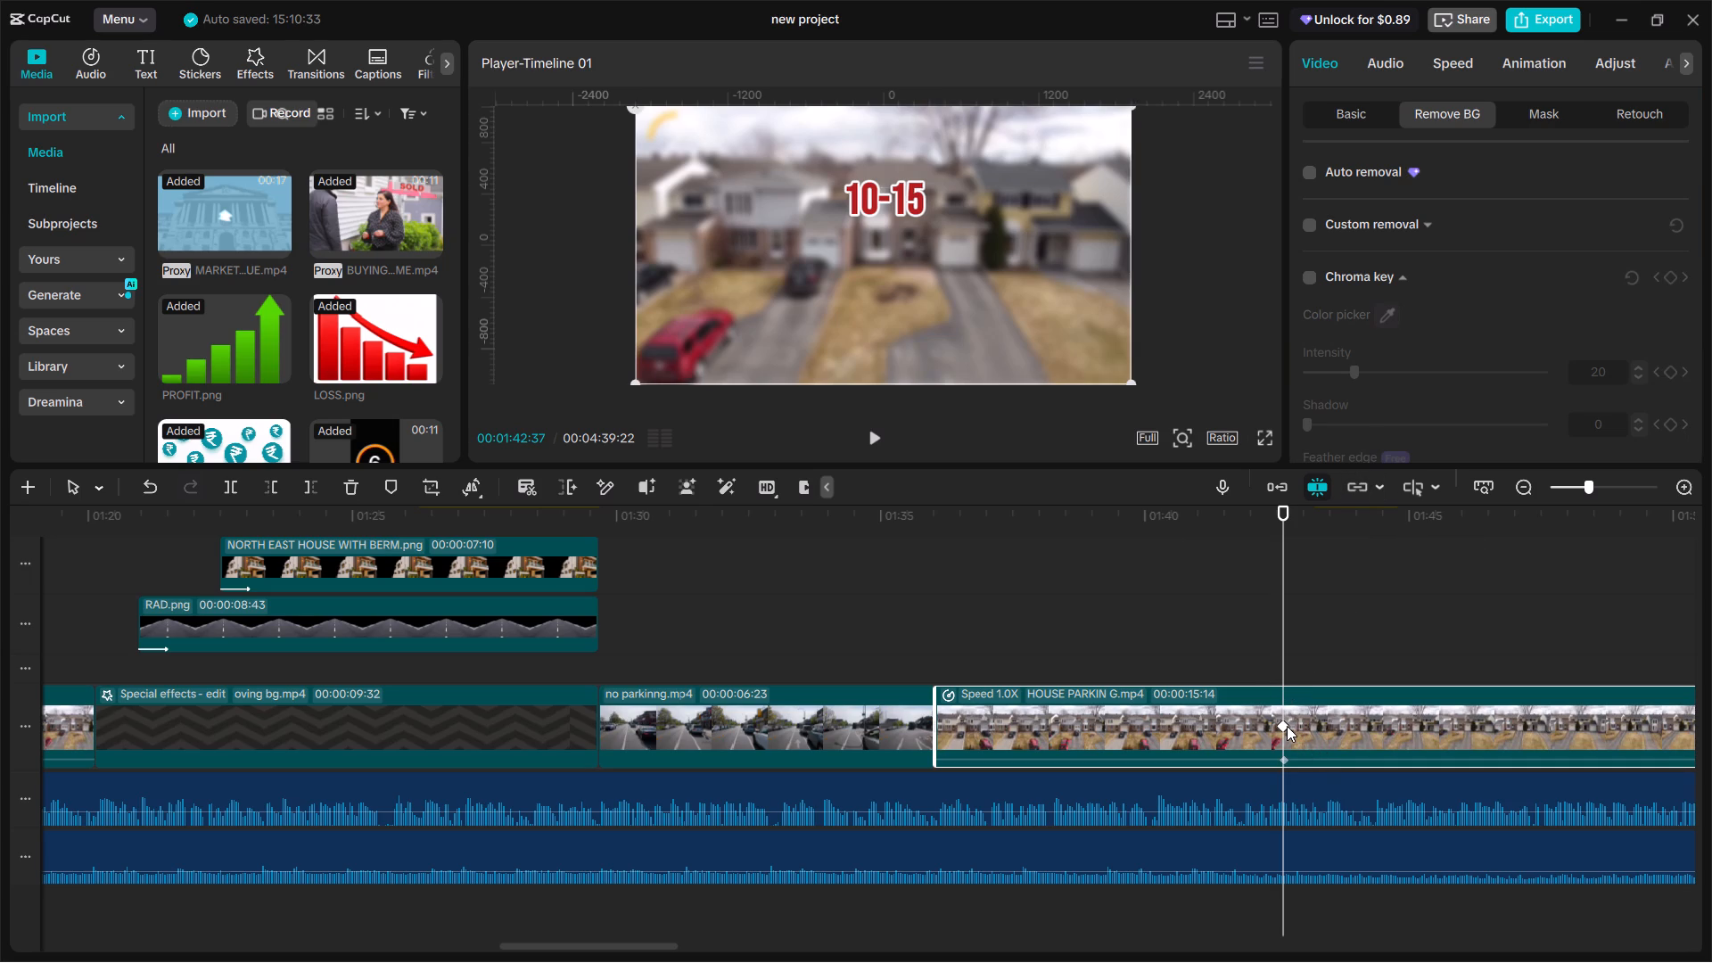
right_click(1287, 726)
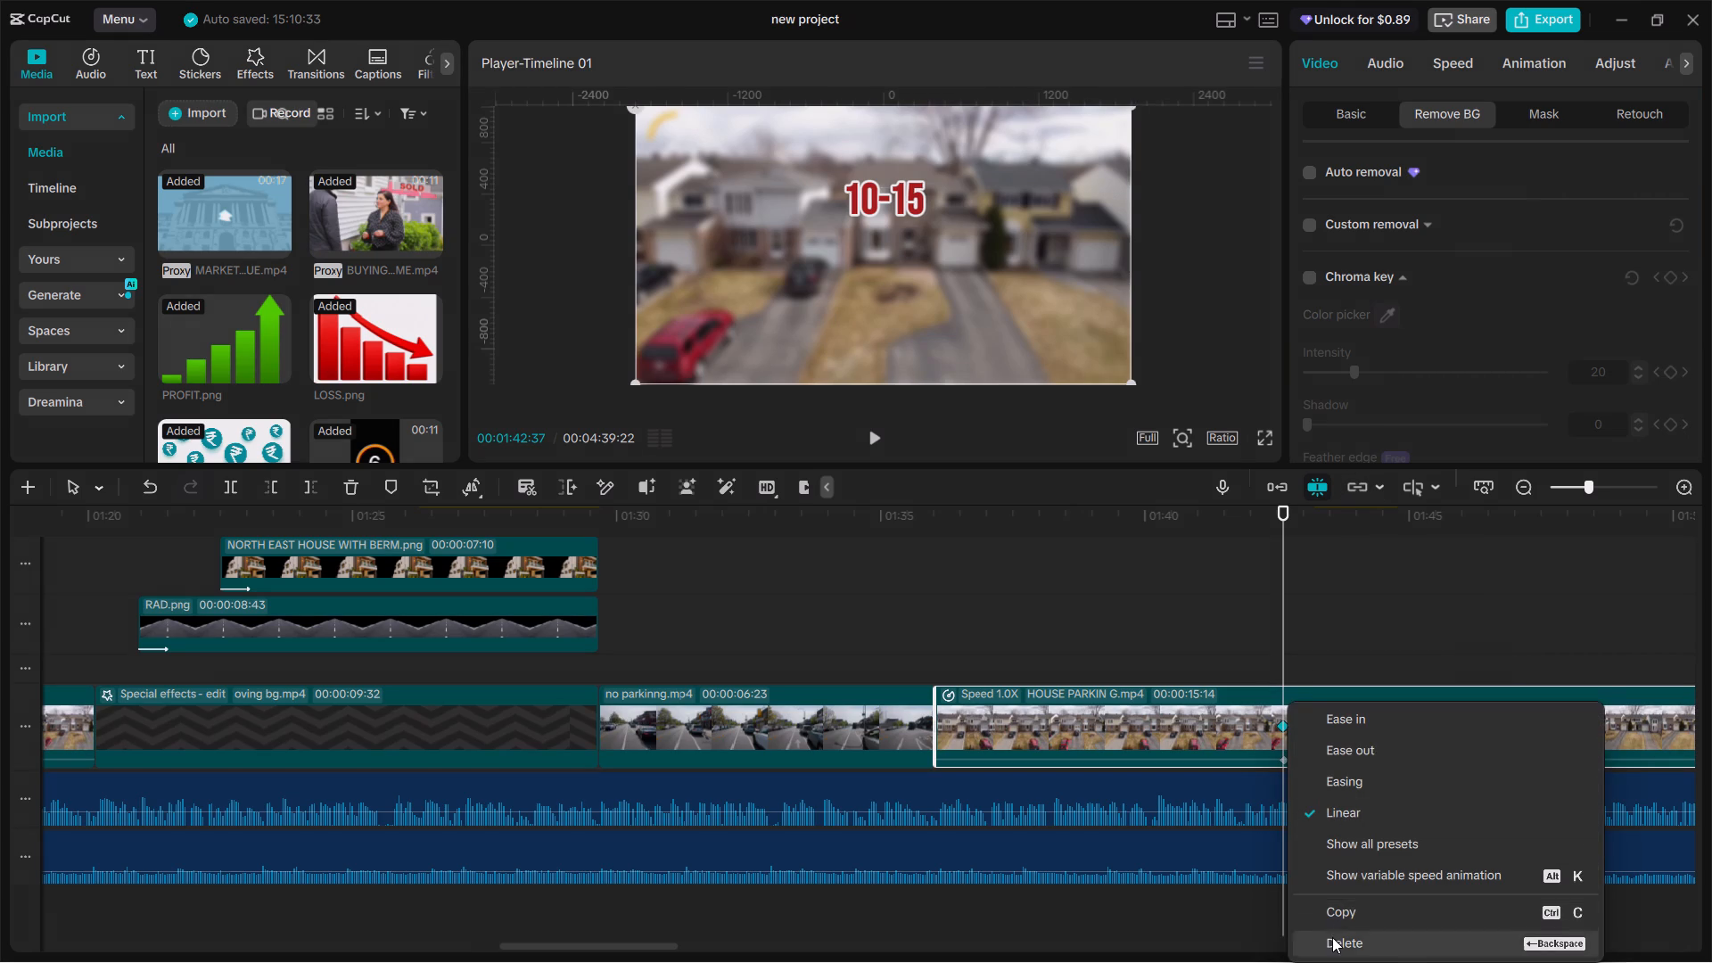
left_click(1332, 937)
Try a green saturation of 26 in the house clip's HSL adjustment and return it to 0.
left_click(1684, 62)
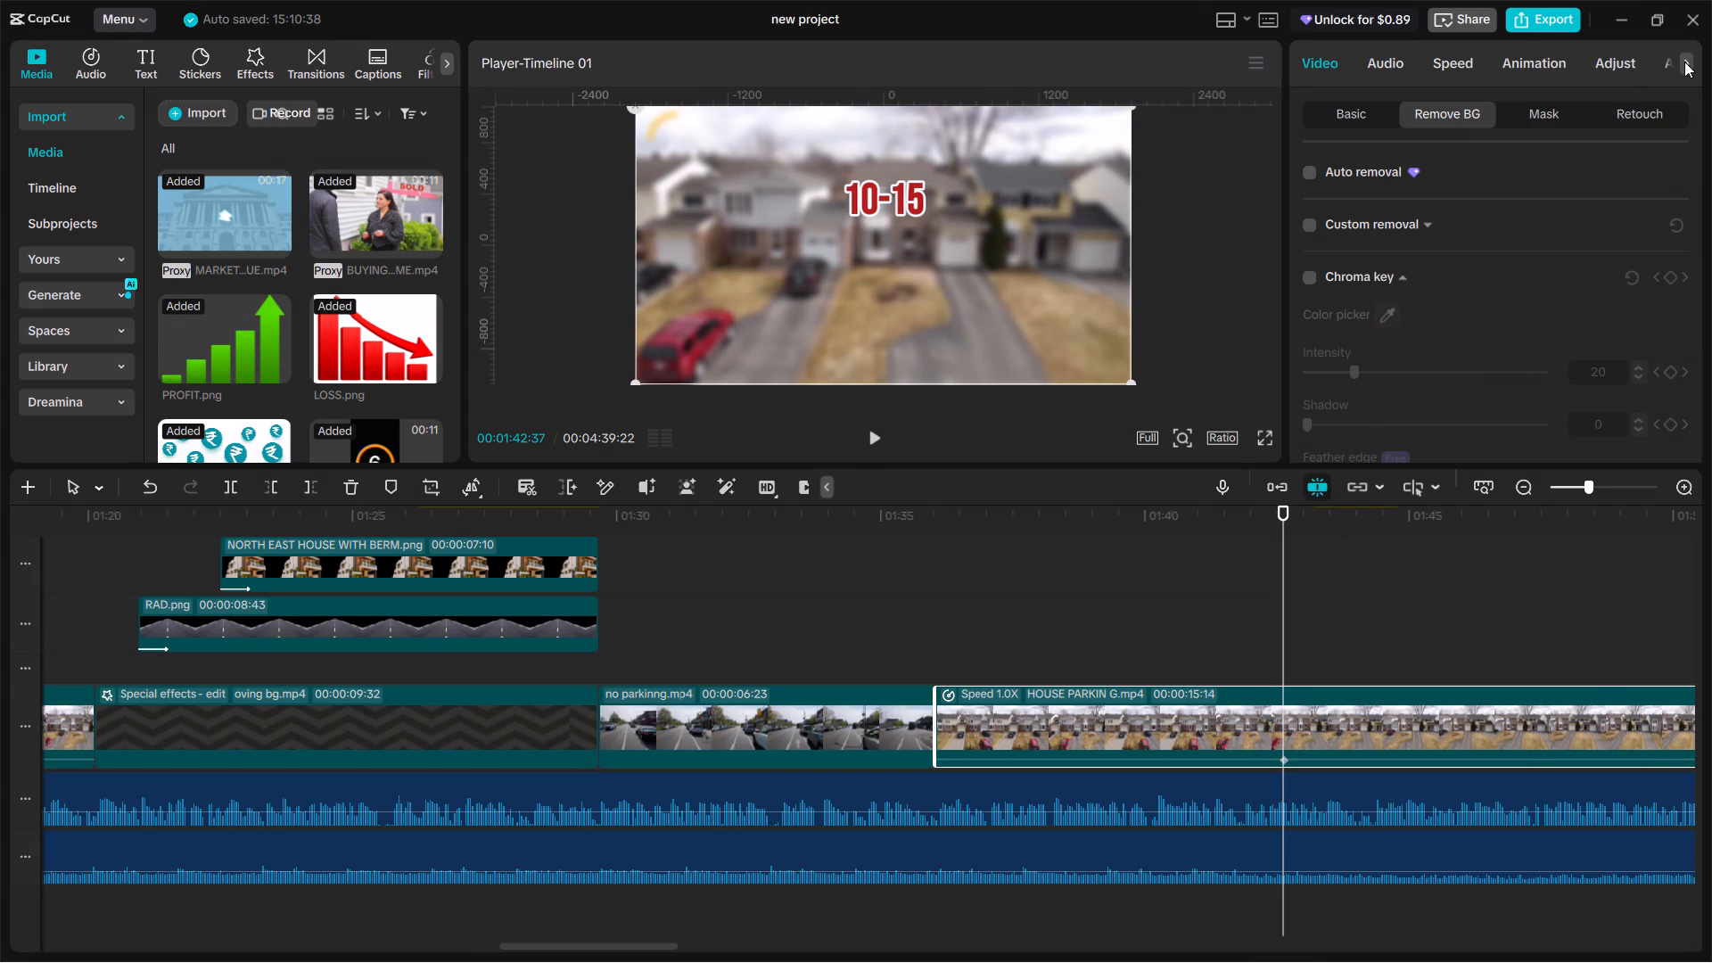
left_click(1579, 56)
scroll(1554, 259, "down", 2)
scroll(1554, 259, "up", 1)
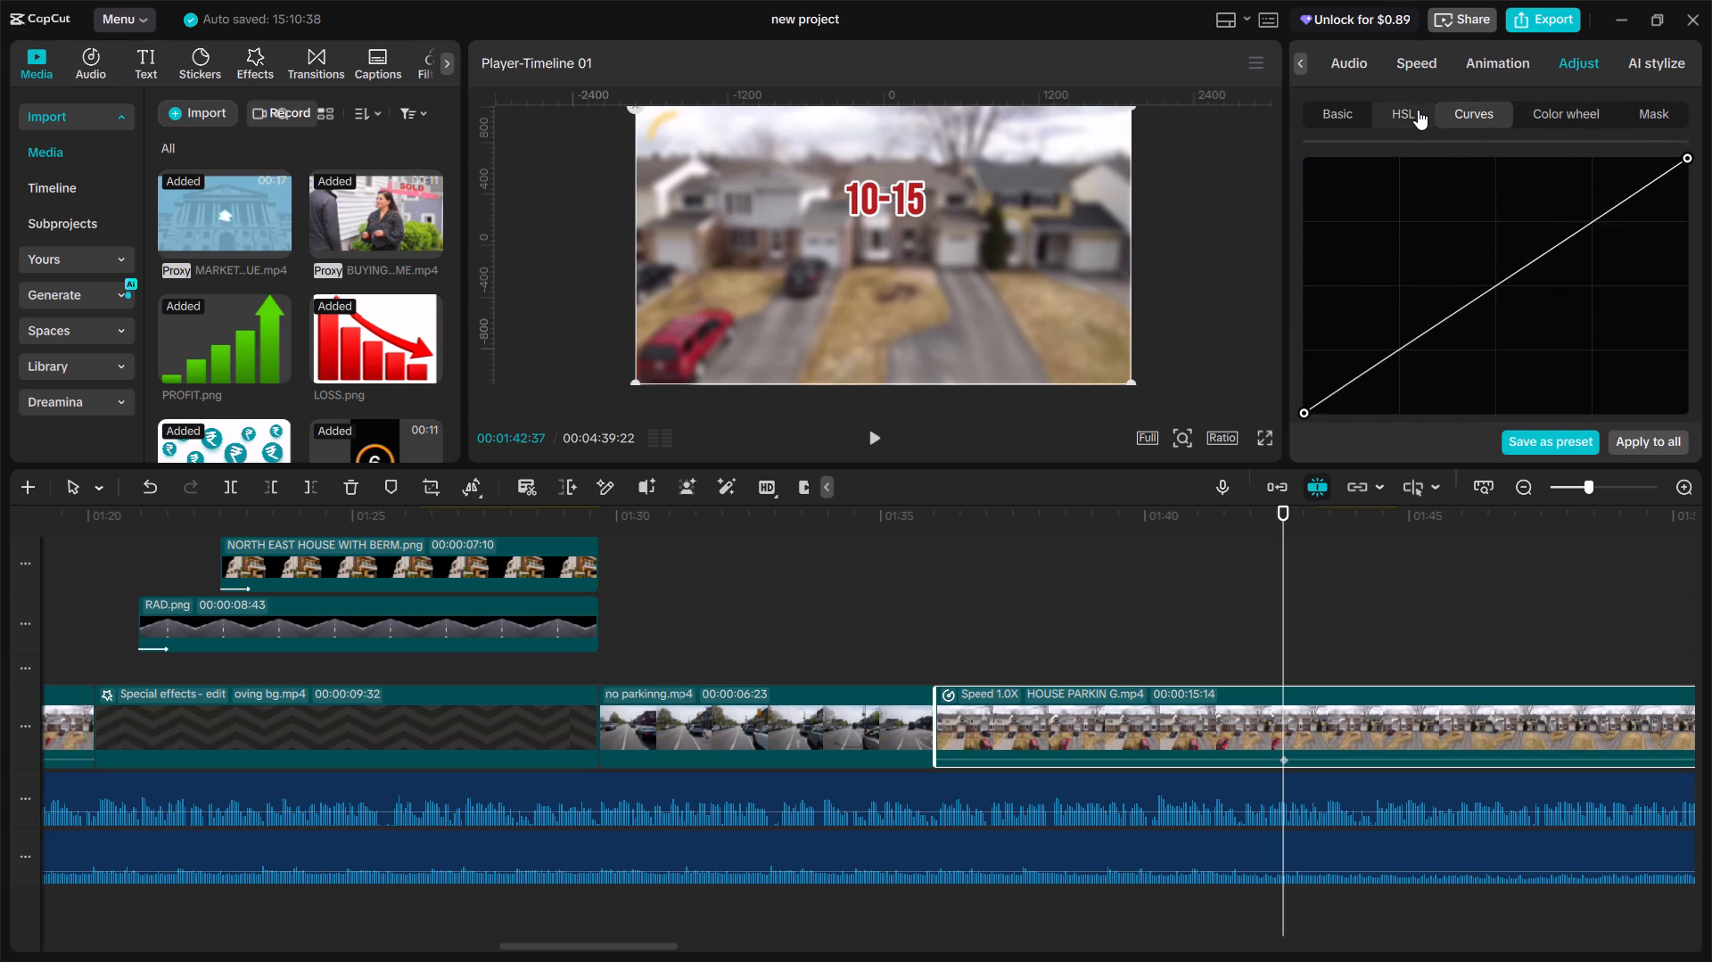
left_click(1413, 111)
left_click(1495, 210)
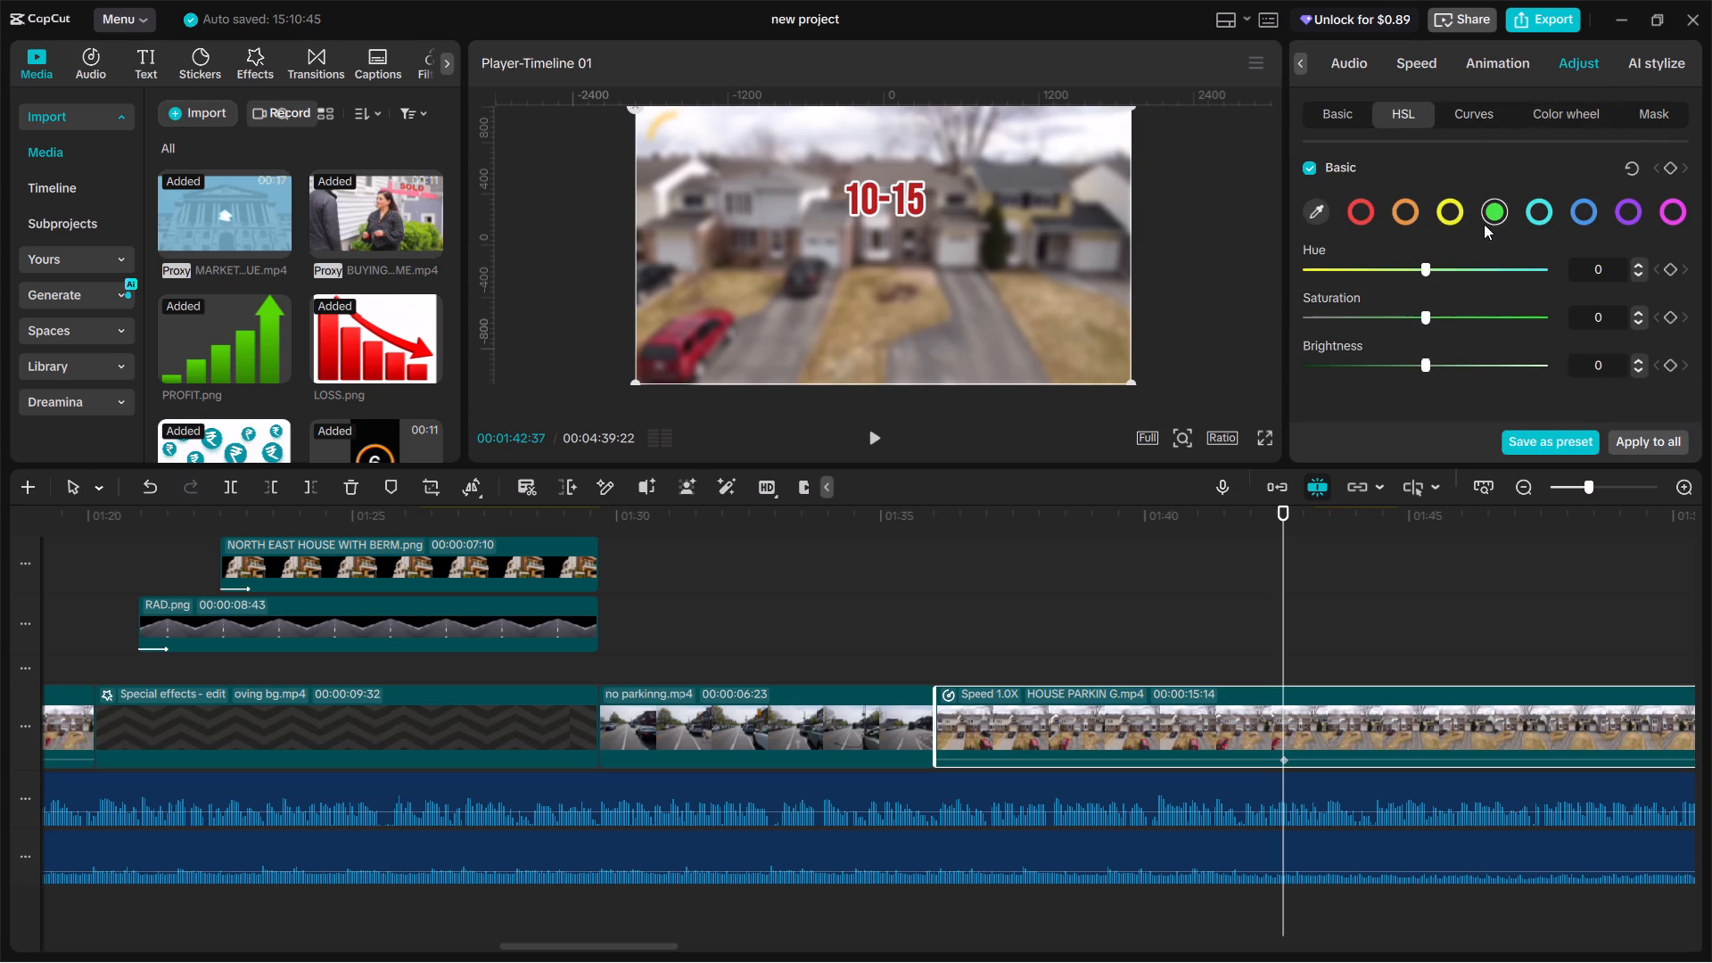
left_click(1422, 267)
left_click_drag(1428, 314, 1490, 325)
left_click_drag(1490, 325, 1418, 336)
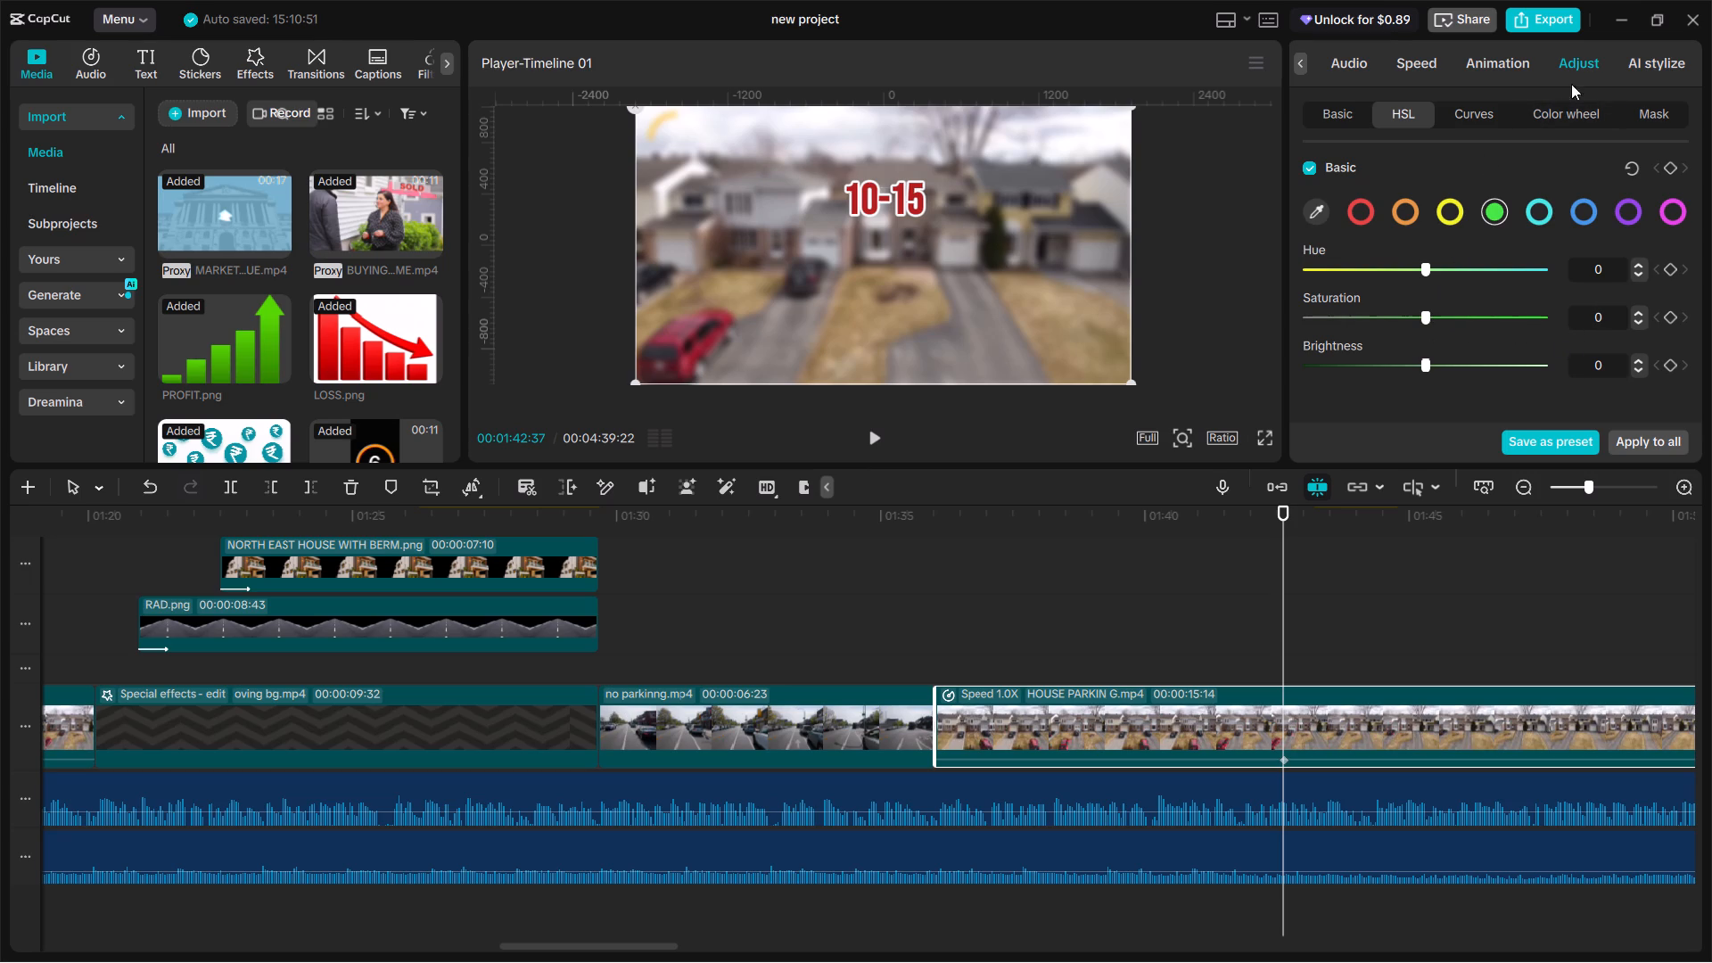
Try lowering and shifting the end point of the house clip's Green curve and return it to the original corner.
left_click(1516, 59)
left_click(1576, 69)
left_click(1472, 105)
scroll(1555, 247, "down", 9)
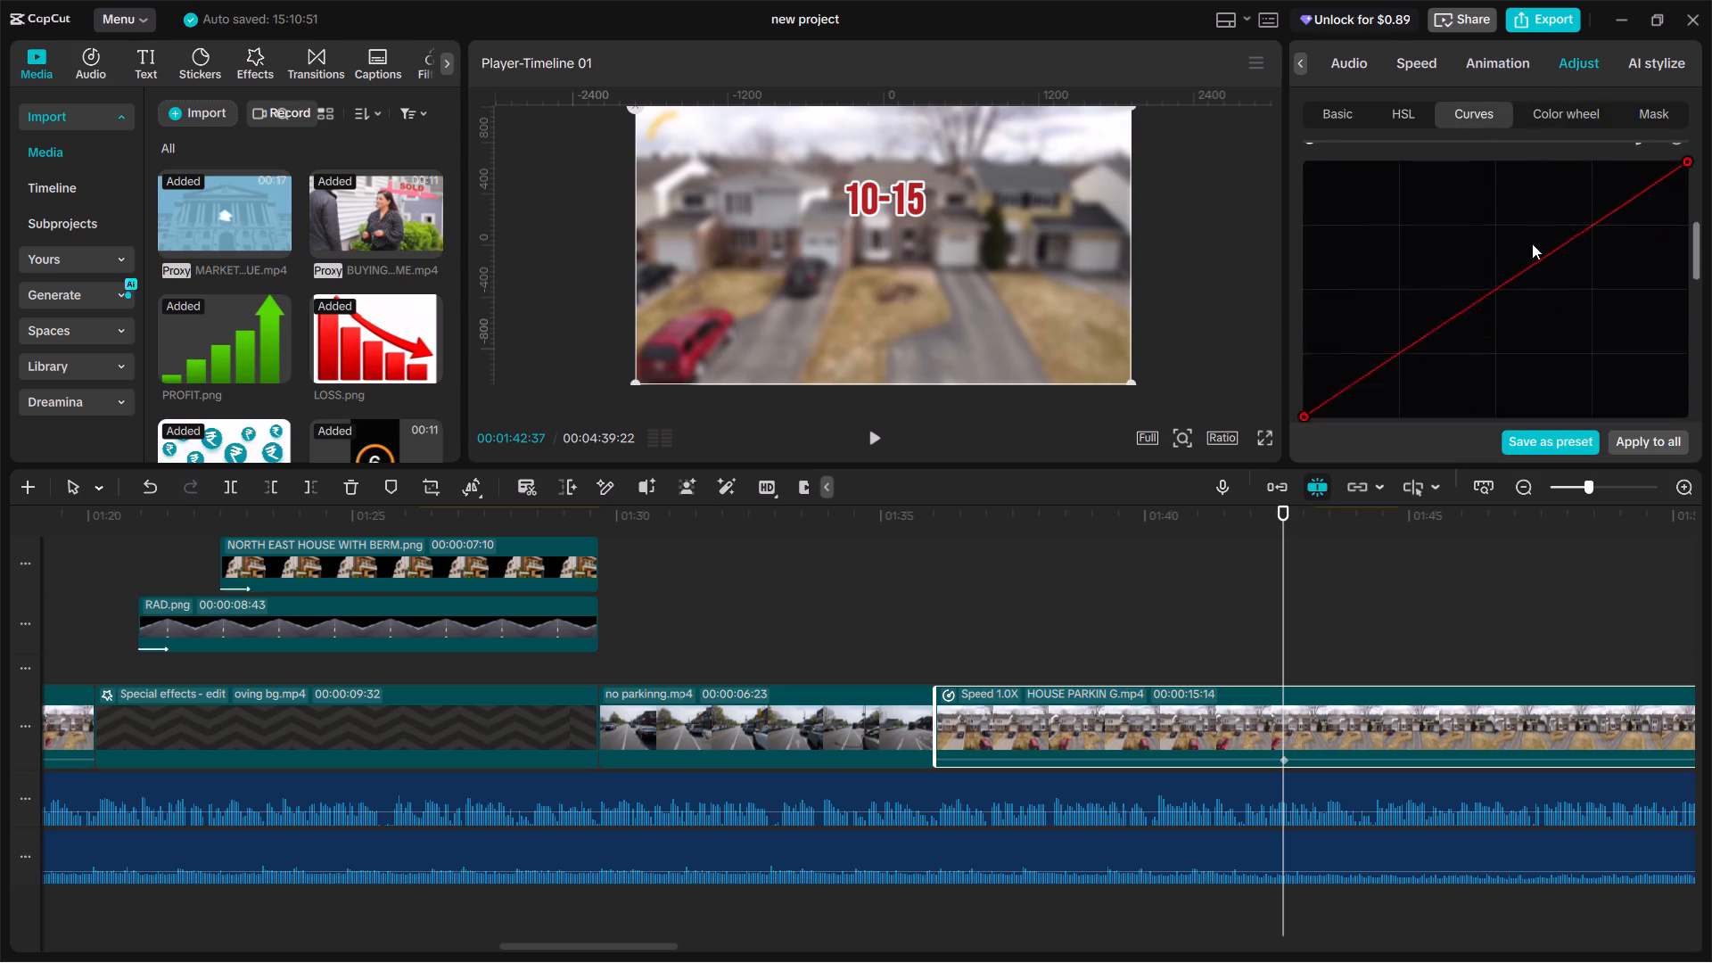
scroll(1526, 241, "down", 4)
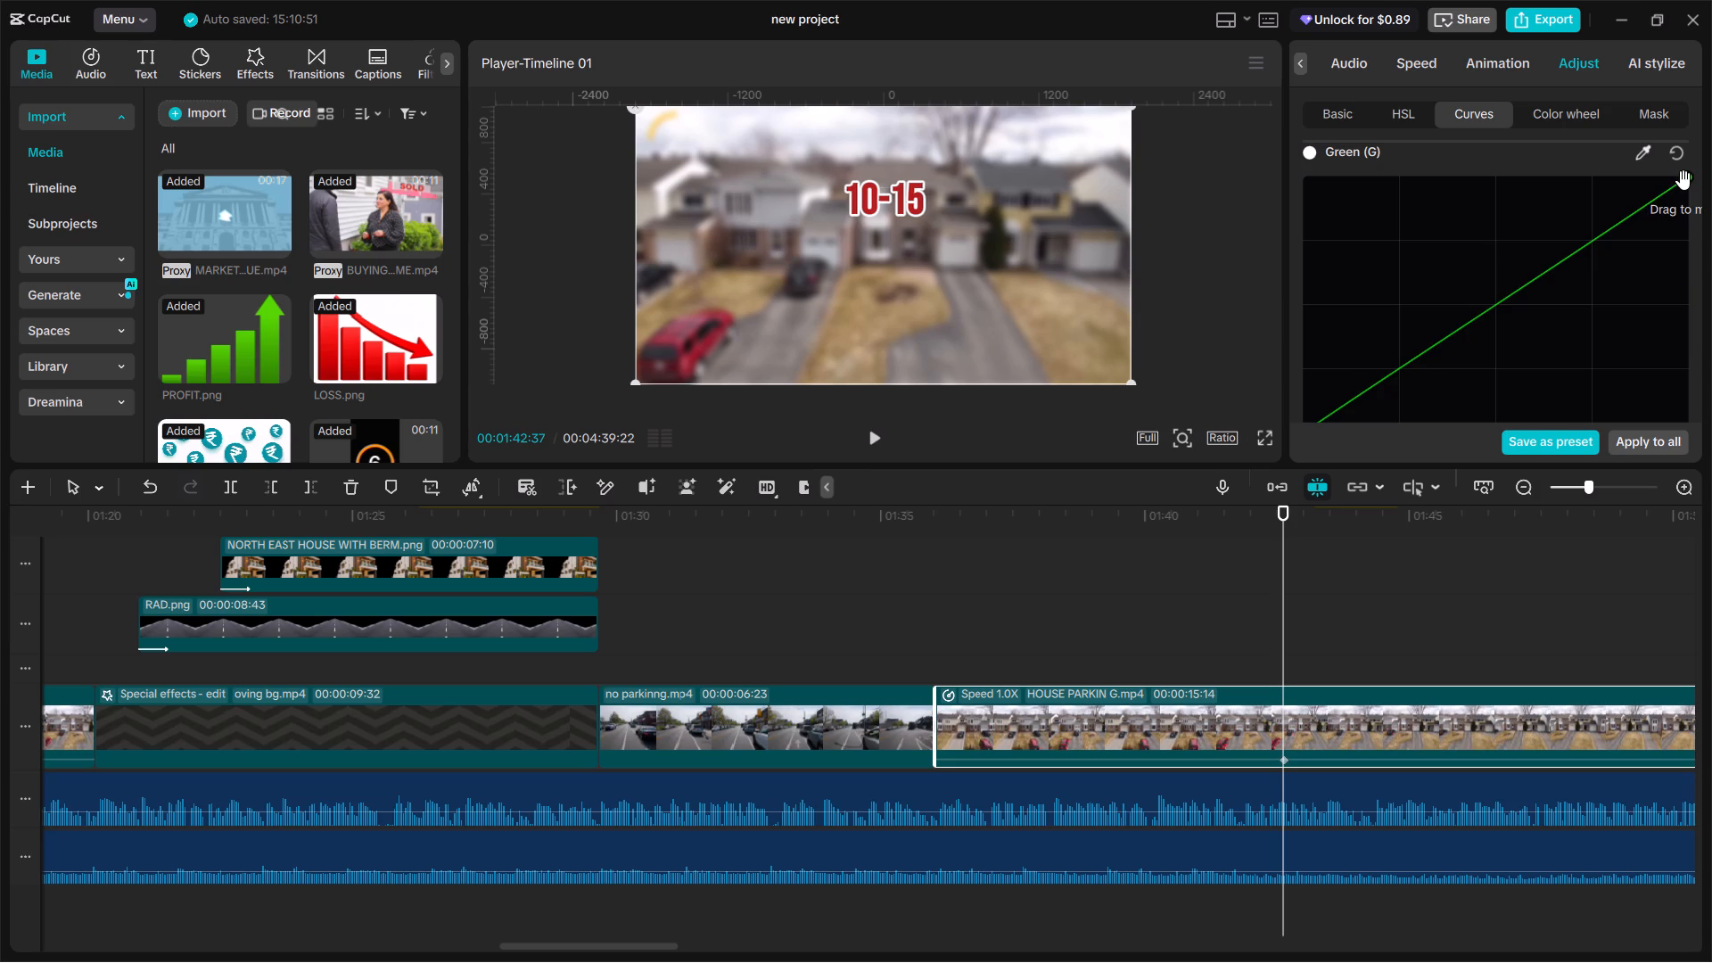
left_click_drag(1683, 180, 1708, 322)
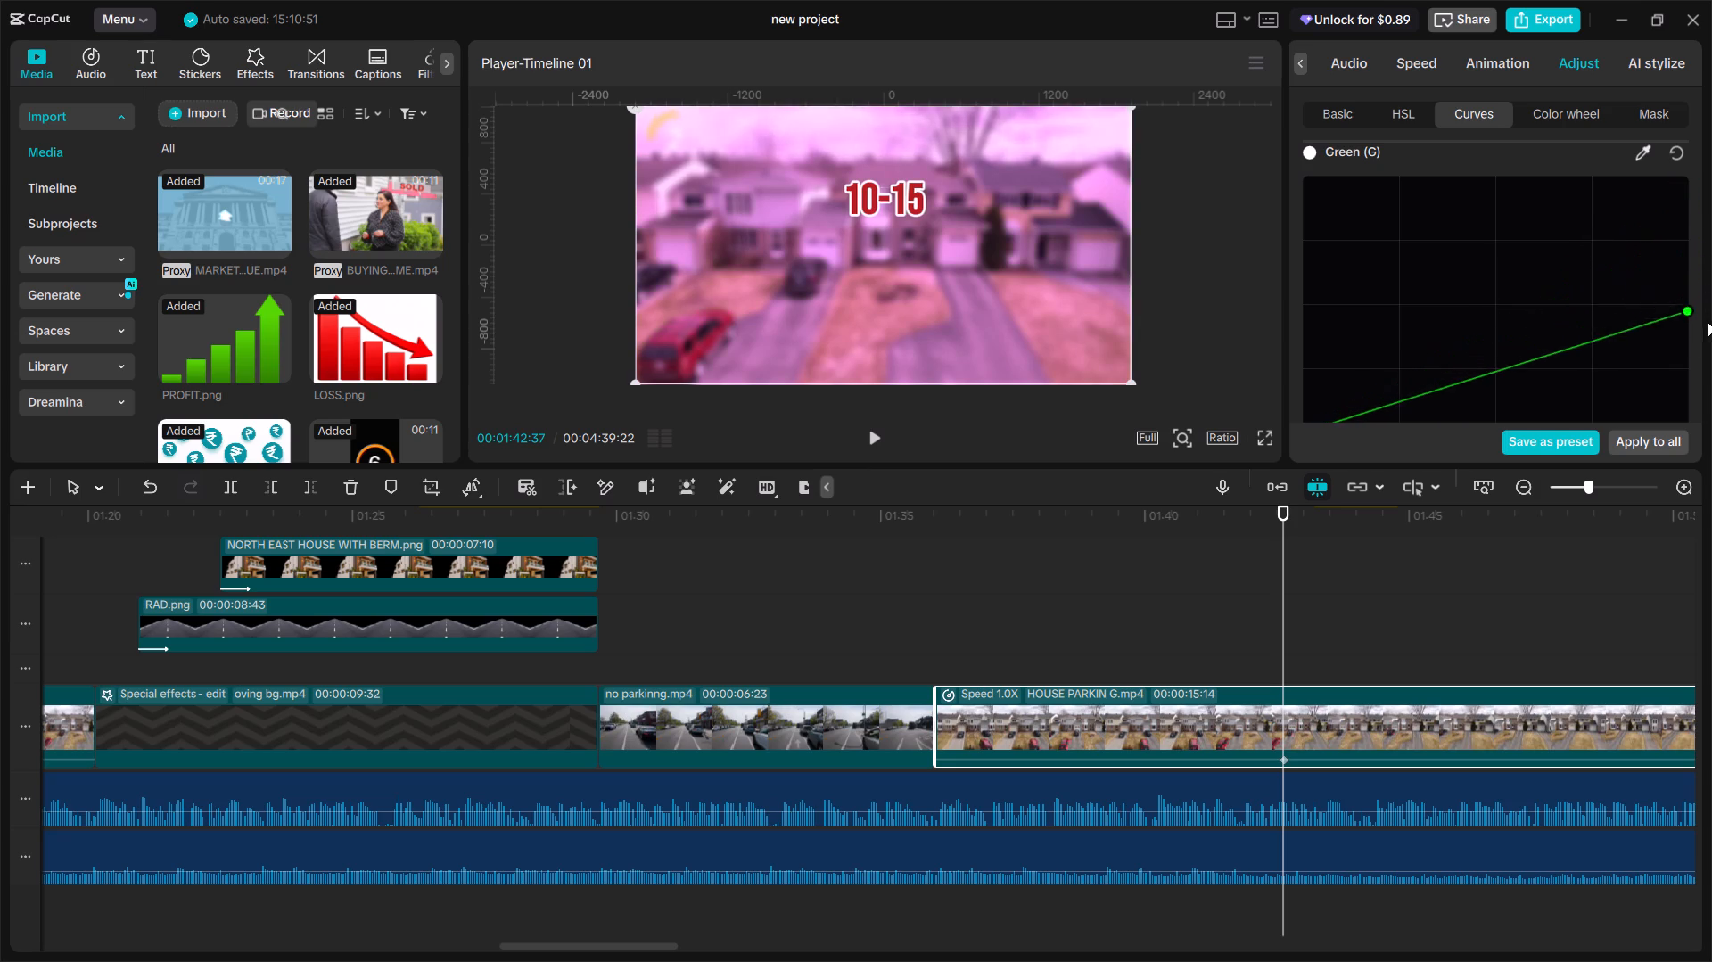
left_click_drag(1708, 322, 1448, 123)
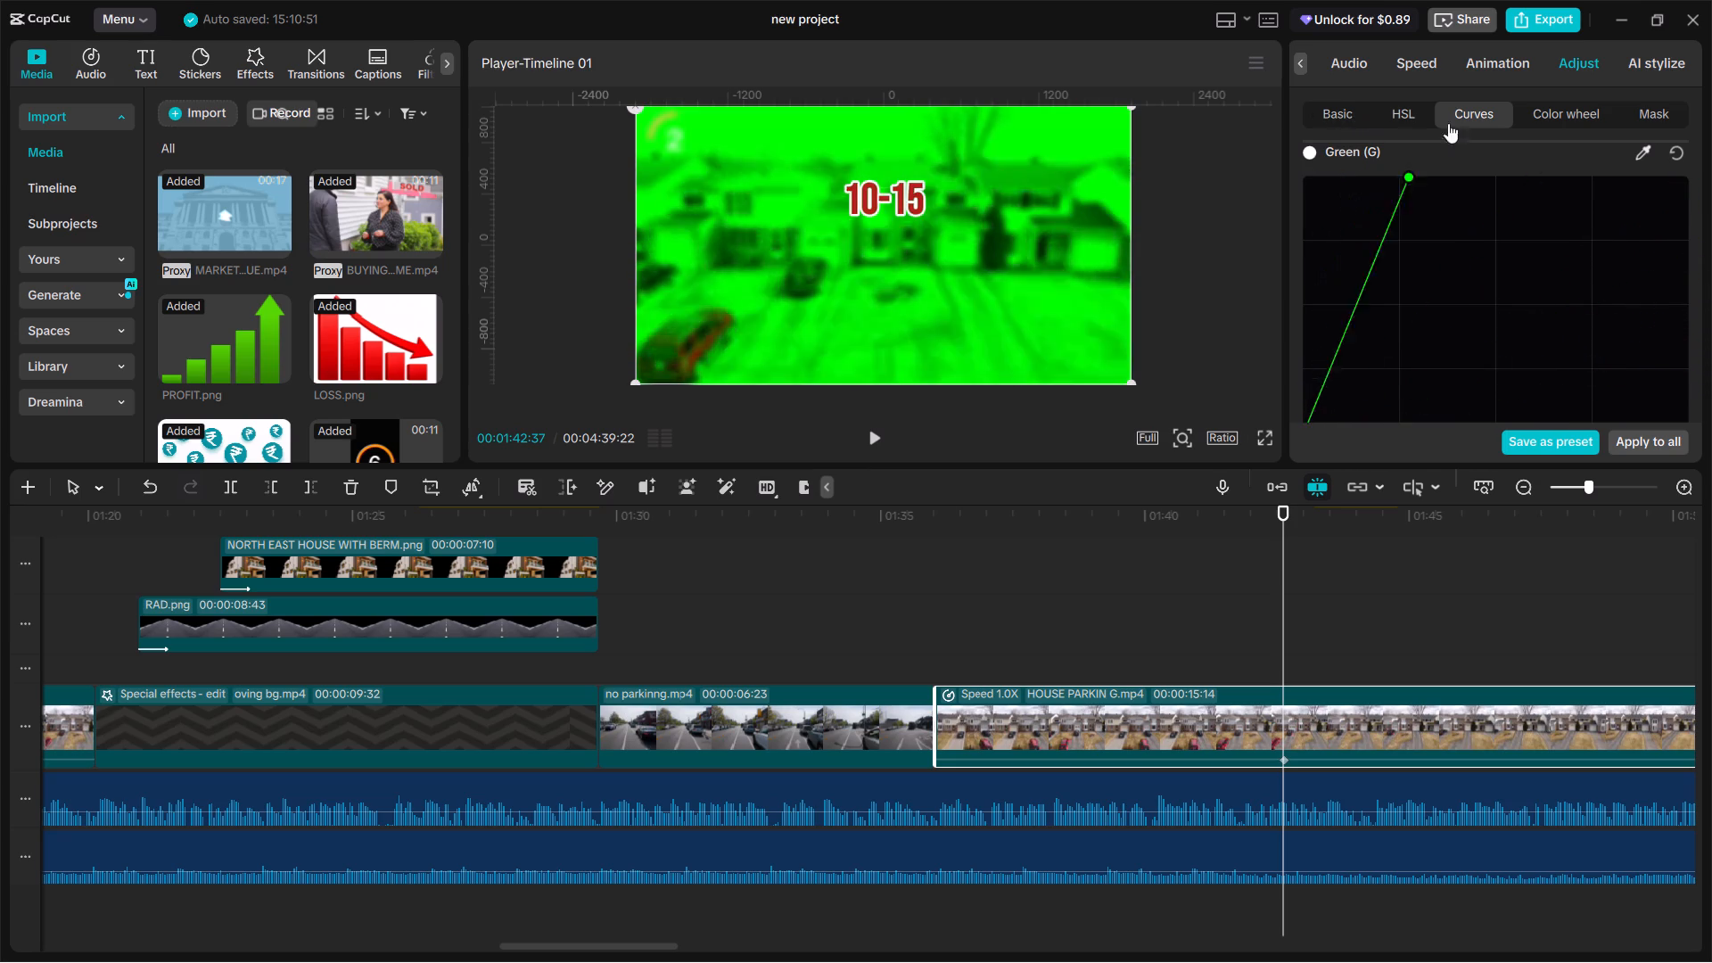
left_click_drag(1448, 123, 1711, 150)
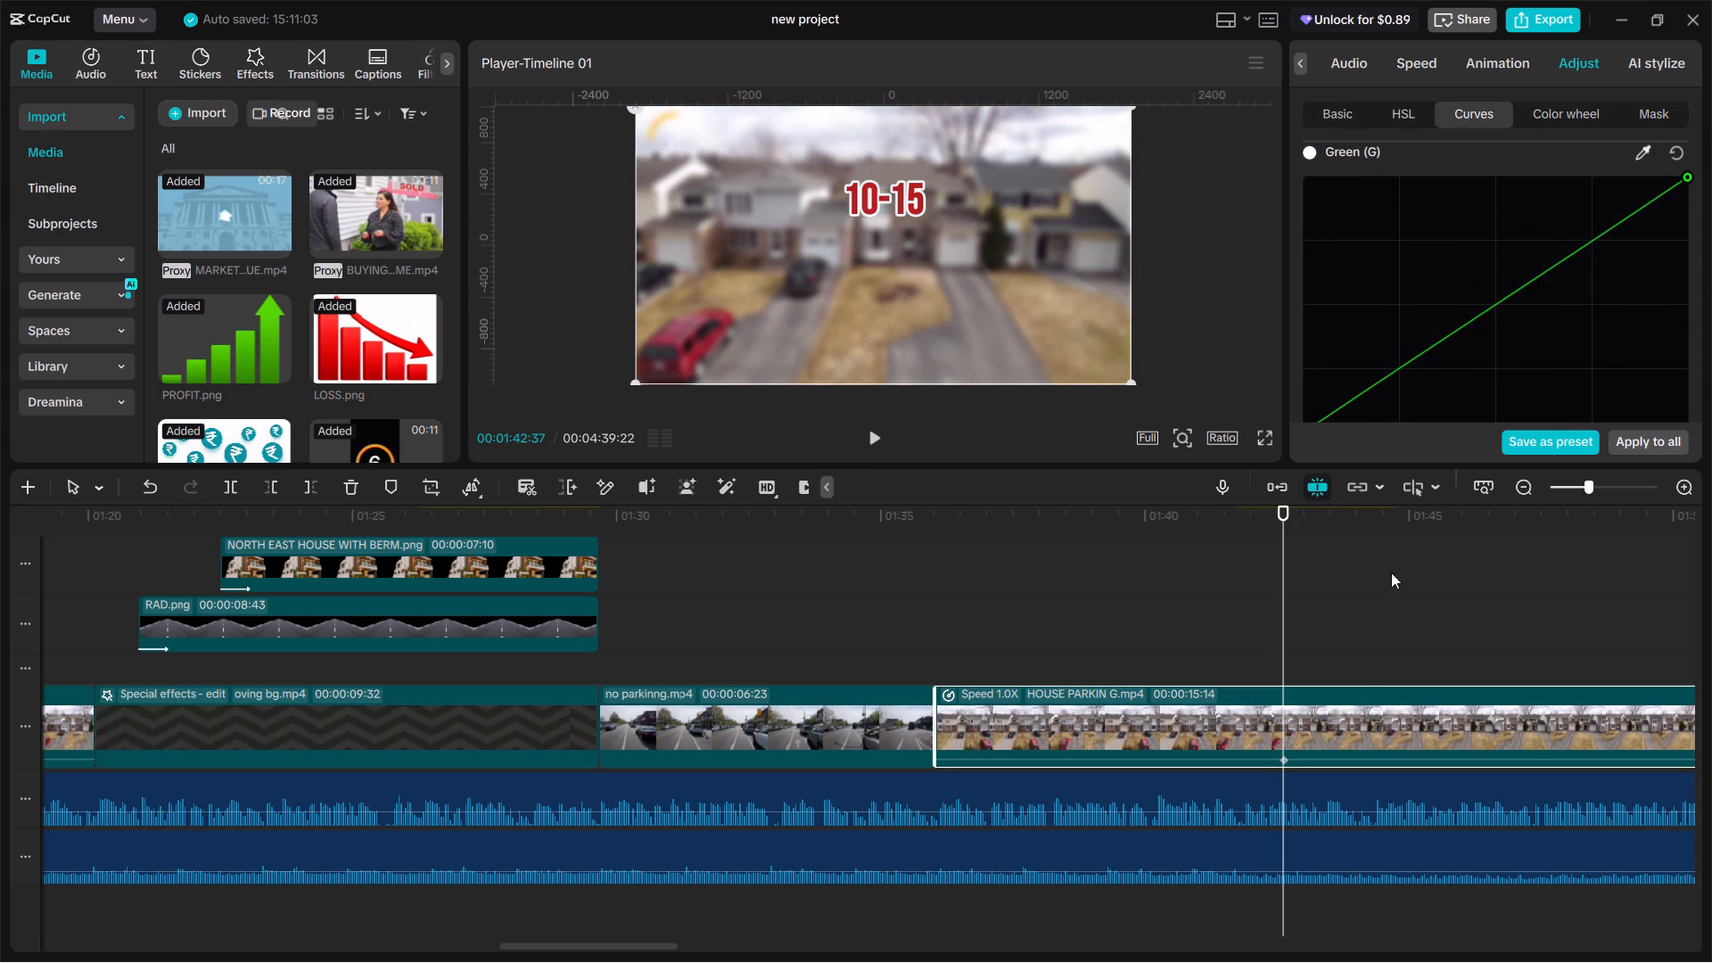
Look through the house clip's Curves, HSL, Color wheel and Basic colour adjustments.
scroll(1597, 288, "down", 3)
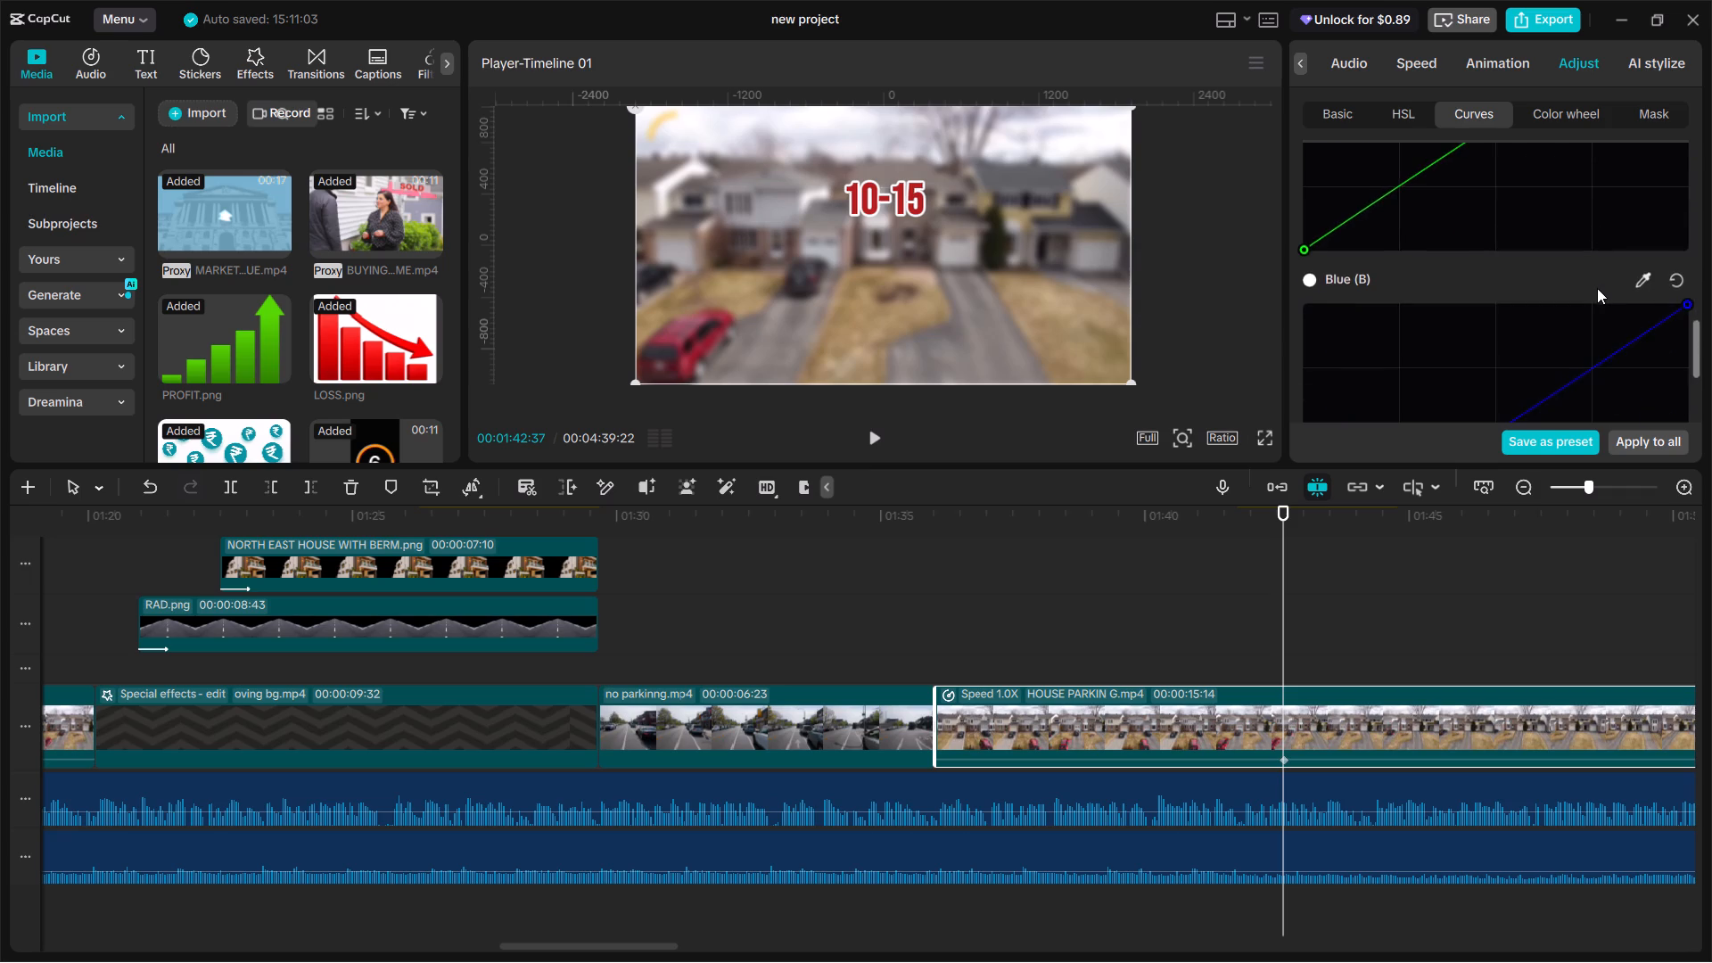
scroll(1597, 288, "up", 4)
scroll(1597, 288, "up", 18)
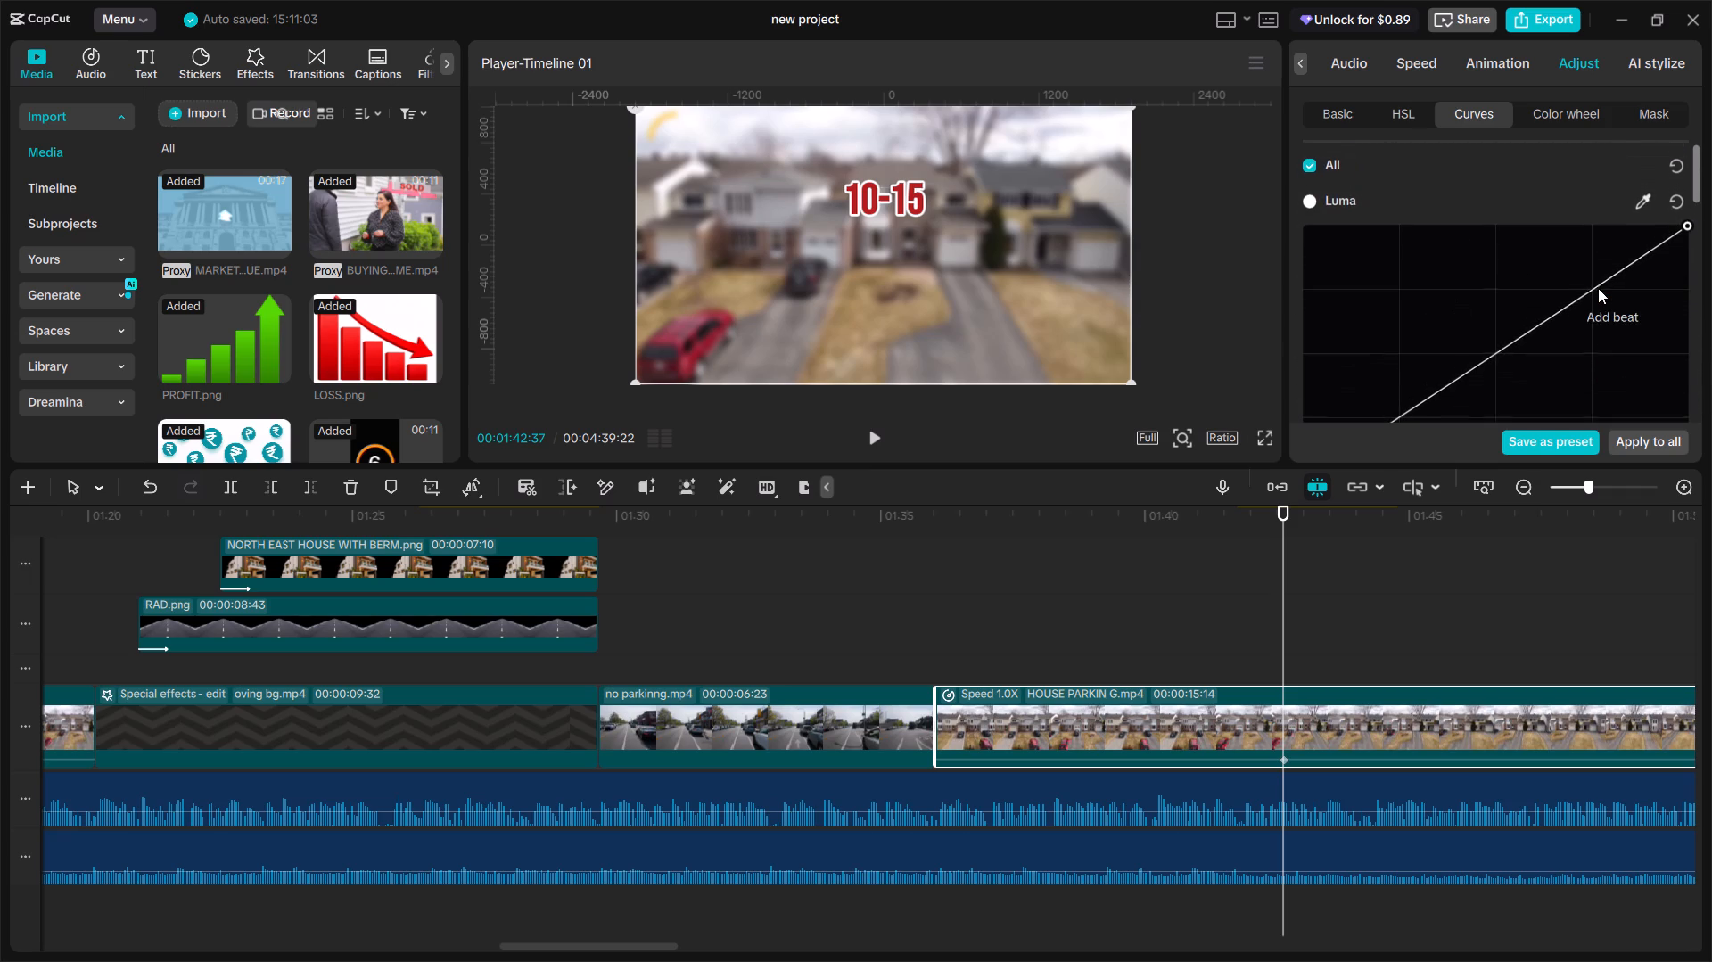
scroll(1598, 288, "up", 2)
scroll(1564, 300, "down", 20)
scroll(1564, 300, "down", 6)
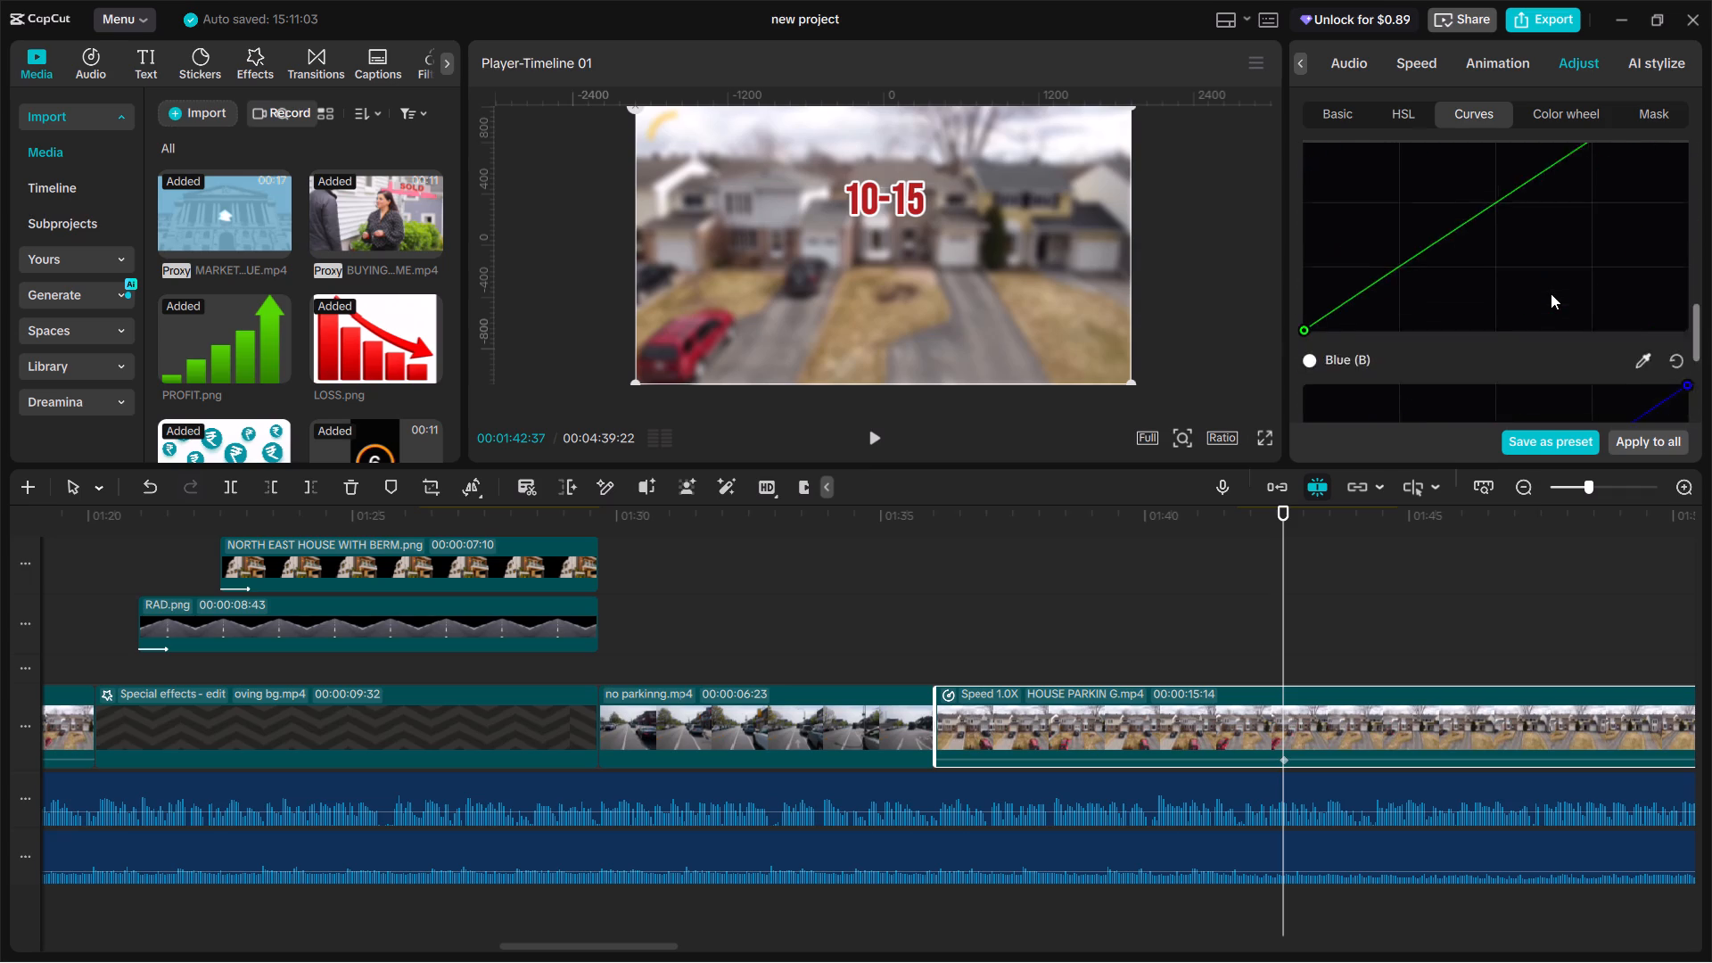
scroll(1551, 293, "down", 20)
scroll(1551, 293, "down", 8)
scroll(1550, 299, "up", 20)
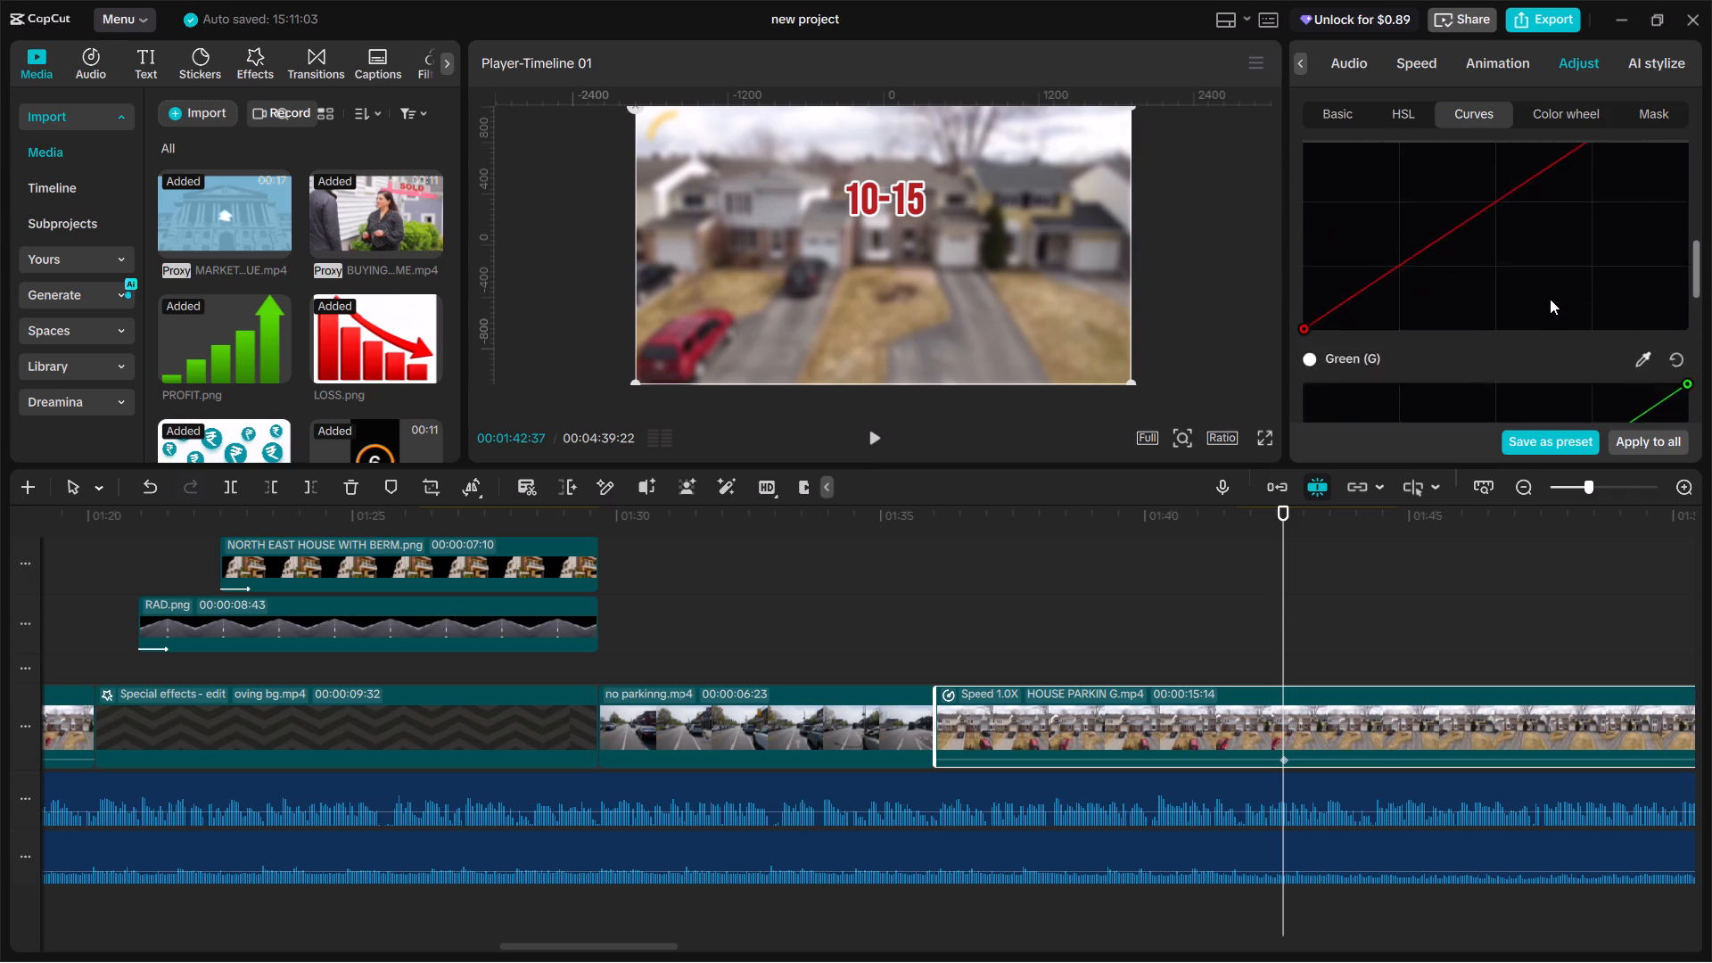
scroll(1550, 299, "up", 20)
scroll(1550, 299, "up", 3)
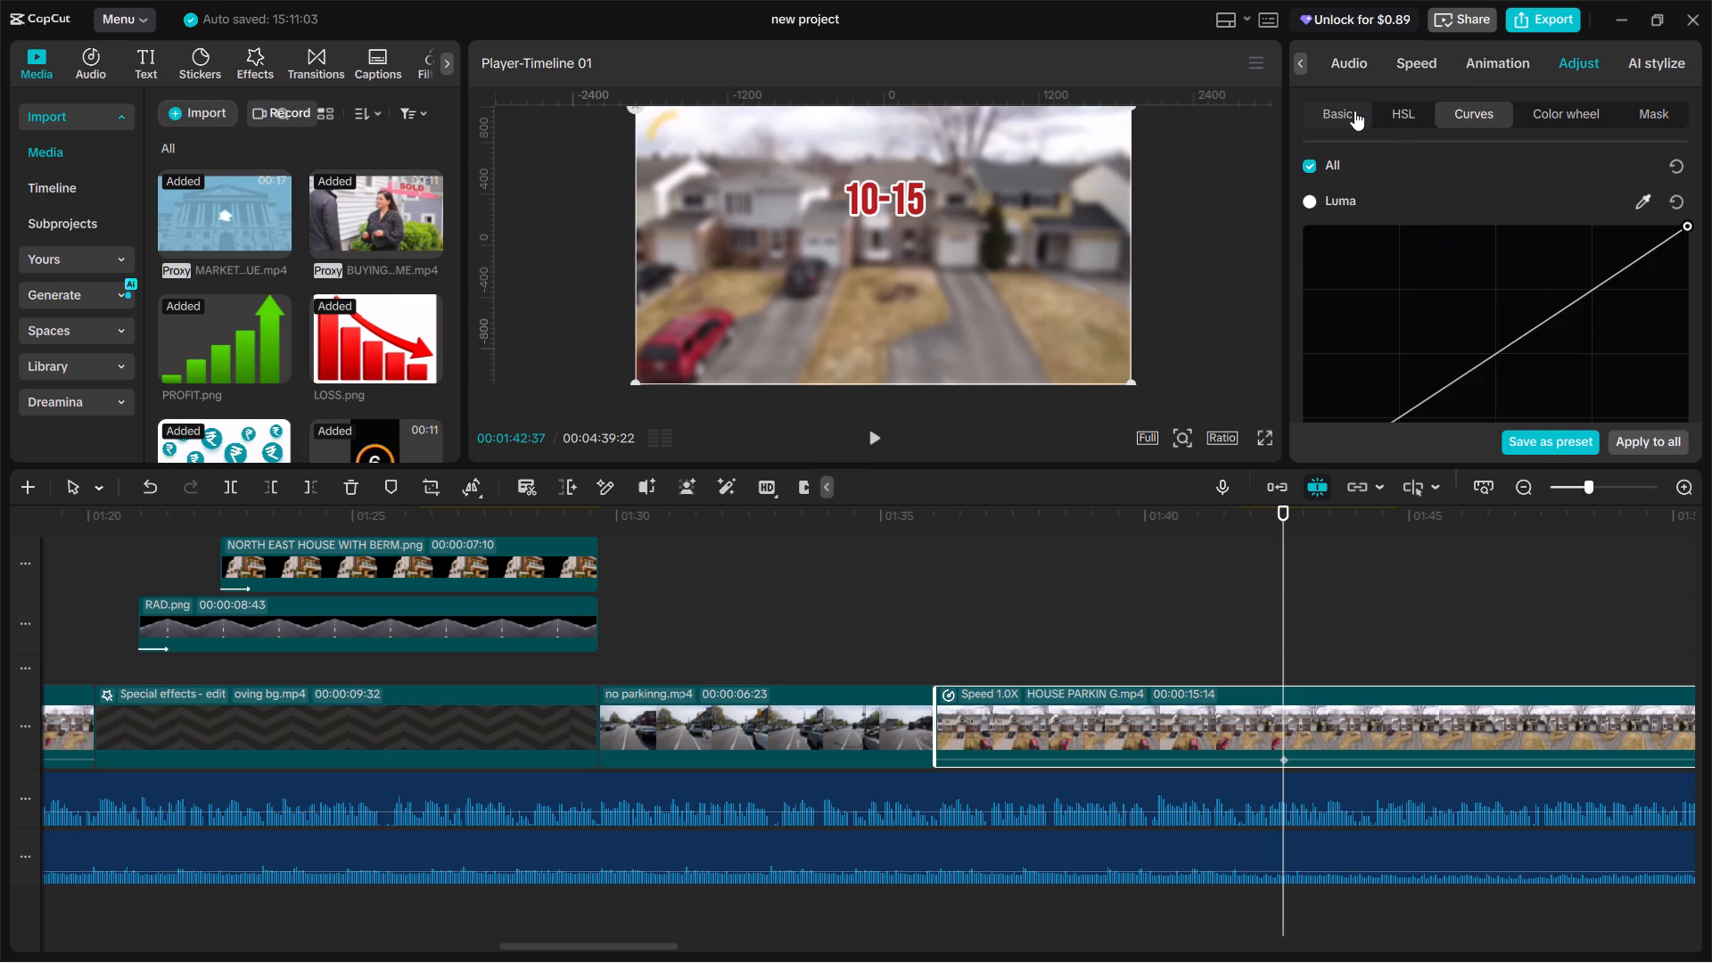
left_click(1354, 111)
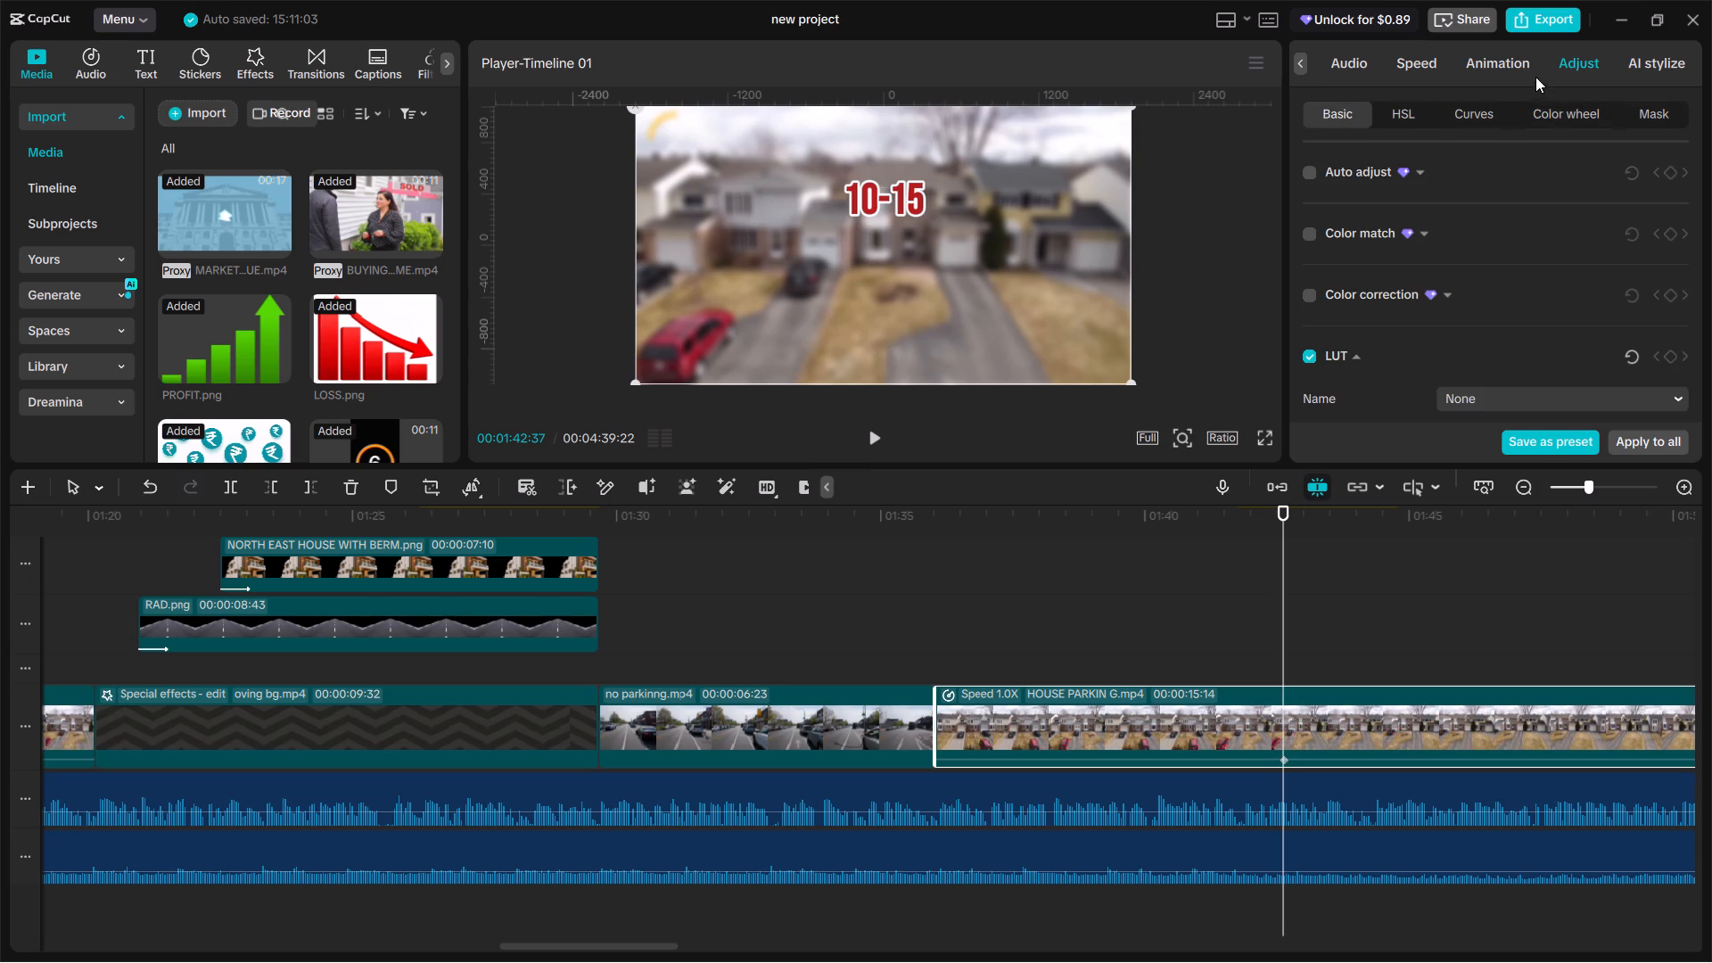
left_click(1402, 119)
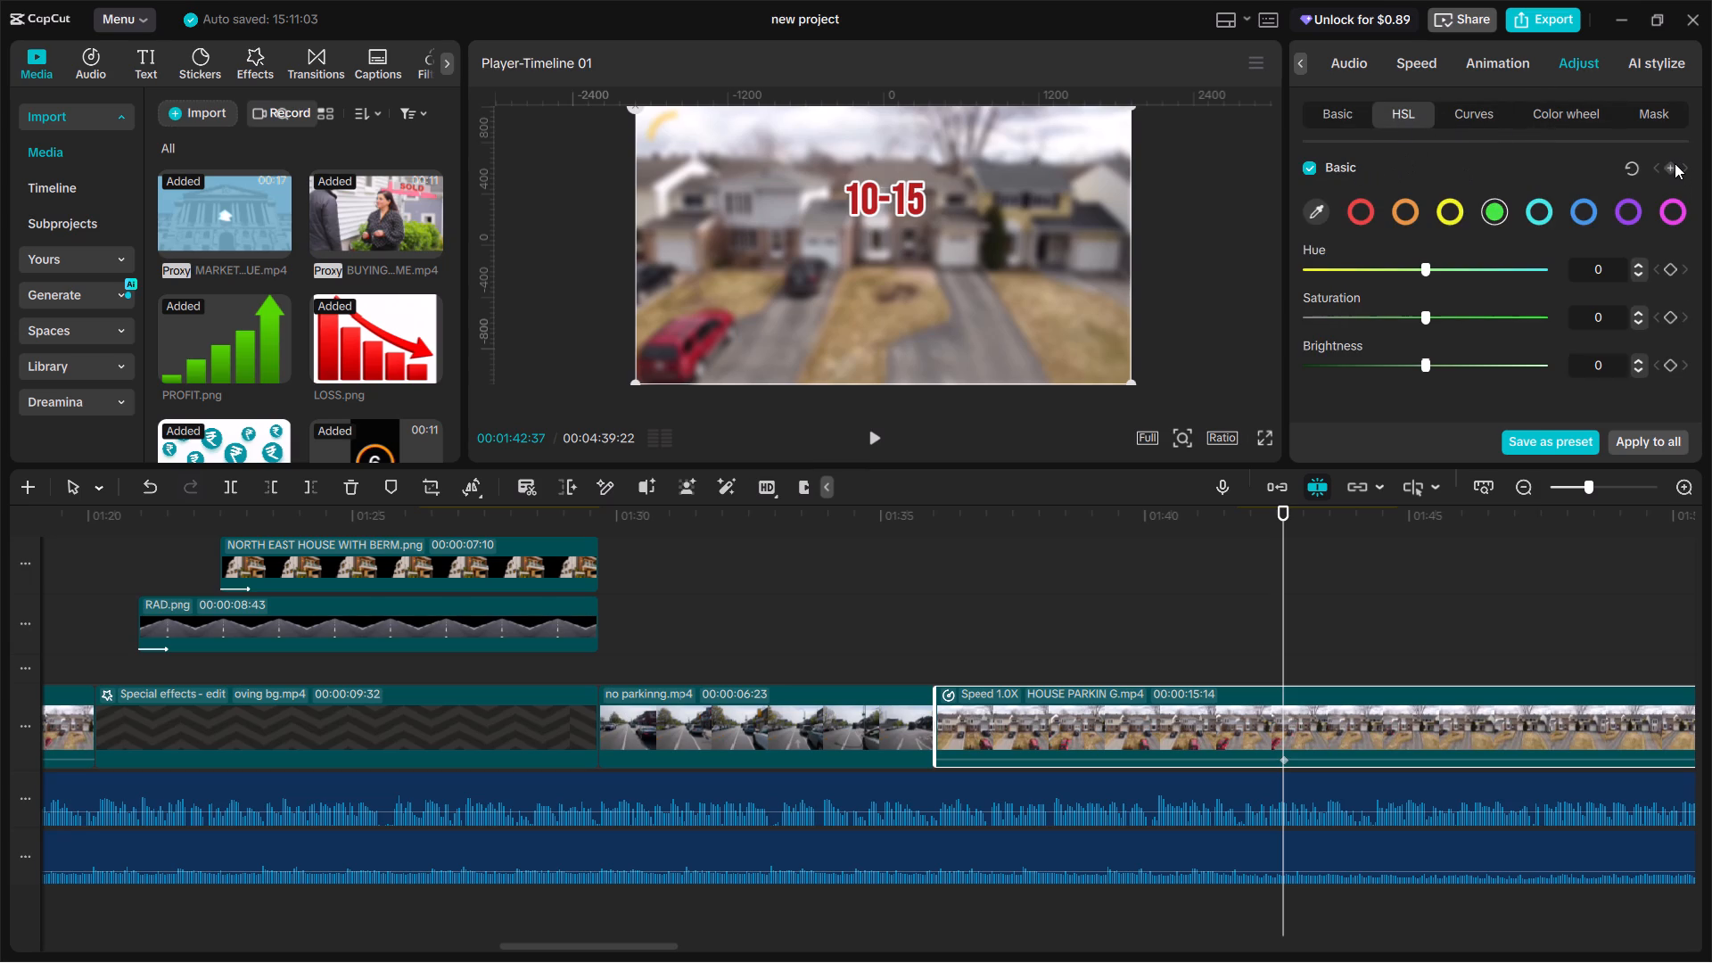
left_click(1675, 163)
left_click(1675, 163)
left_click(1500, 113)
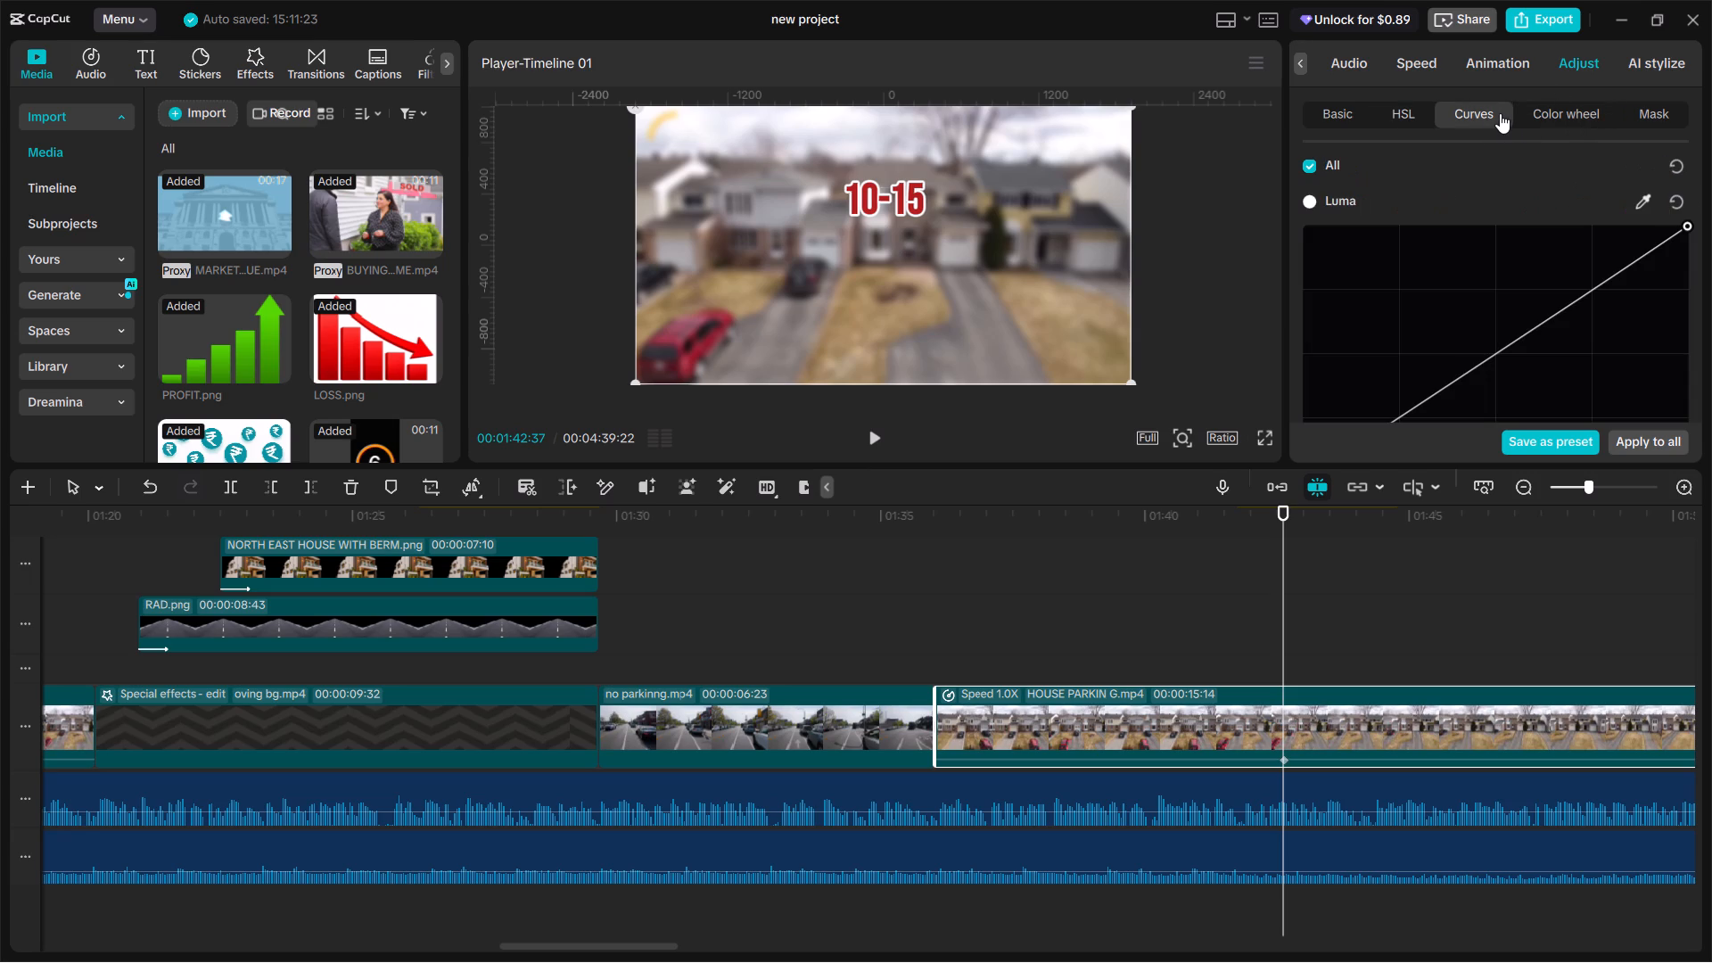
scroll(1446, 206, "down", 10)
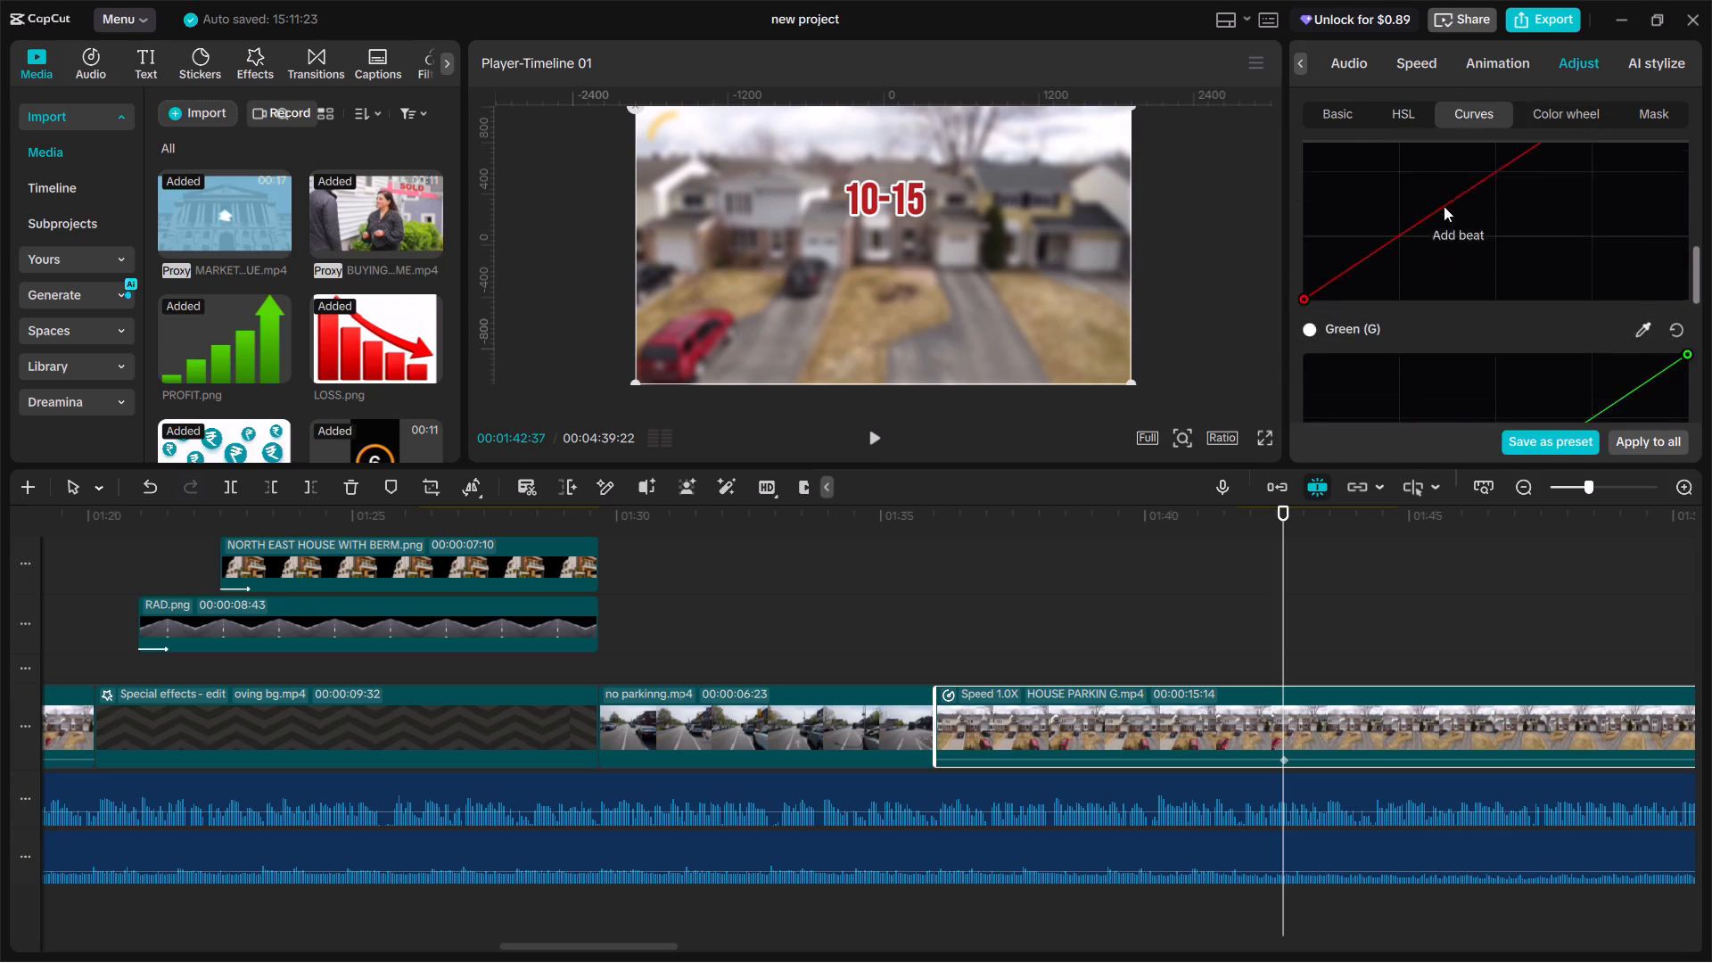
scroll(1438, 194, "down", 5)
scroll(1435, 190, "up", 15)
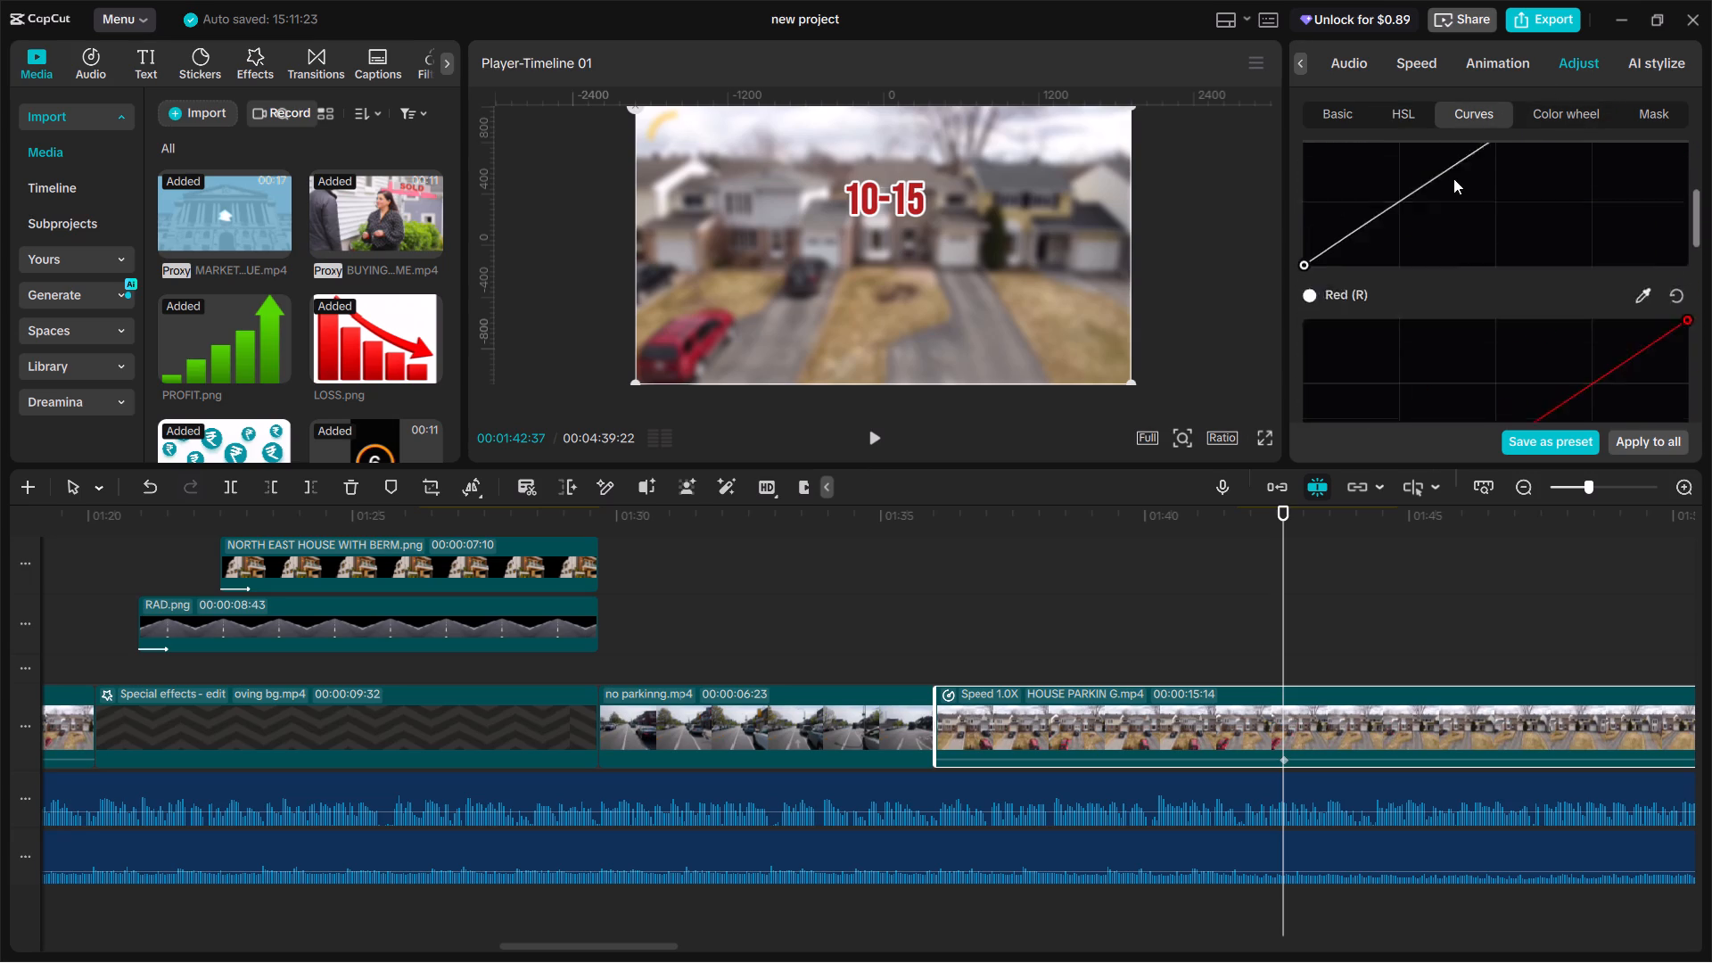
scroll(1453, 178, "up", 5)
left_click(1562, 119)
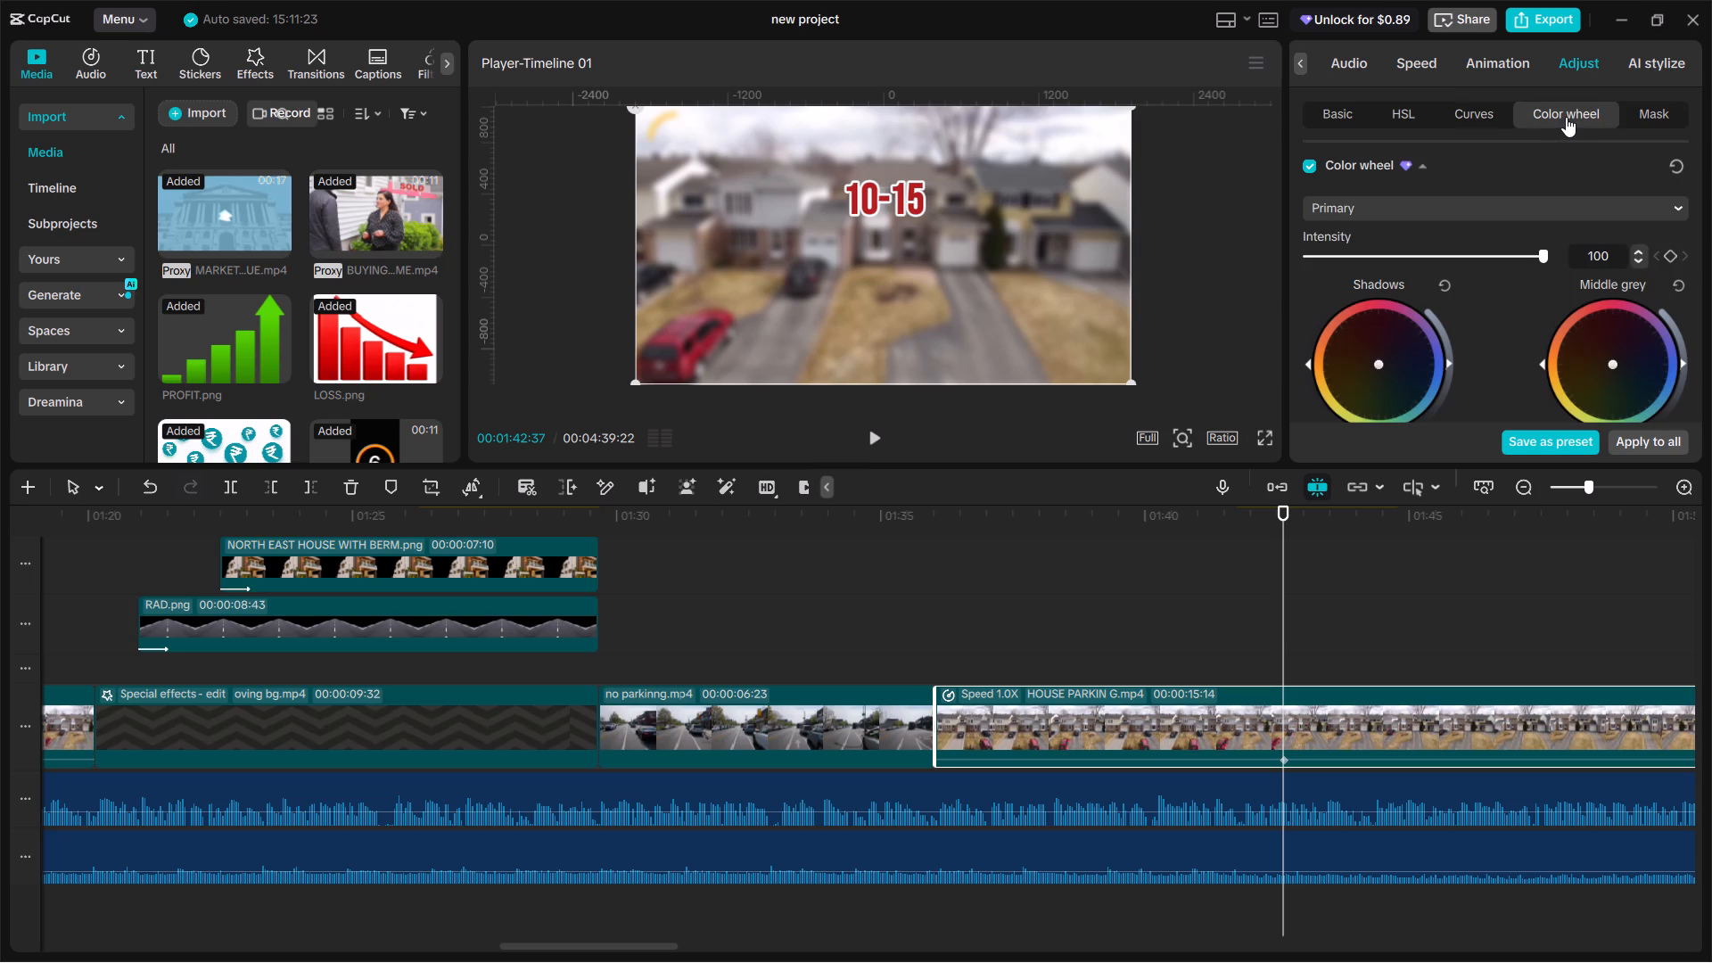
left_click(1428, 109)
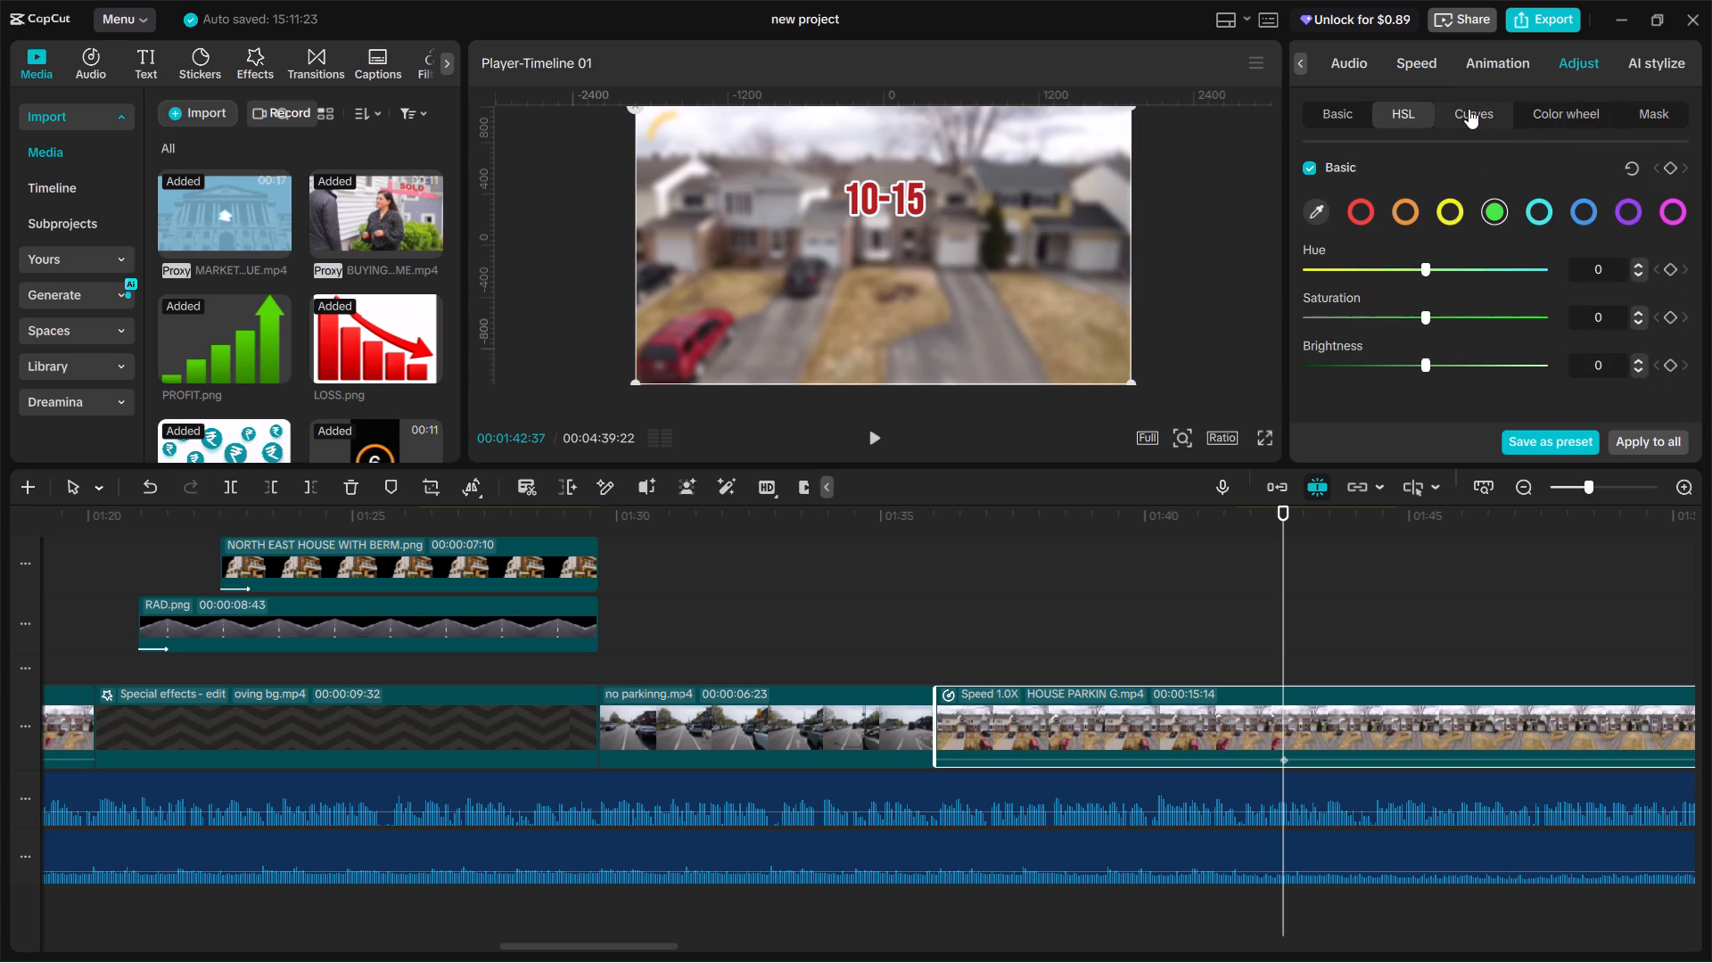
left_click(1356, 105)
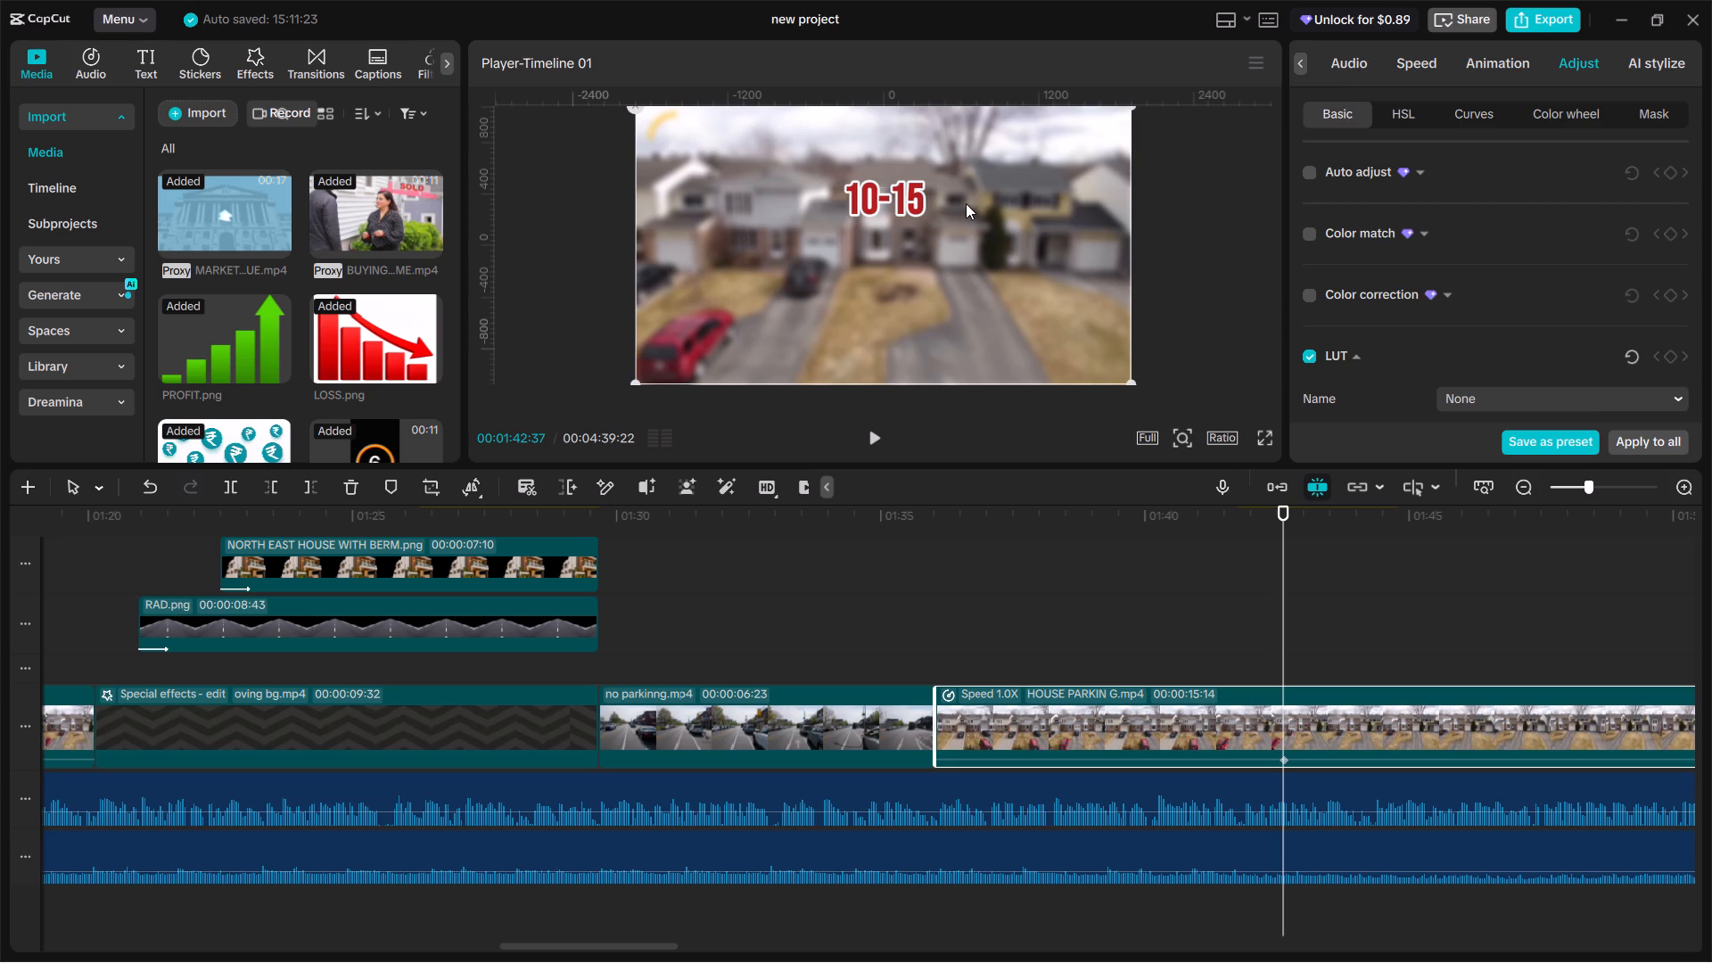
Play back the HOUSE PARKIN G.mp4 section from its start through the end of the 10-15 title and profit bars.
left_click(961, 637)
left_click(936, 627)
key("space")
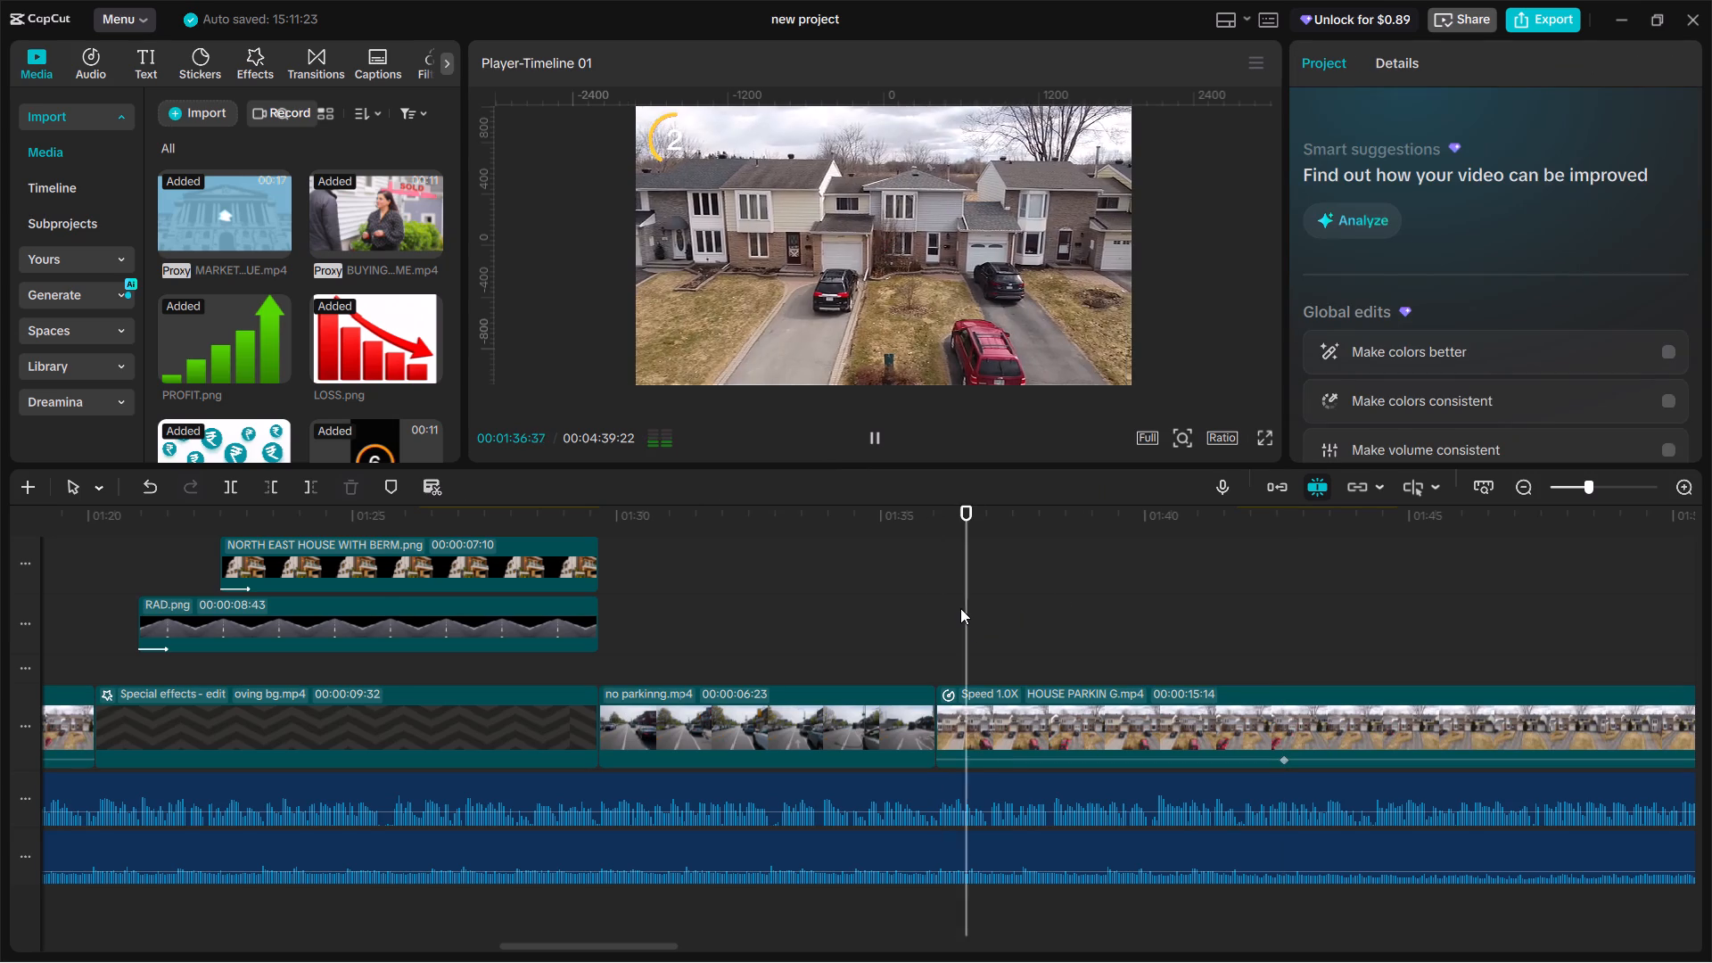
key("space")
key("space")
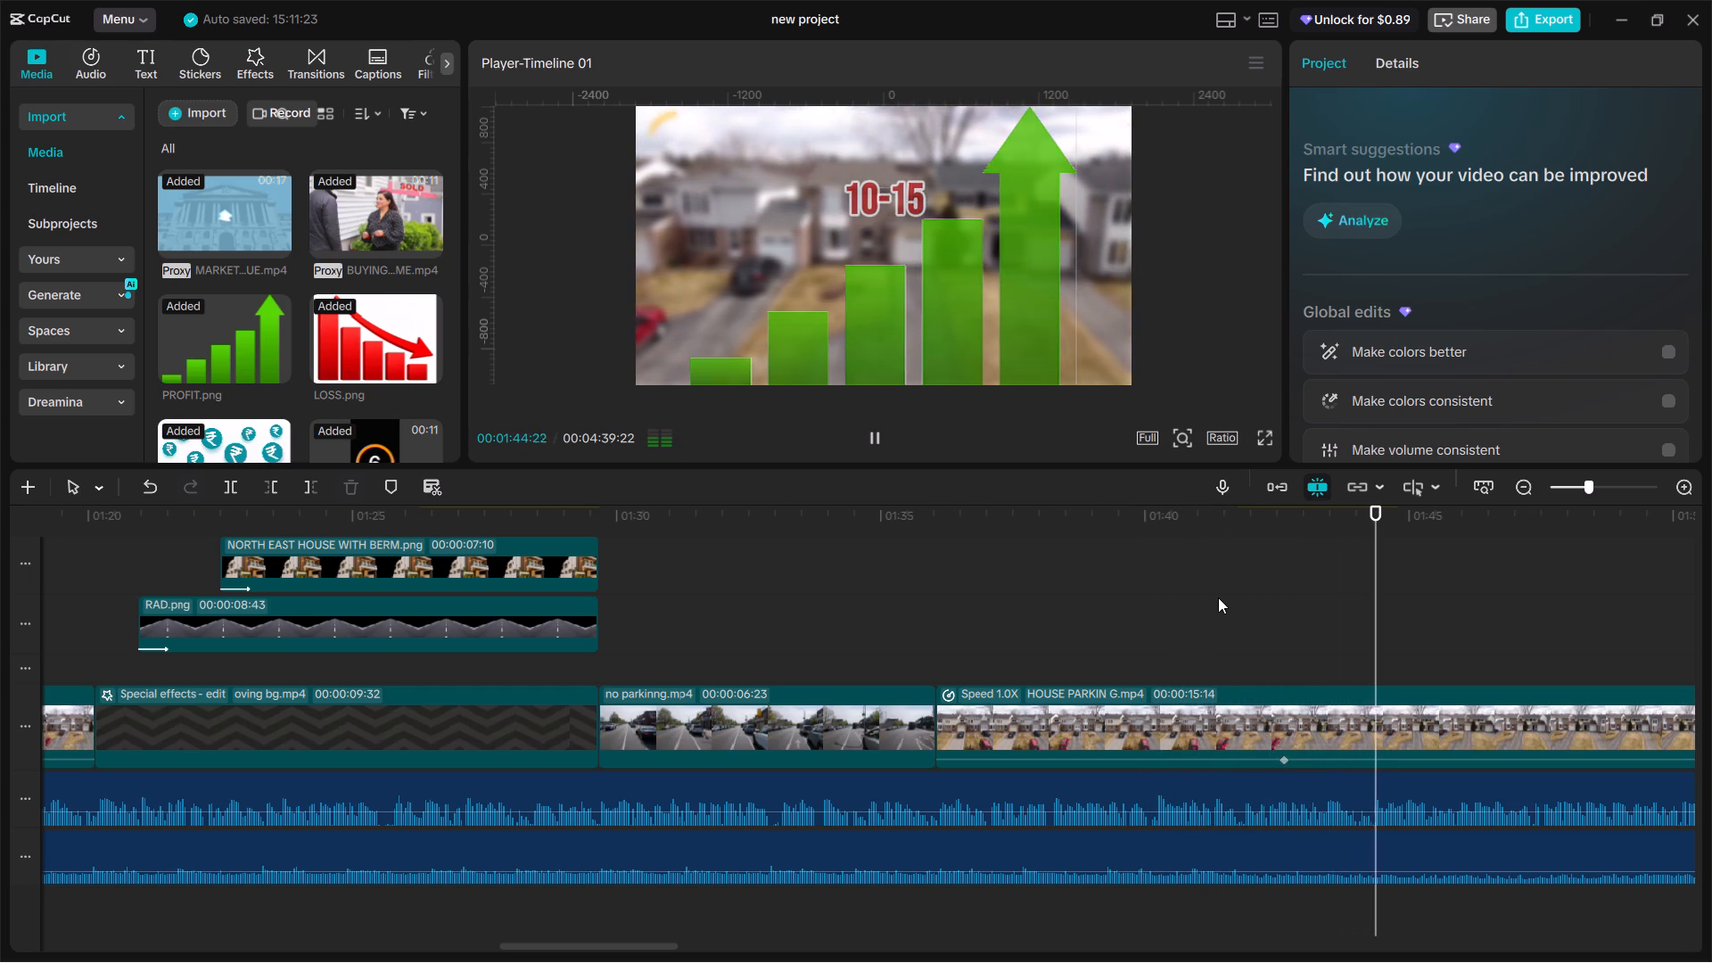
key("space")
key("space")
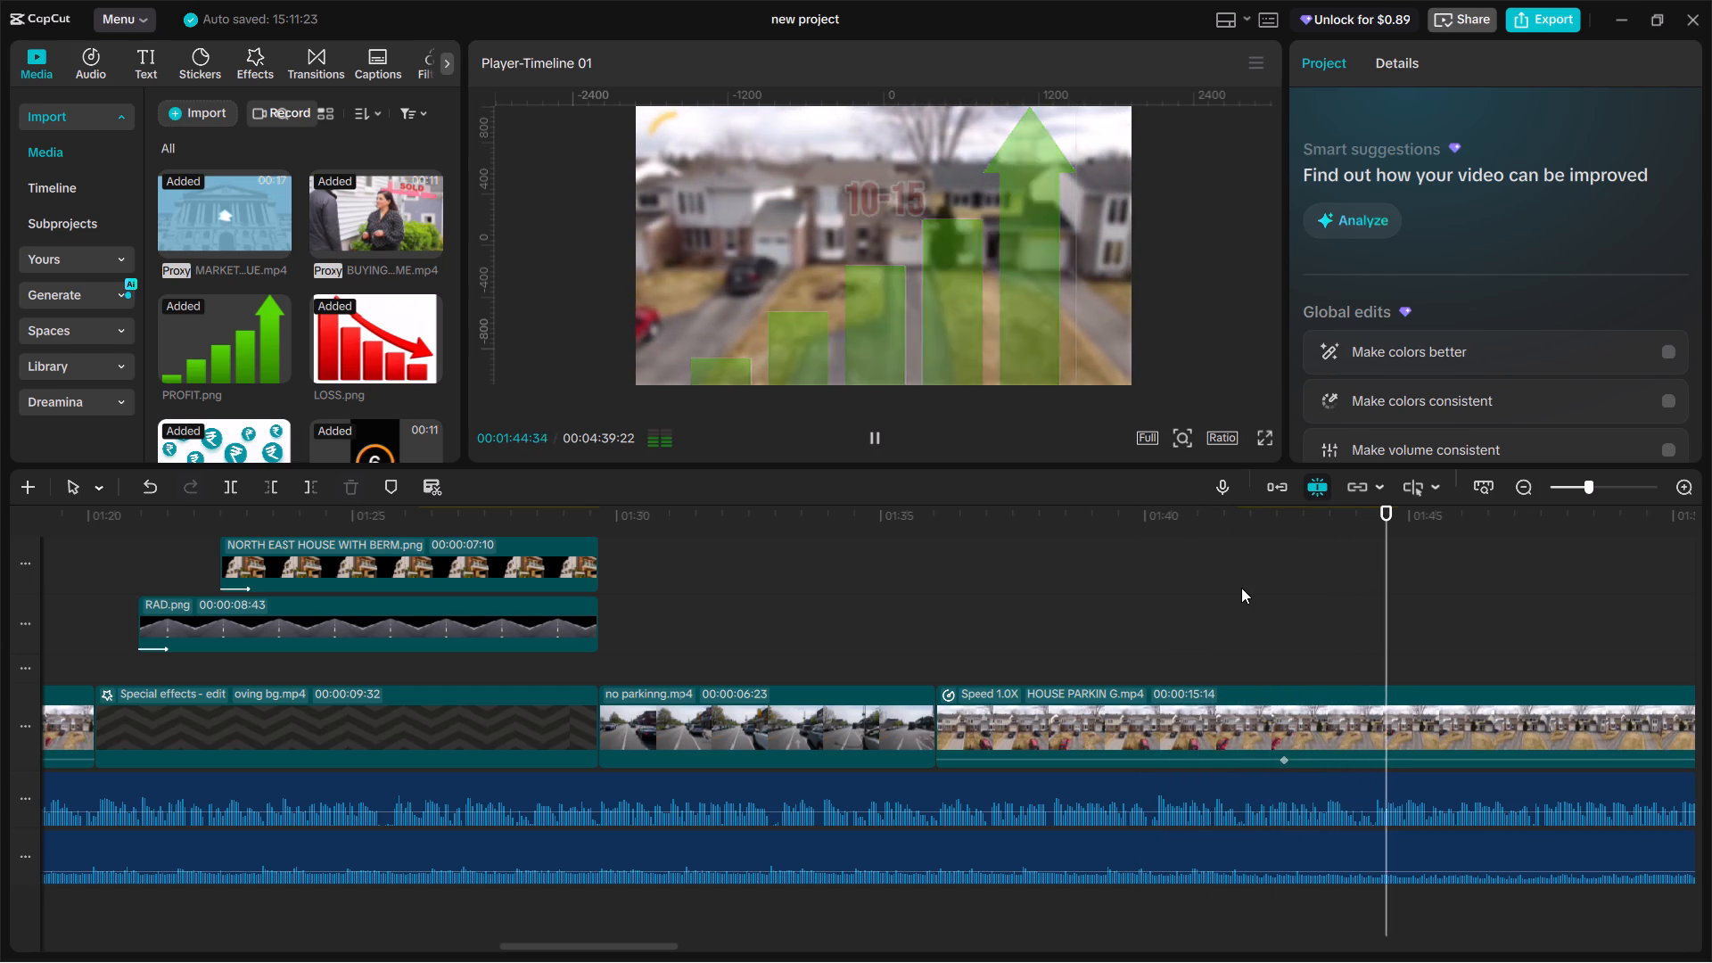
key("space")
Set the project's timeline frame rate to 30.00 fps and save the project settings.
left_click(1392, 69)
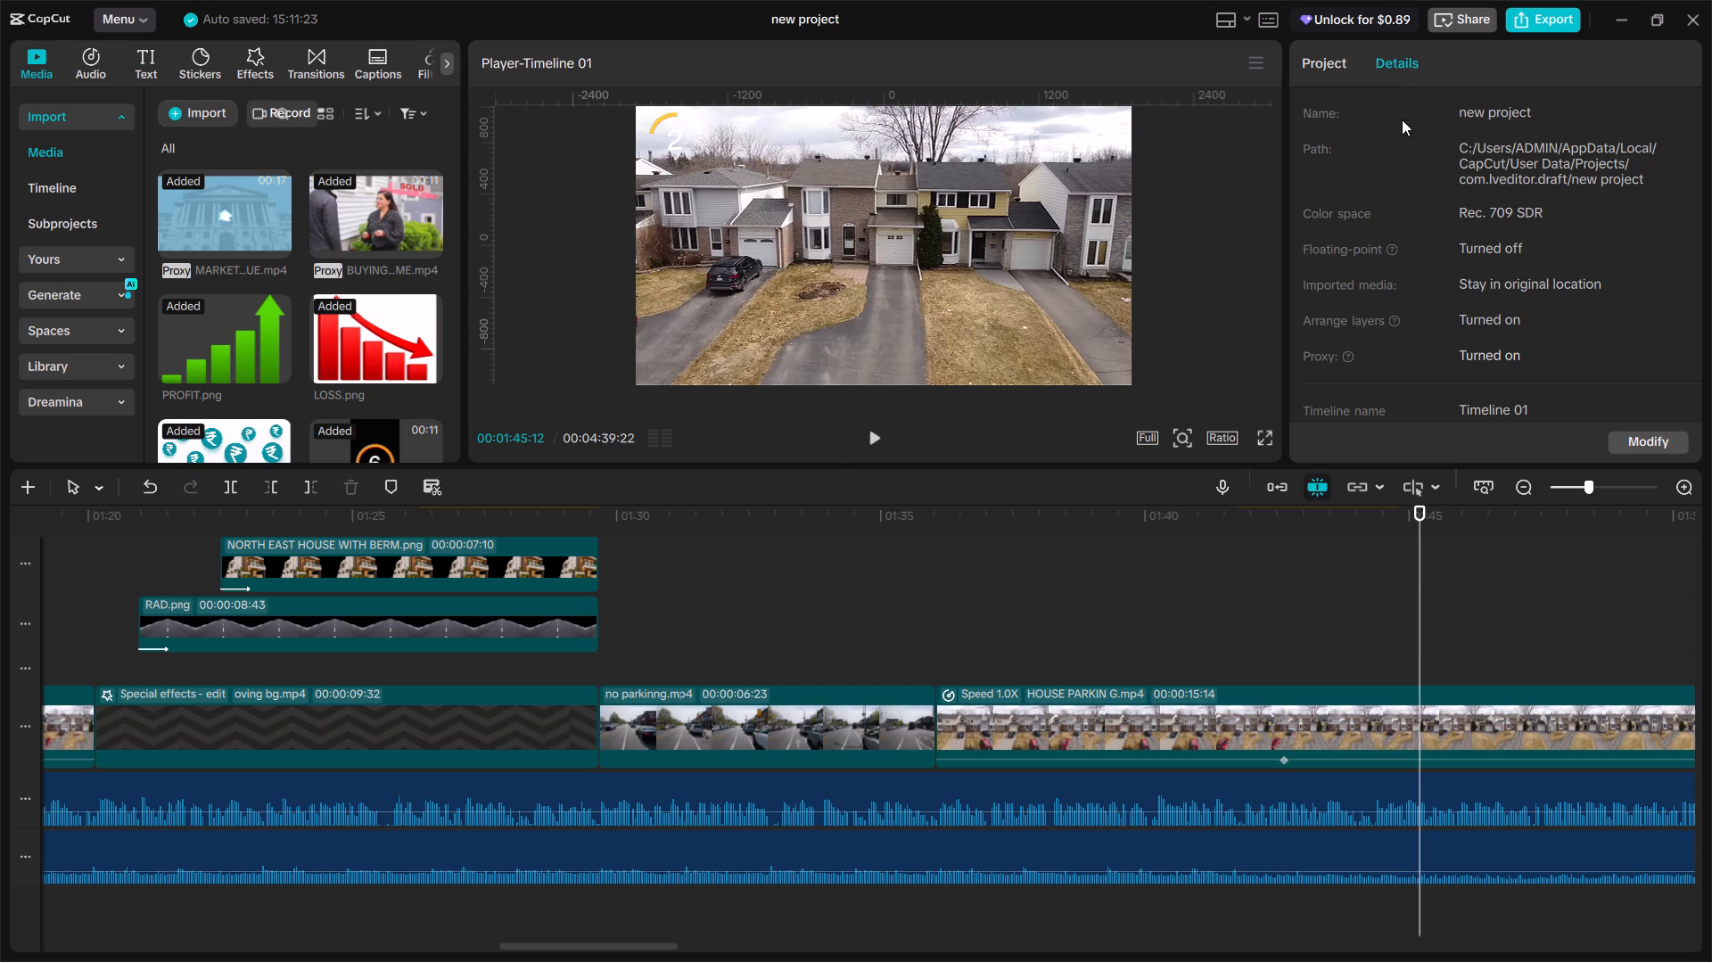
scroll(1622, 411, "down", 6)
left_click(1642, 437)
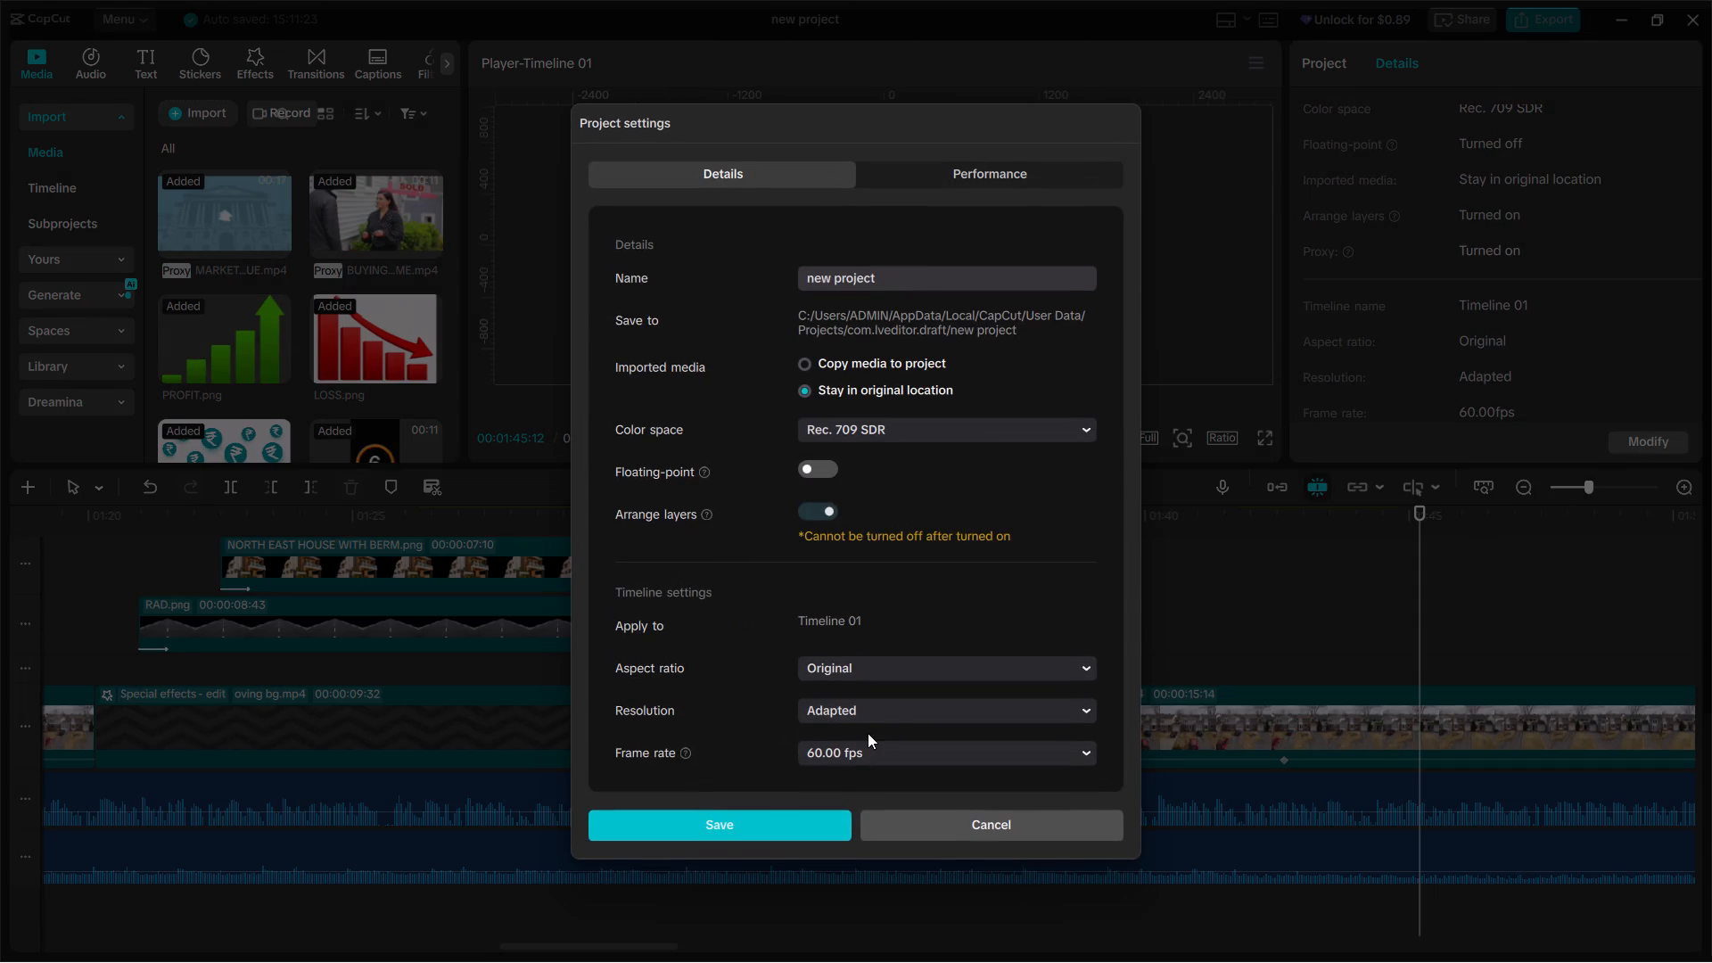
left_click(868, 751)
left_click(894, 606)
left_click(763, 824)
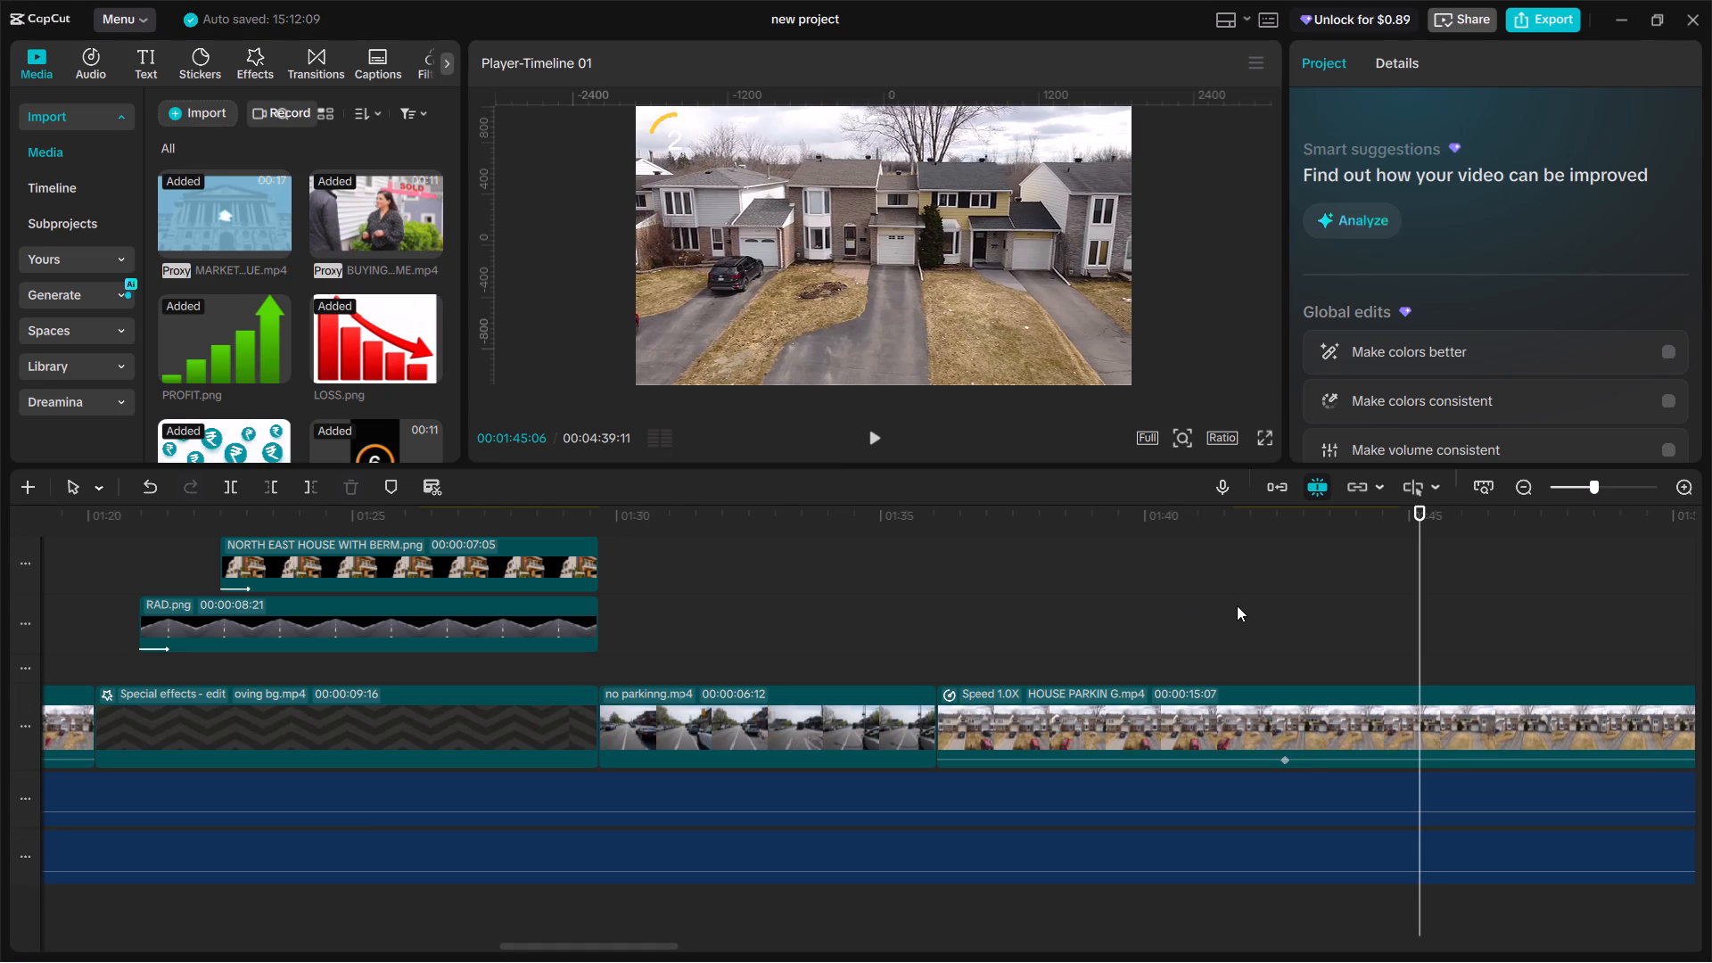
Play back the rest of the HOUSE PARKIN G.mp4 clip past its end.
key("space")
scroll(1230, 613, "down", 7, "ctrl")
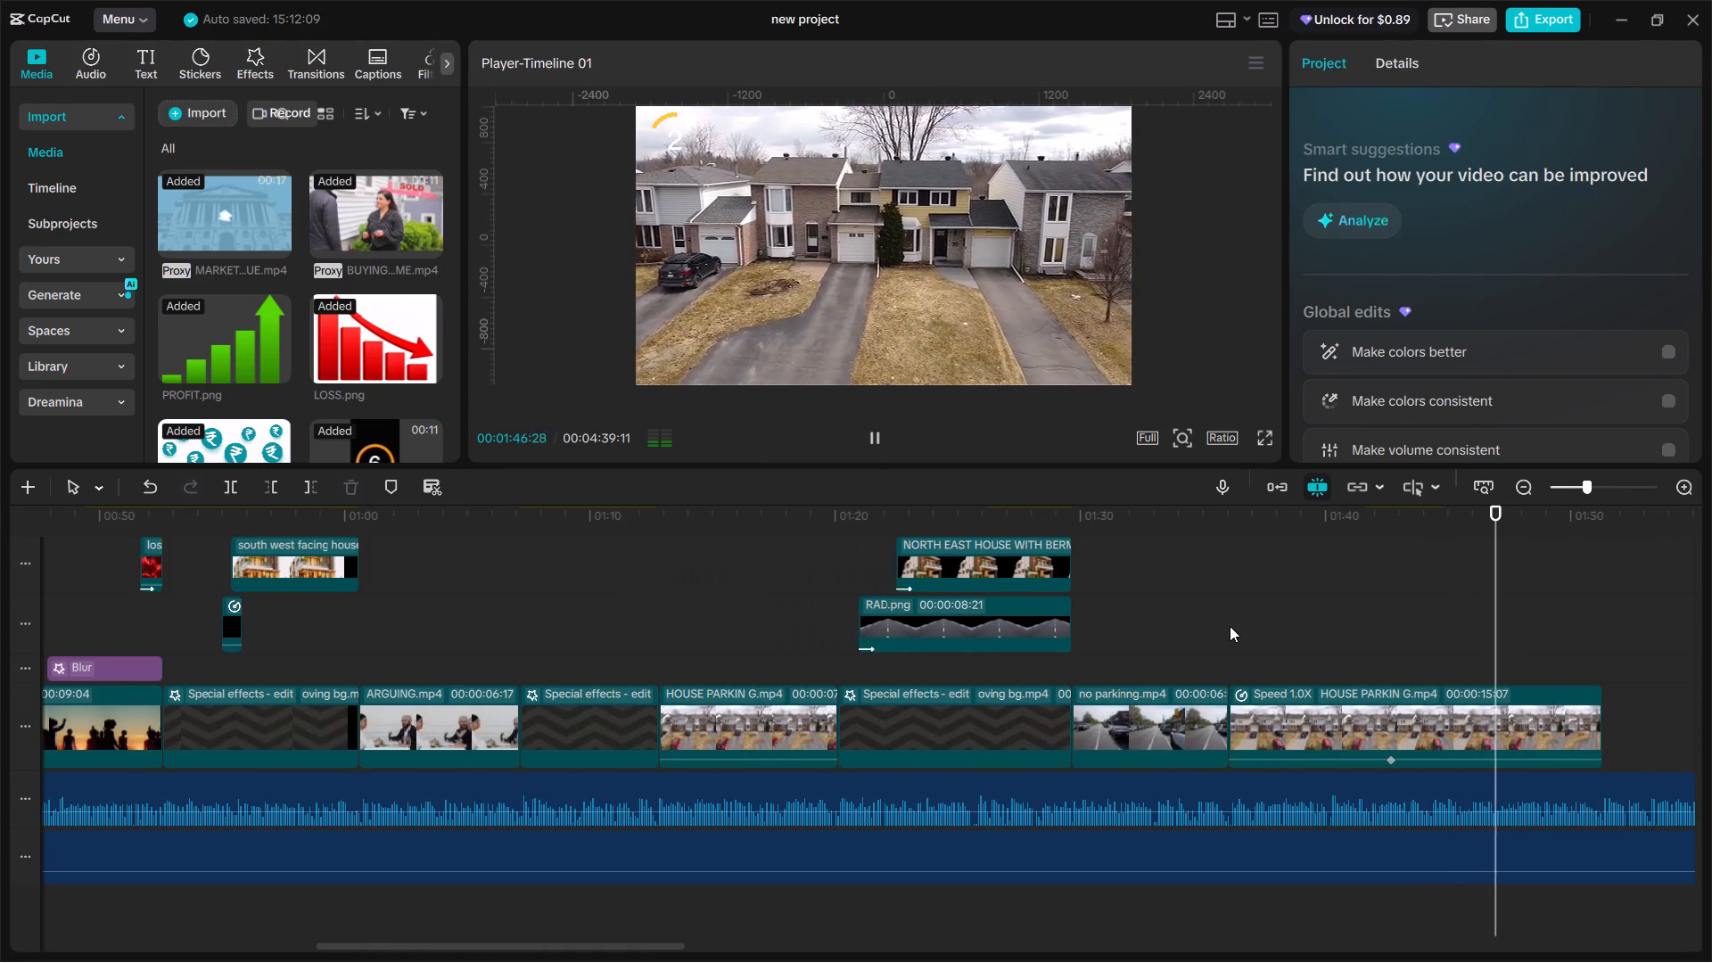
scroll(1230, 626, "down", 4)
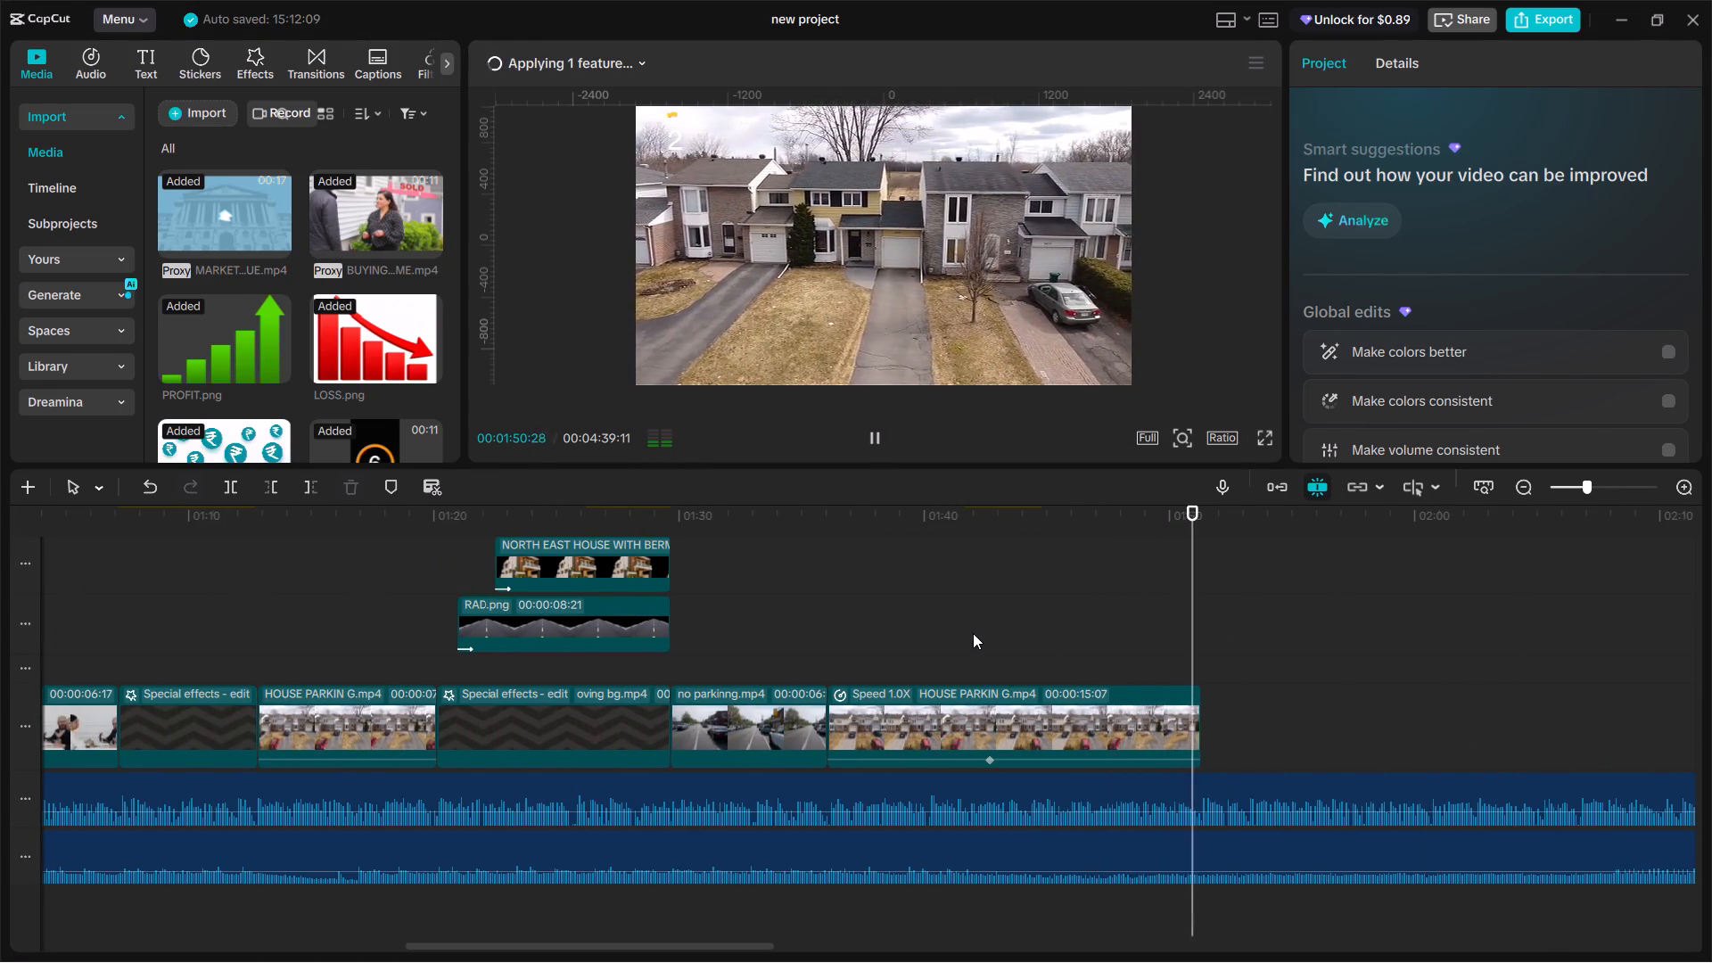
key("space")
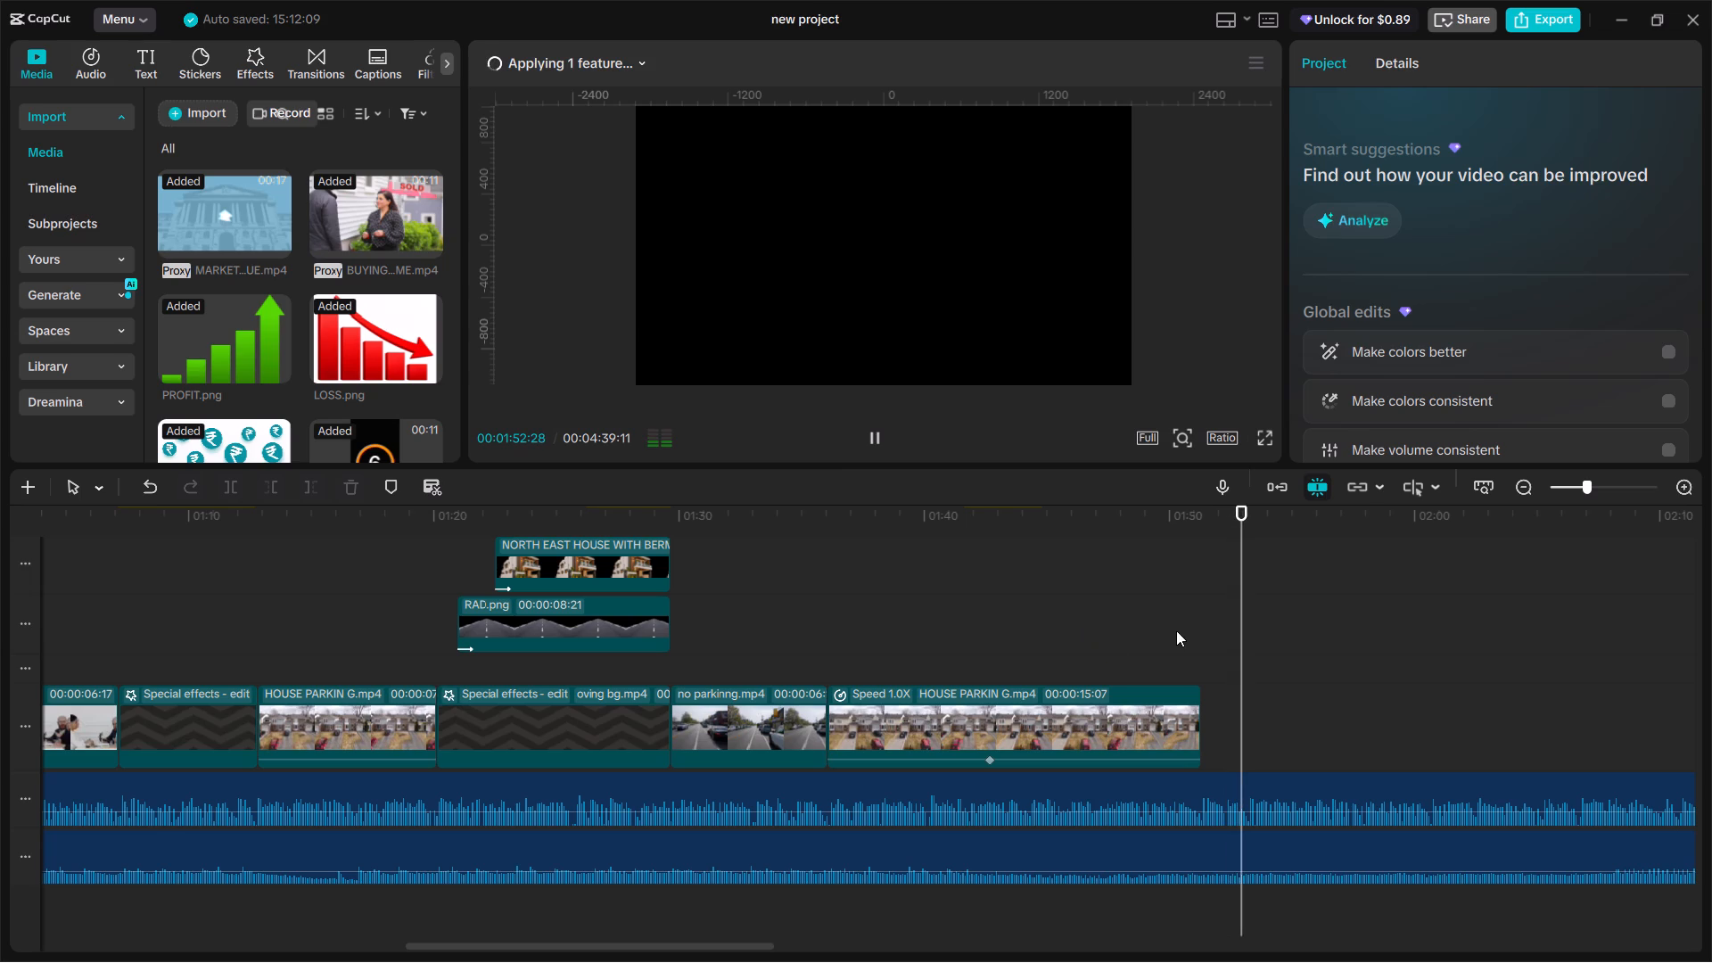
Copy the chevron background clip beneath RAD.png and paste it right after the last house clip at 00:01:51:09.
left_click(615, 712)
key("ctrl+c")
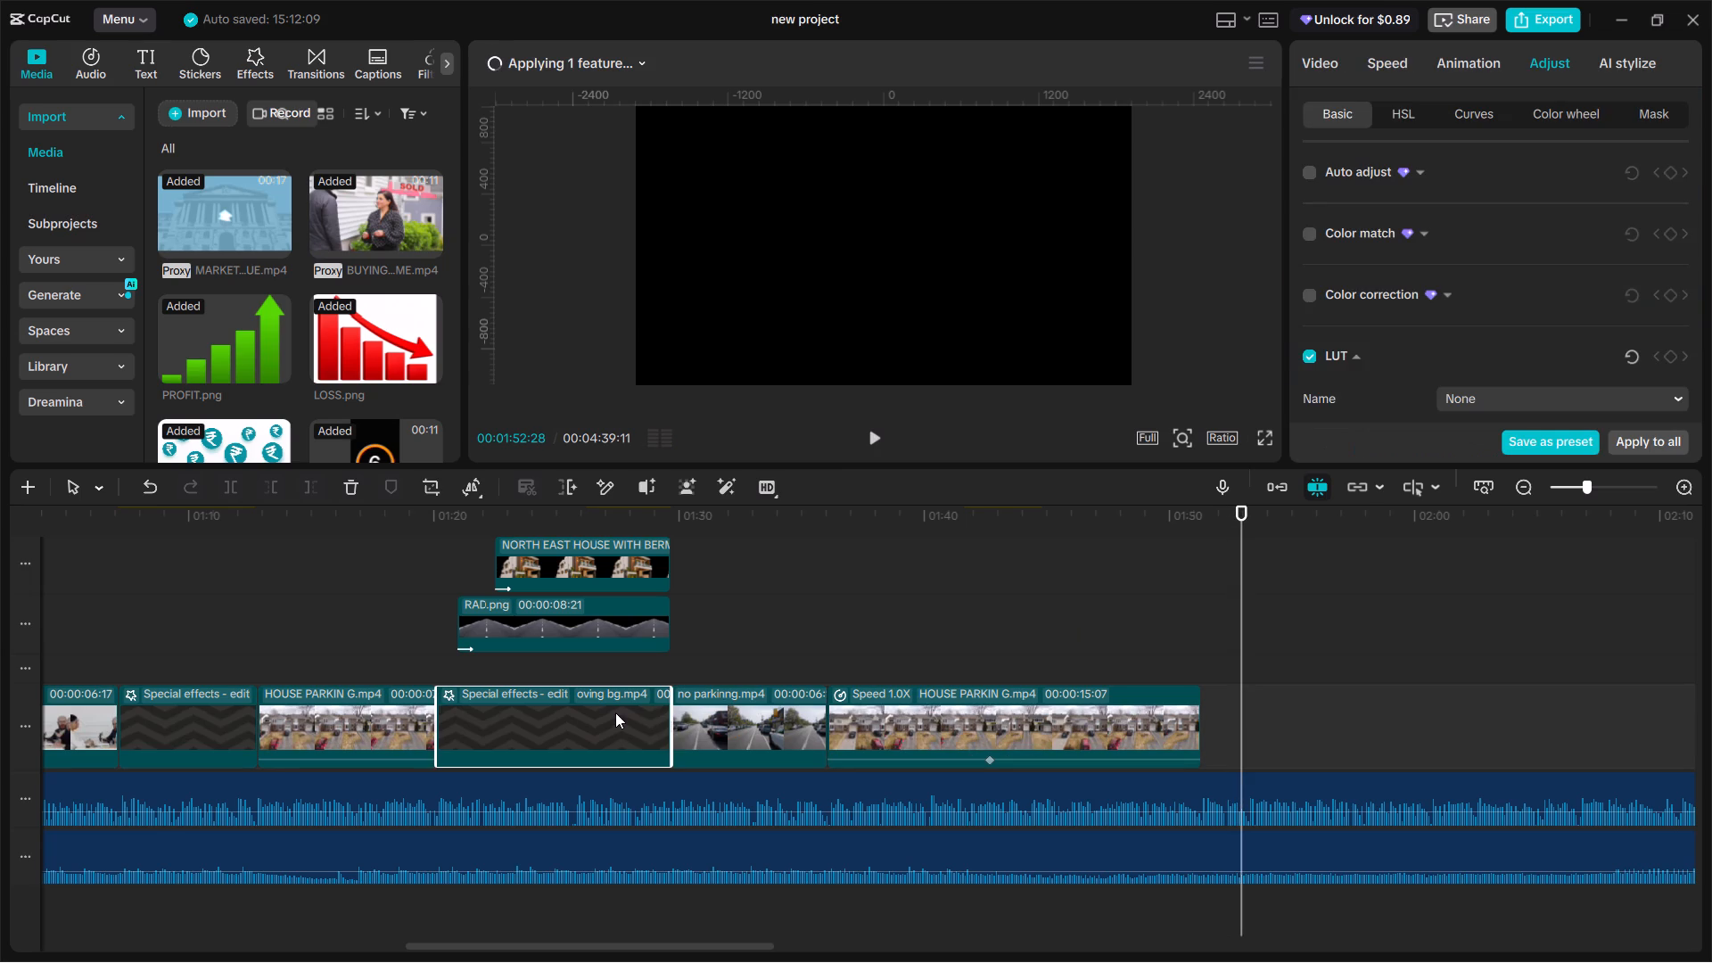
left_click(1214, 622)
left_click_drag(1214, 622, 1196, 622)
key("ctrl+v")
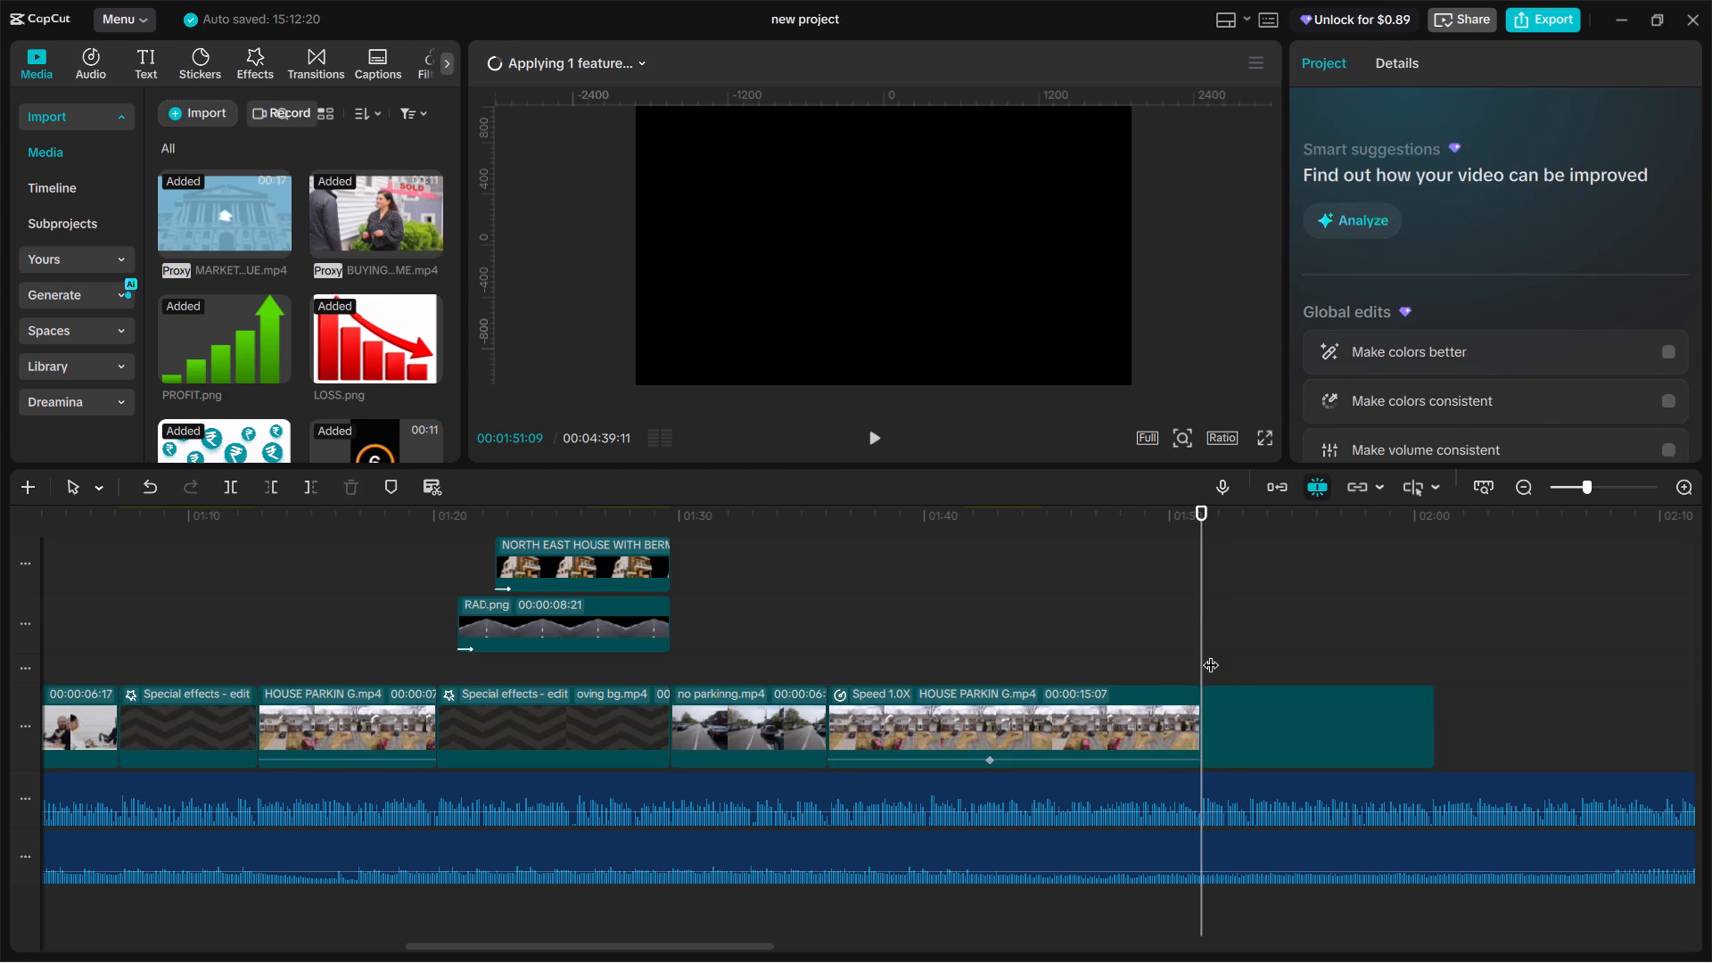
key("space")
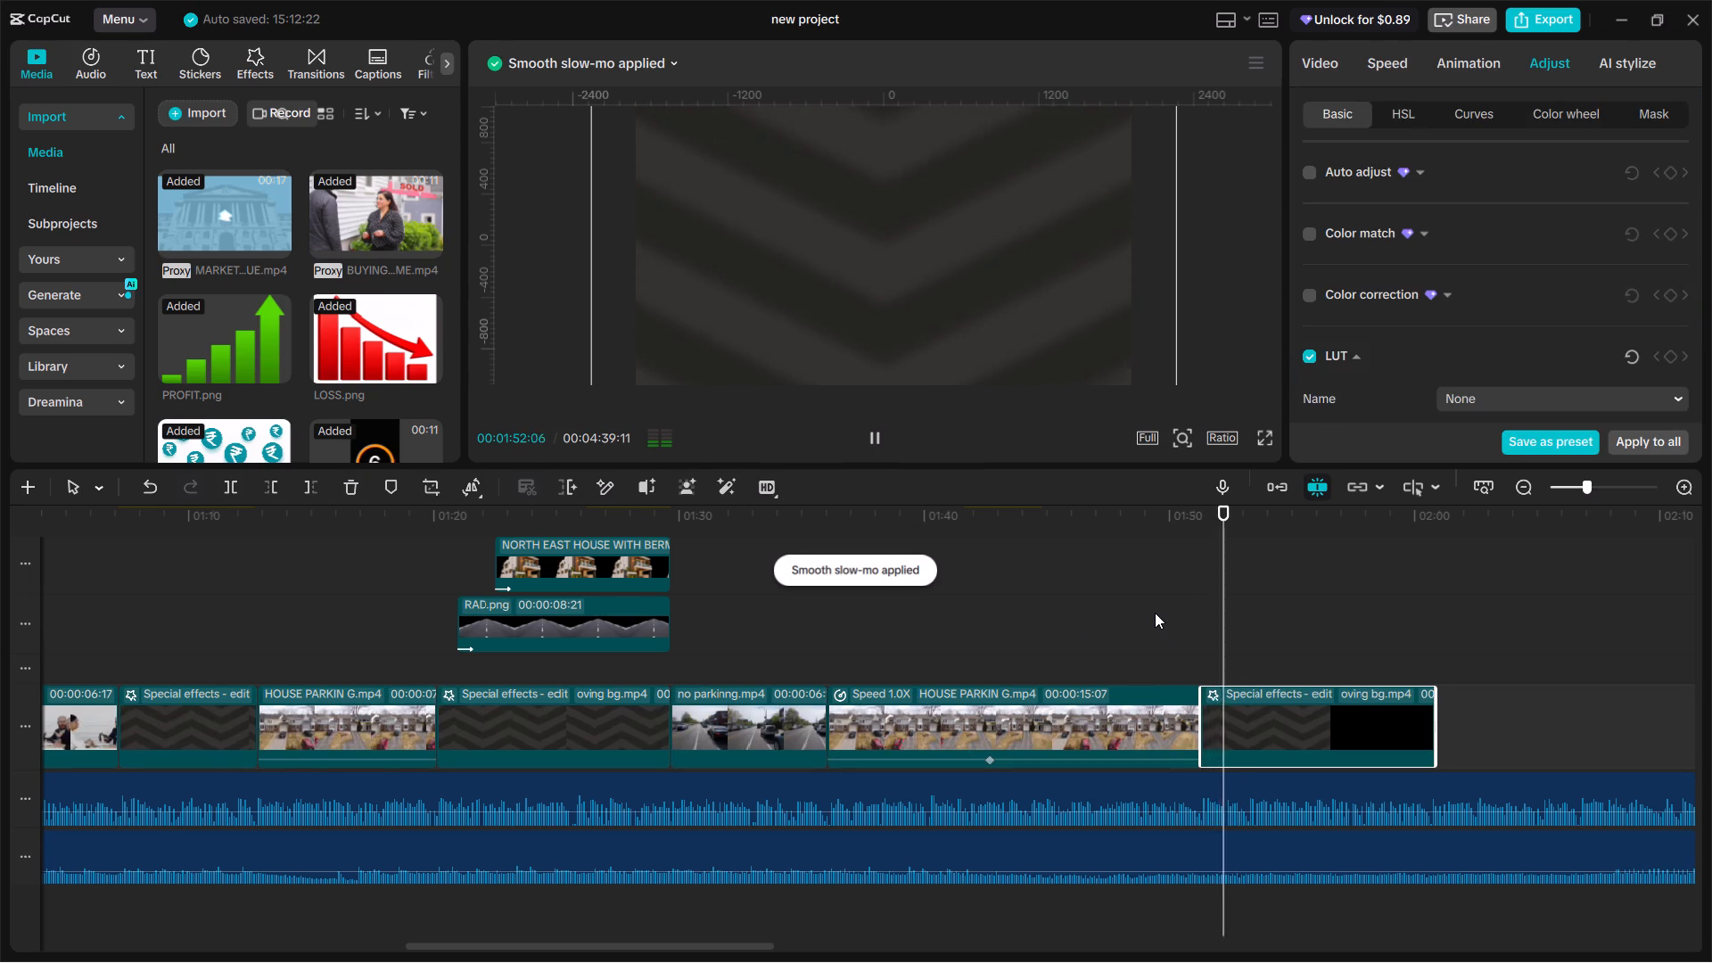
double_click(1191, 630)
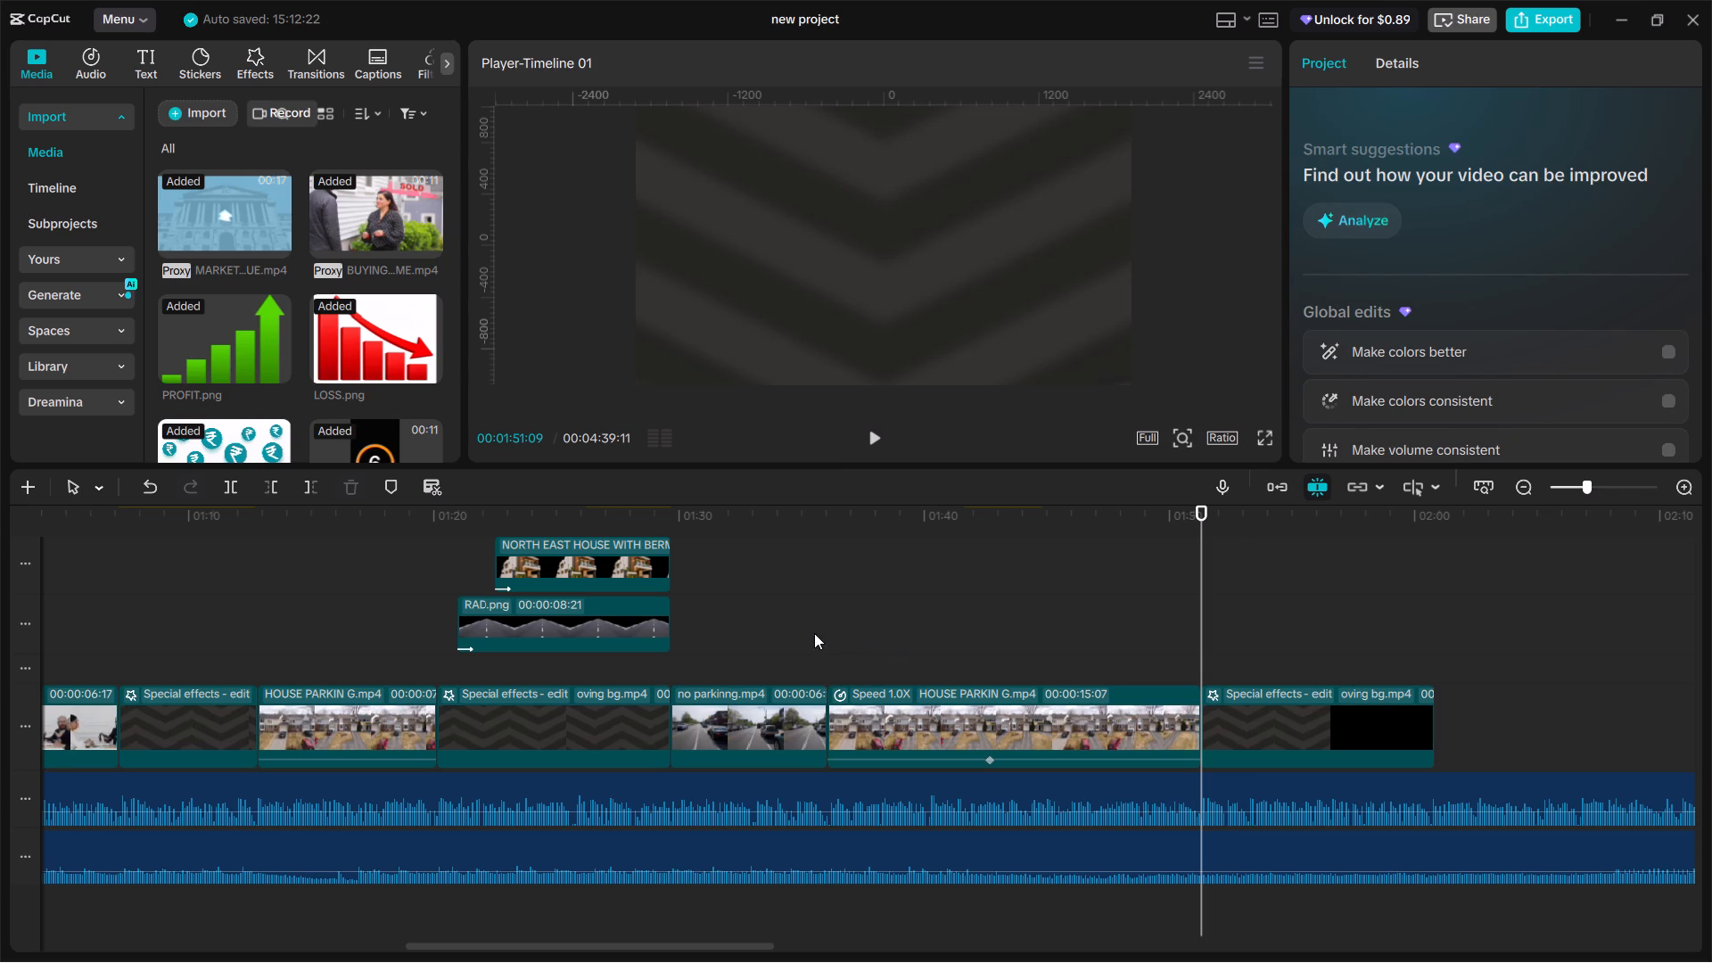
scroll(802, 636, "down", 5, "ctrl")
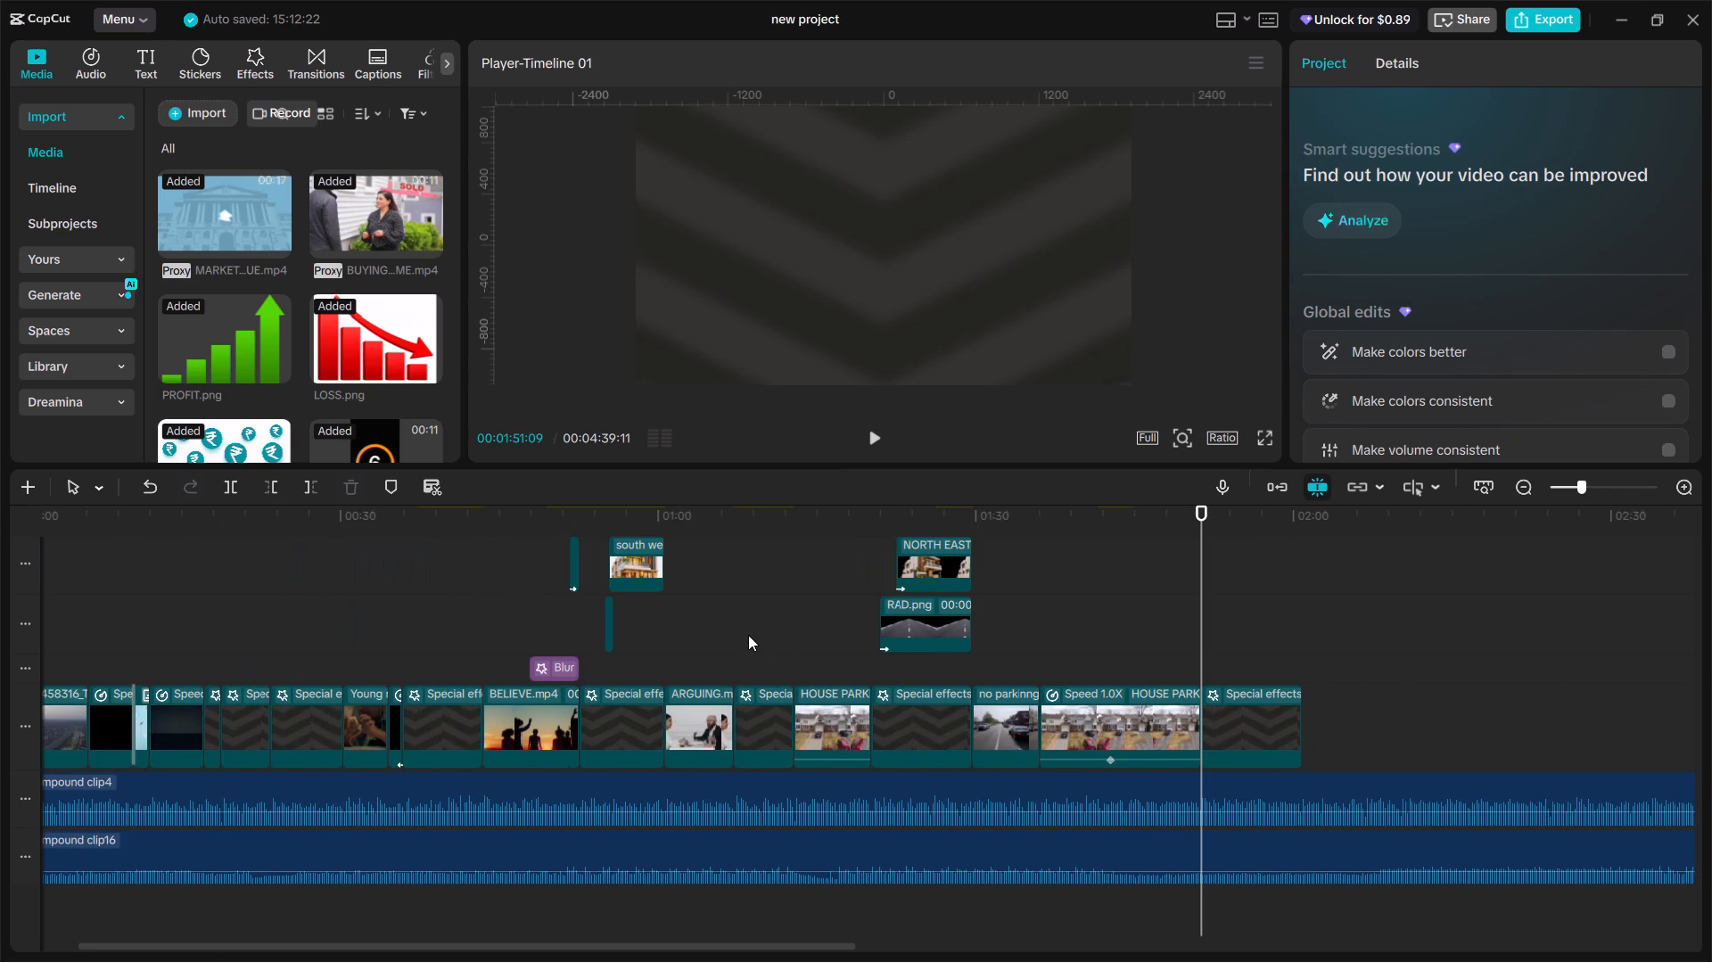
Scan back along the timeline for the earlier CHALIE AB BAAT KRTE HAI title around 00:01:08.
scroll(748, 635, "down", 6, "ctrl")
scroll(479, 648, "up", 5, "ctrl")
scroll(338, 645, "up", 2, "alt")
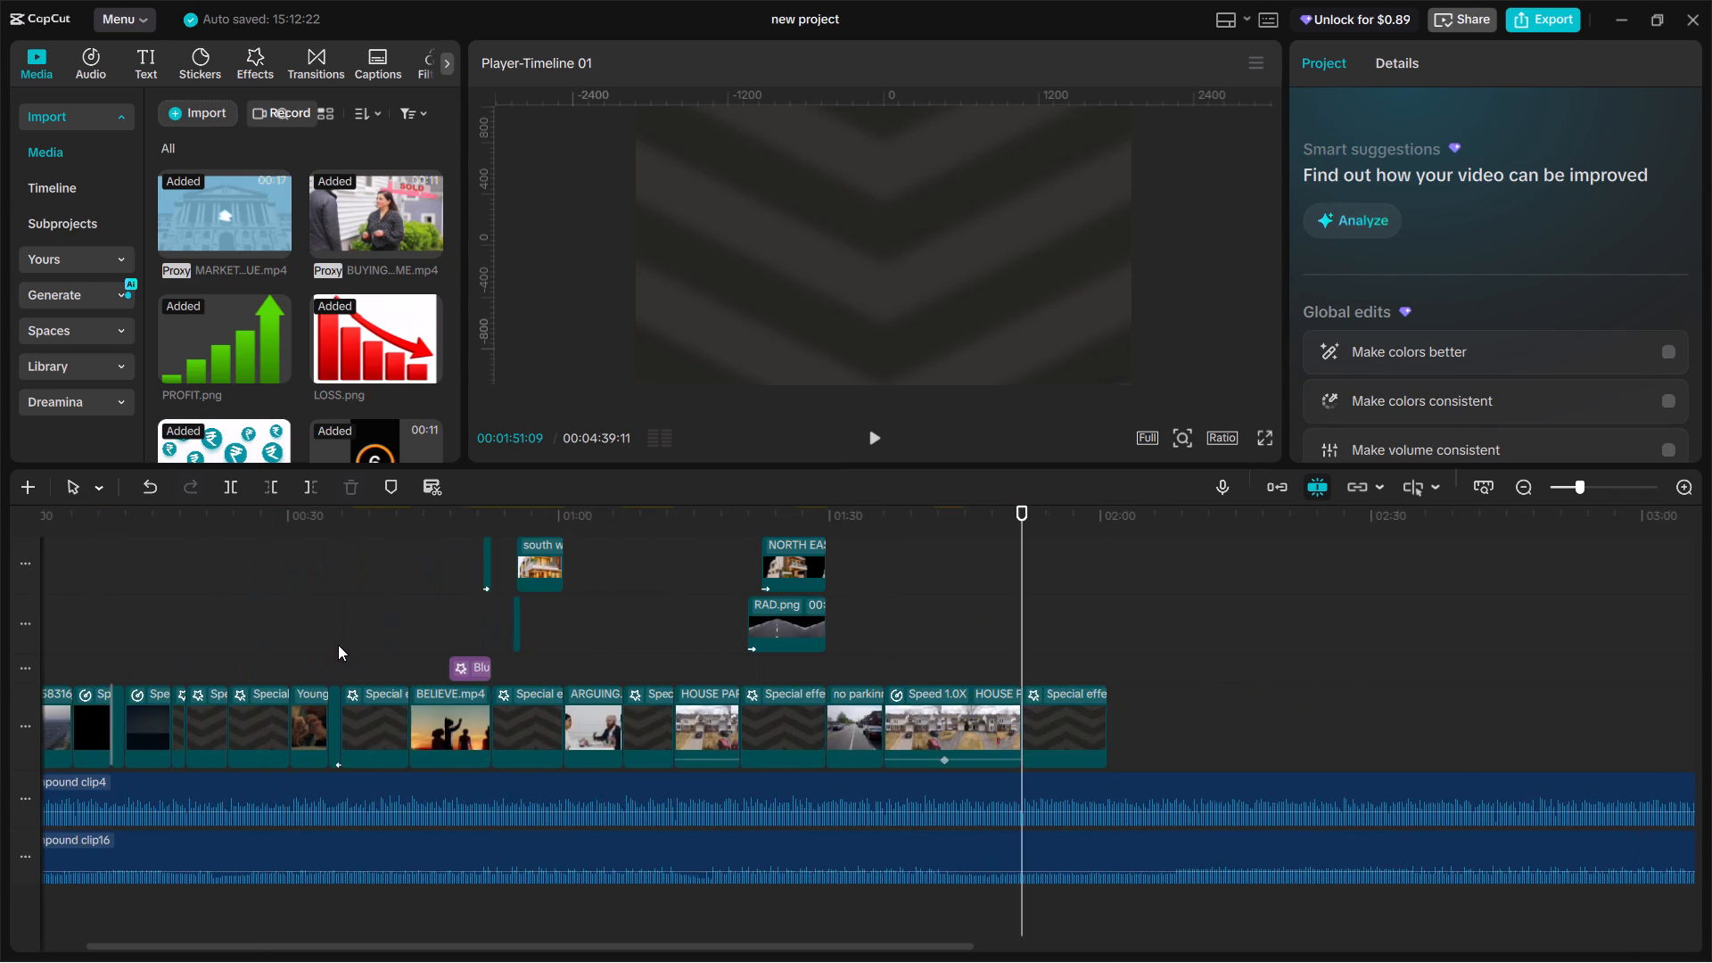
left_click(686, 588)
left_click_drag(686, 588, 744, 591)
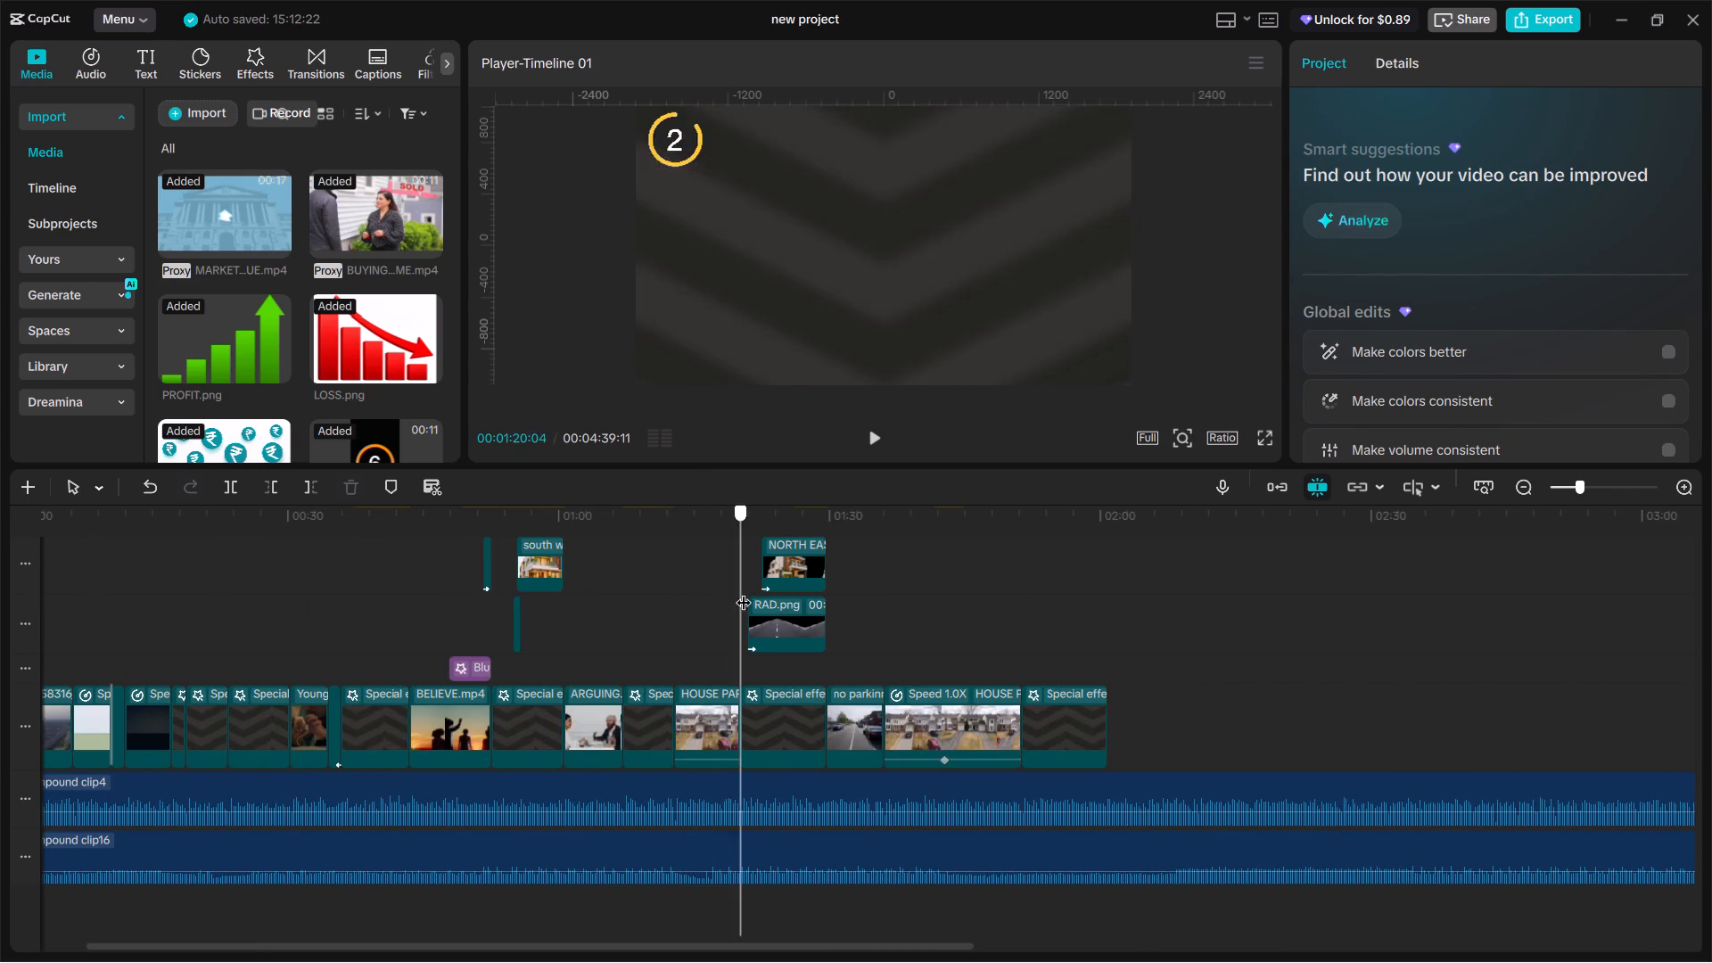
left_click_drag(744, 591, 549, 631)
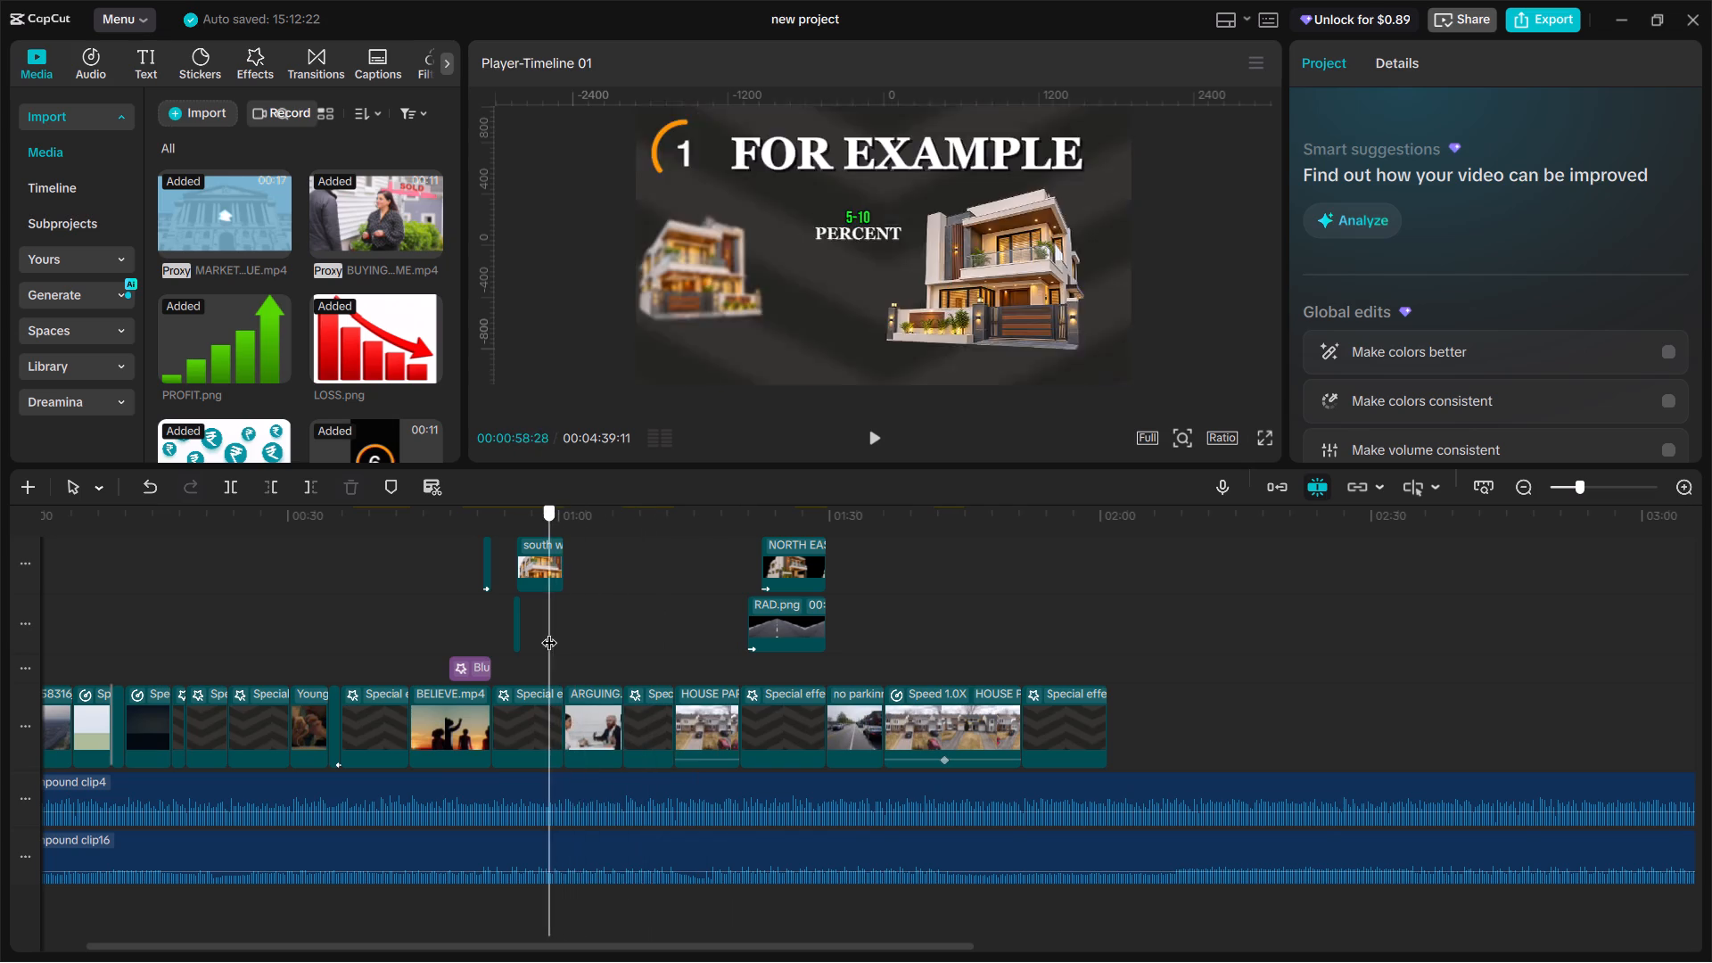
left_click_drag(549, 631, 637, 654)
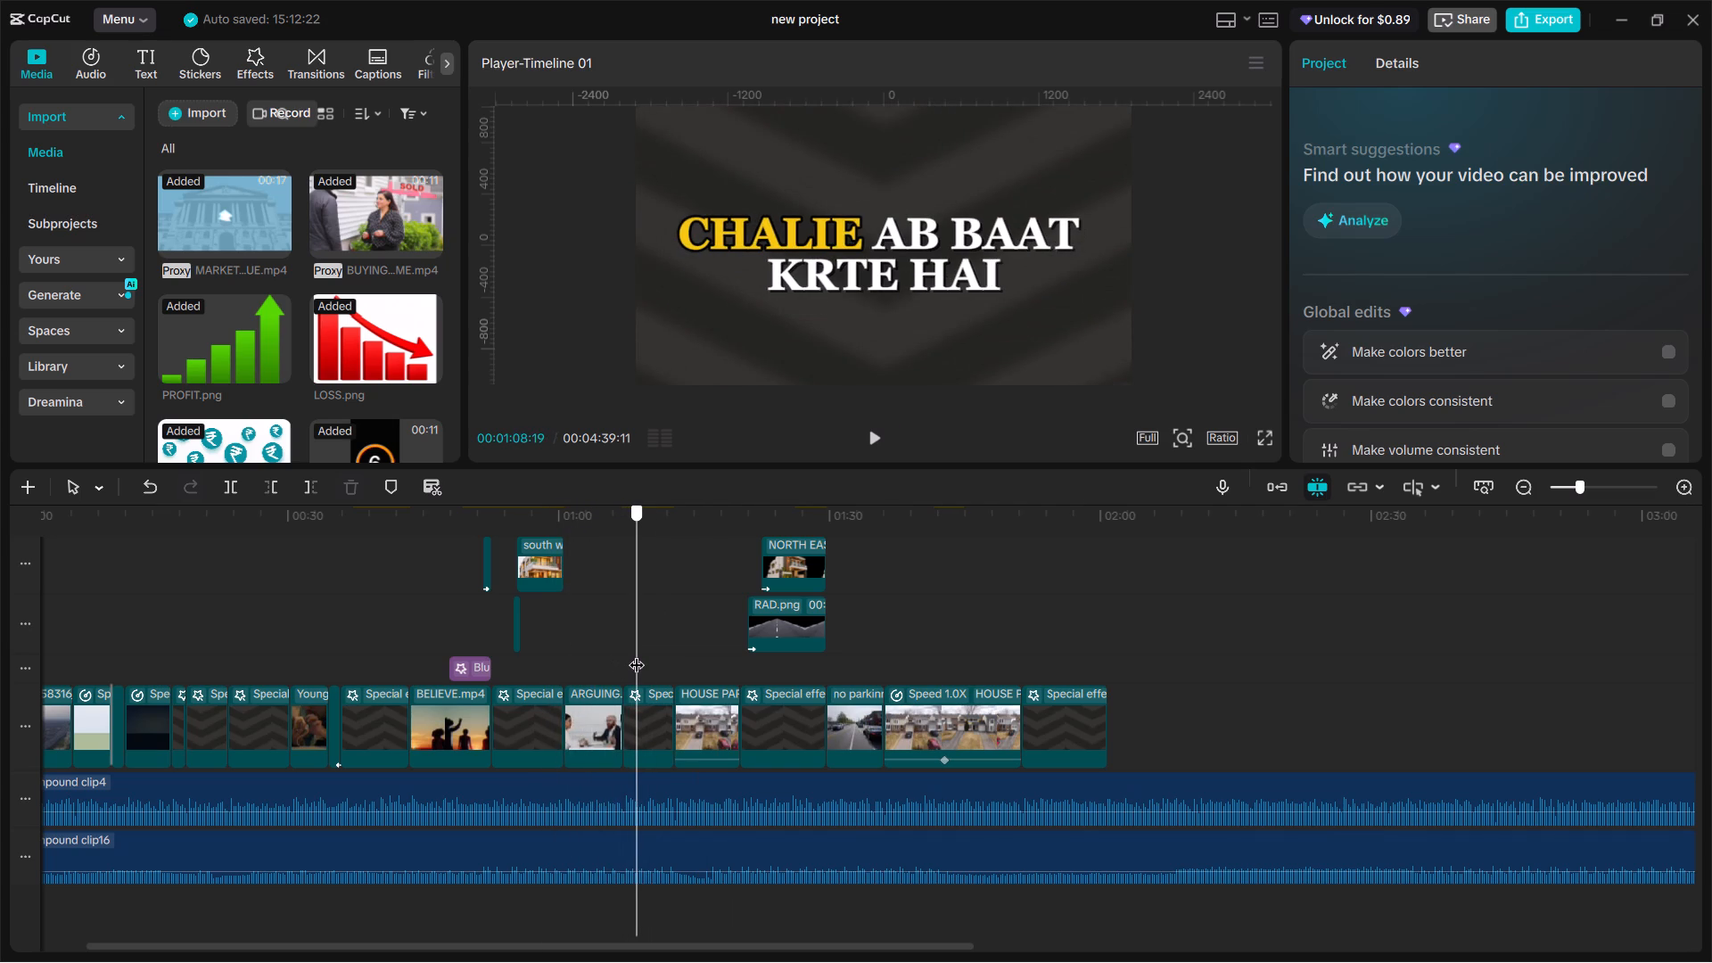
left_click_drag(637, 654, 624, 652)
scroll(625, 650, "up", 10)
left_click(631, 599)
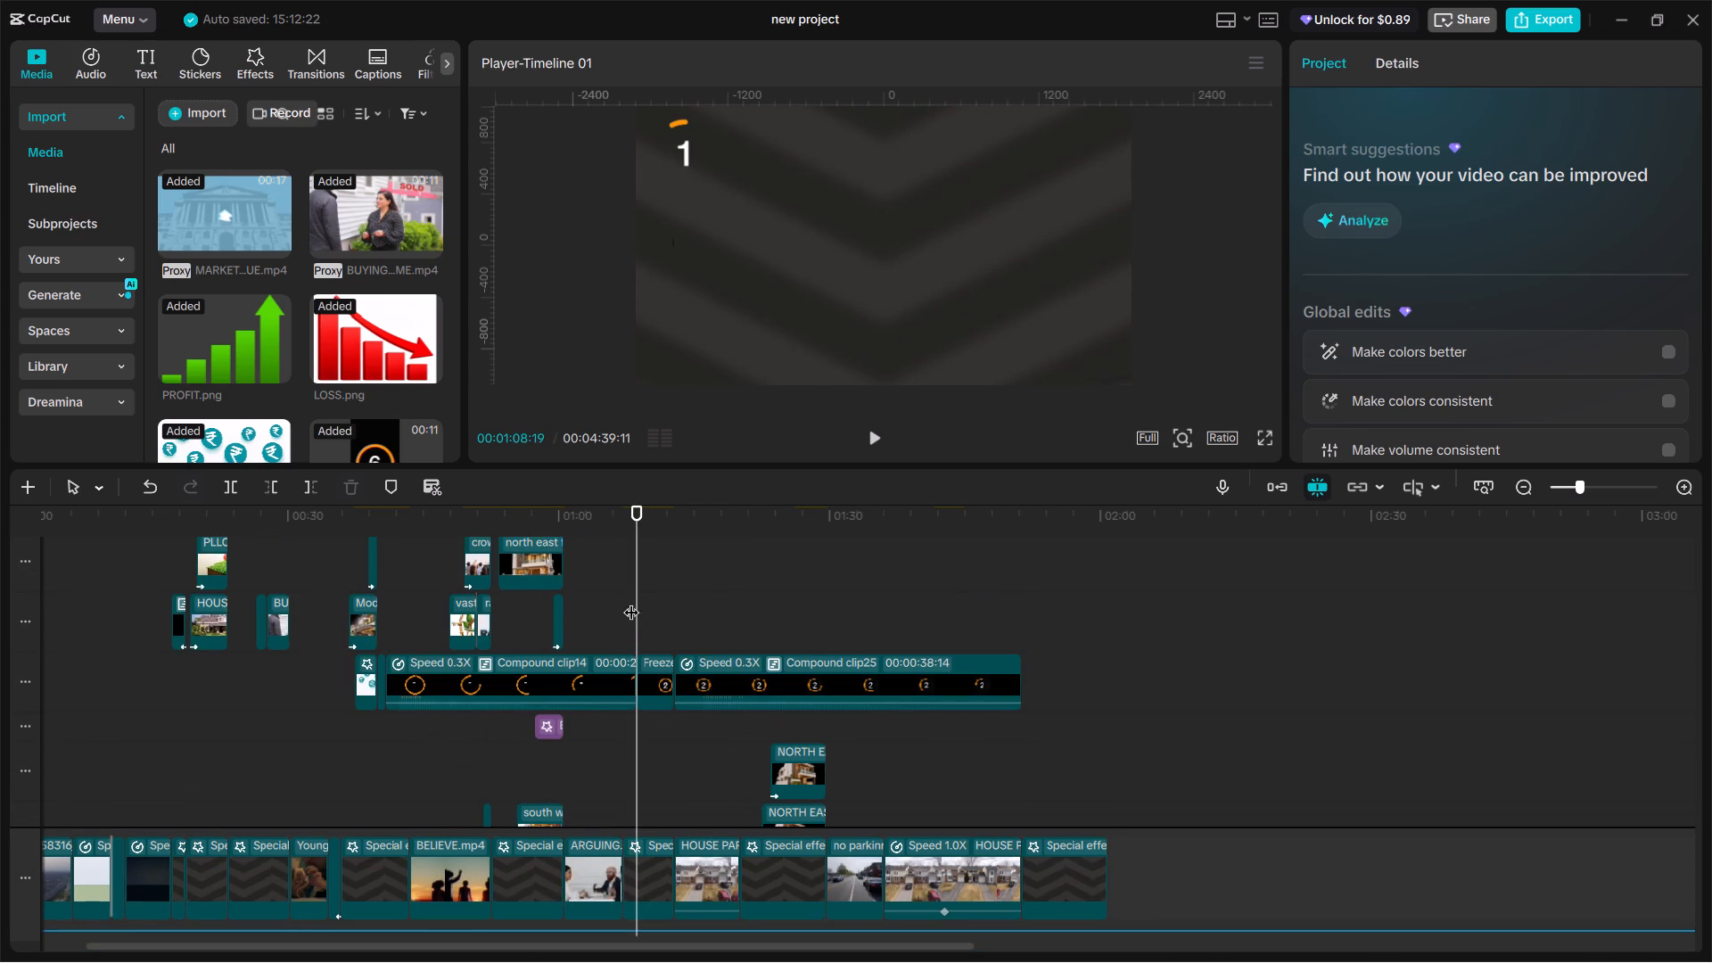
left_click(634, 601)
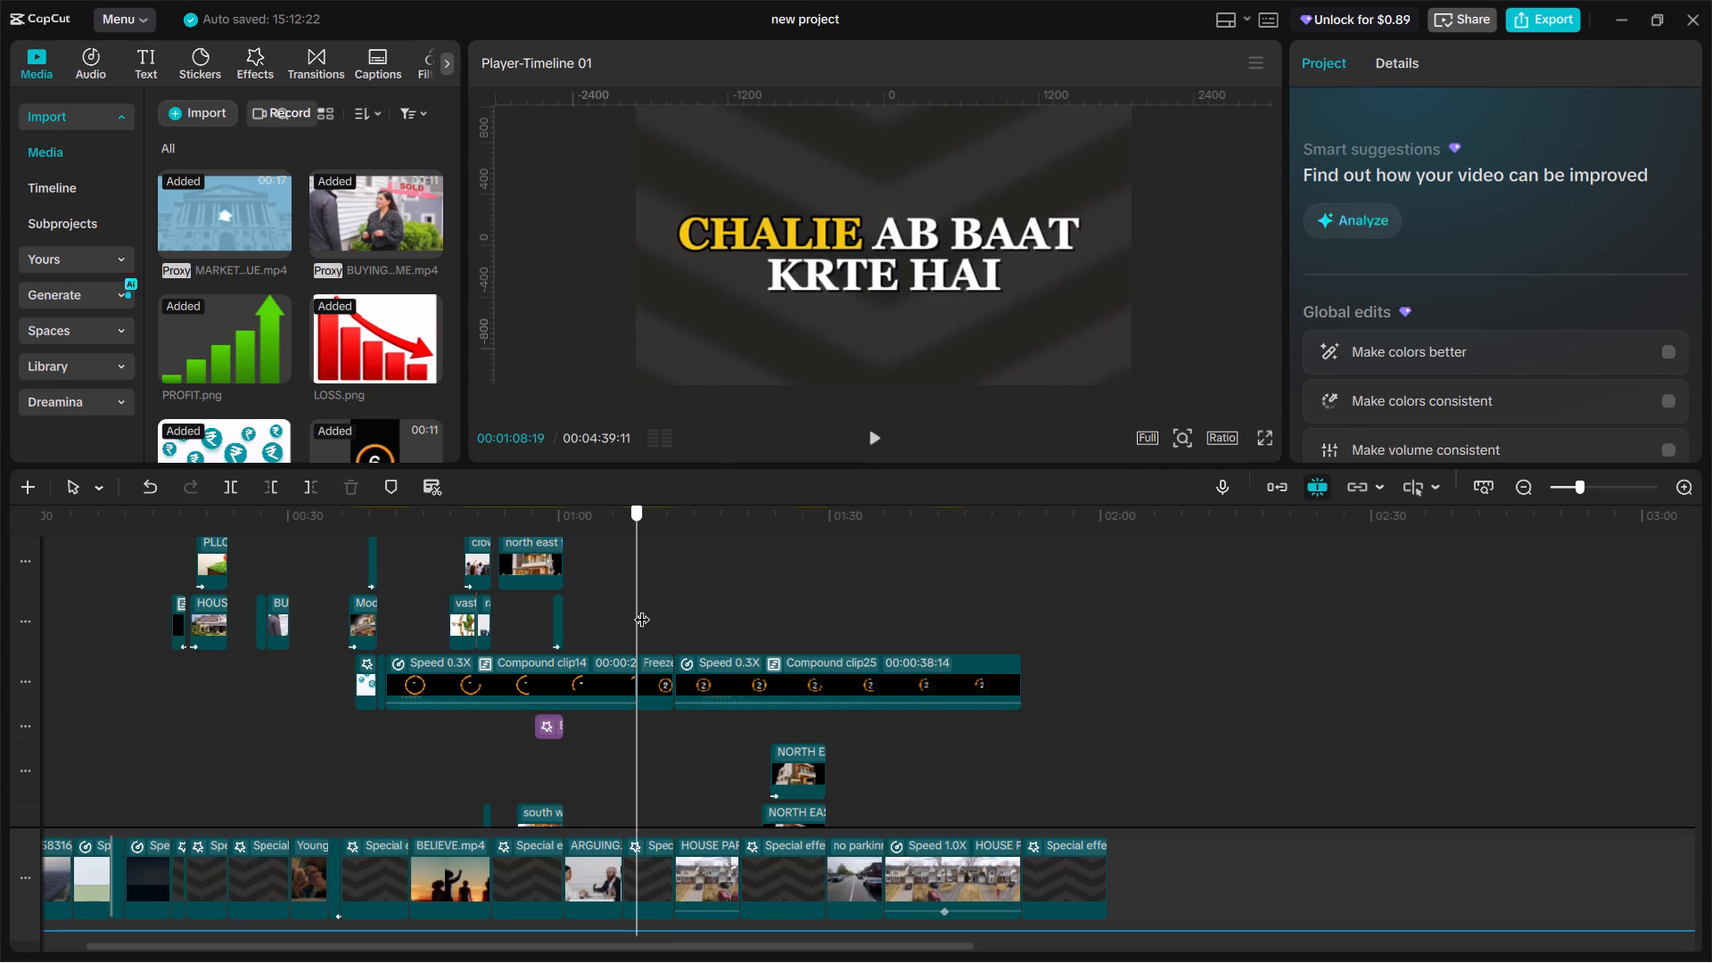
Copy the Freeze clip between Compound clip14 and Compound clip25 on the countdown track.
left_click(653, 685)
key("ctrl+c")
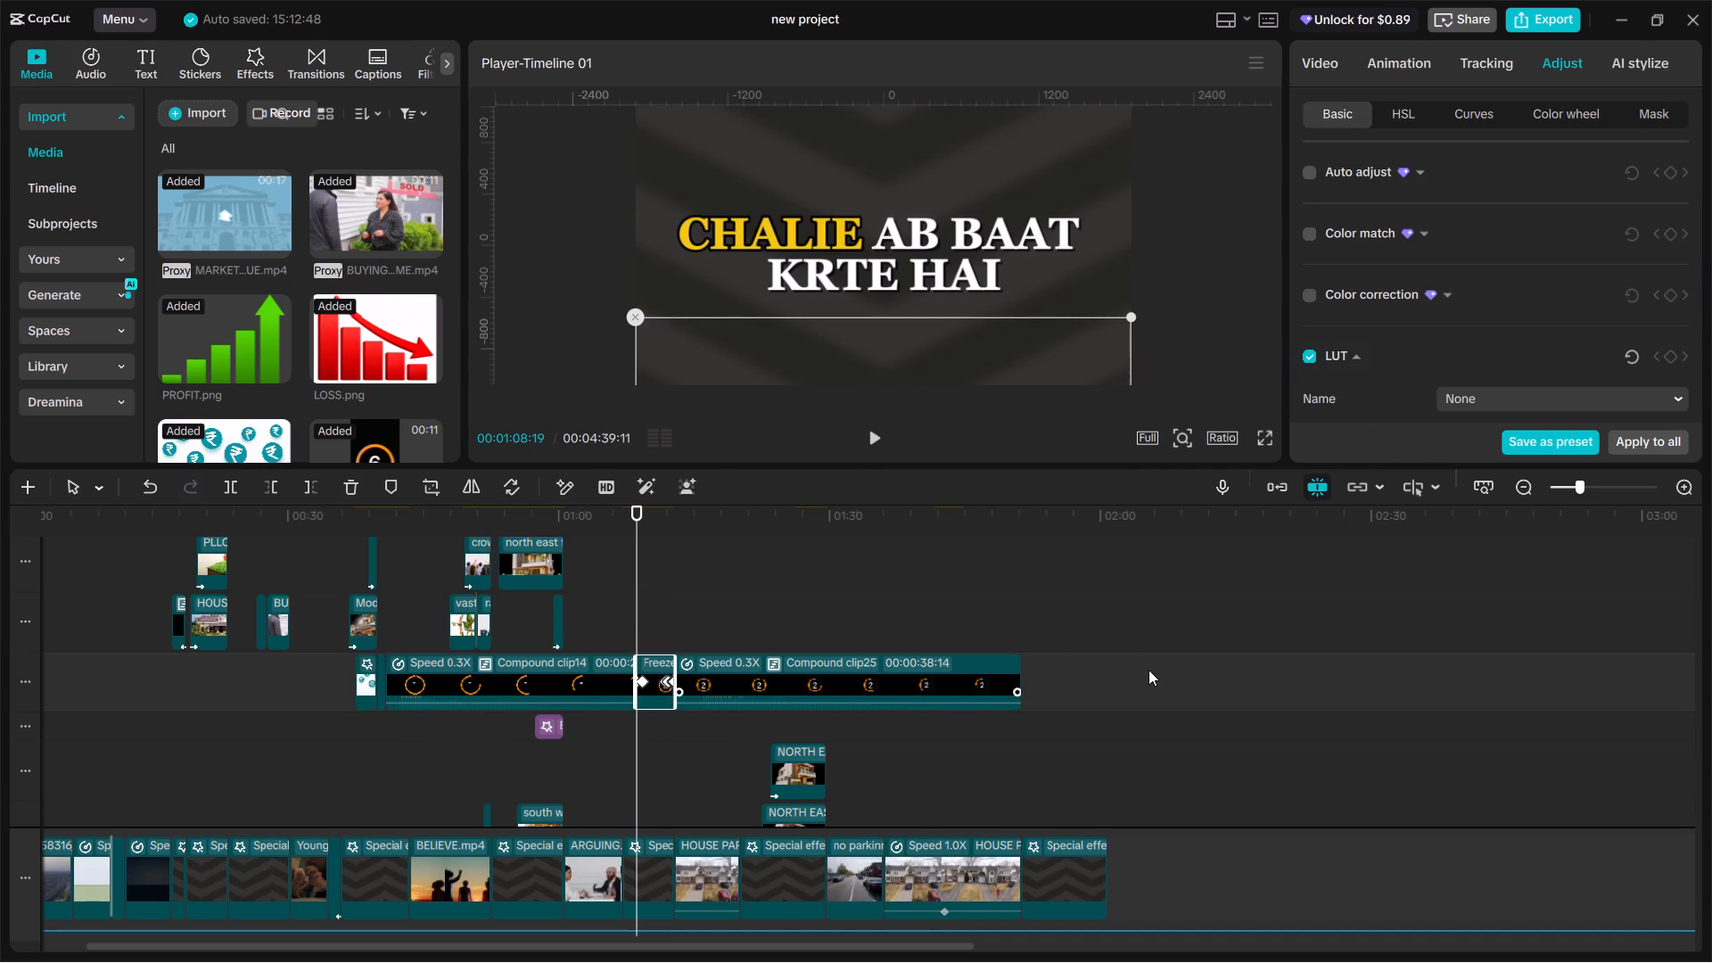
Find the compound clip that holds the CHALIE AB BAAT KRTE HAI title and inspect the clips nested inside it.
scroll(643, 594, "up", 10)
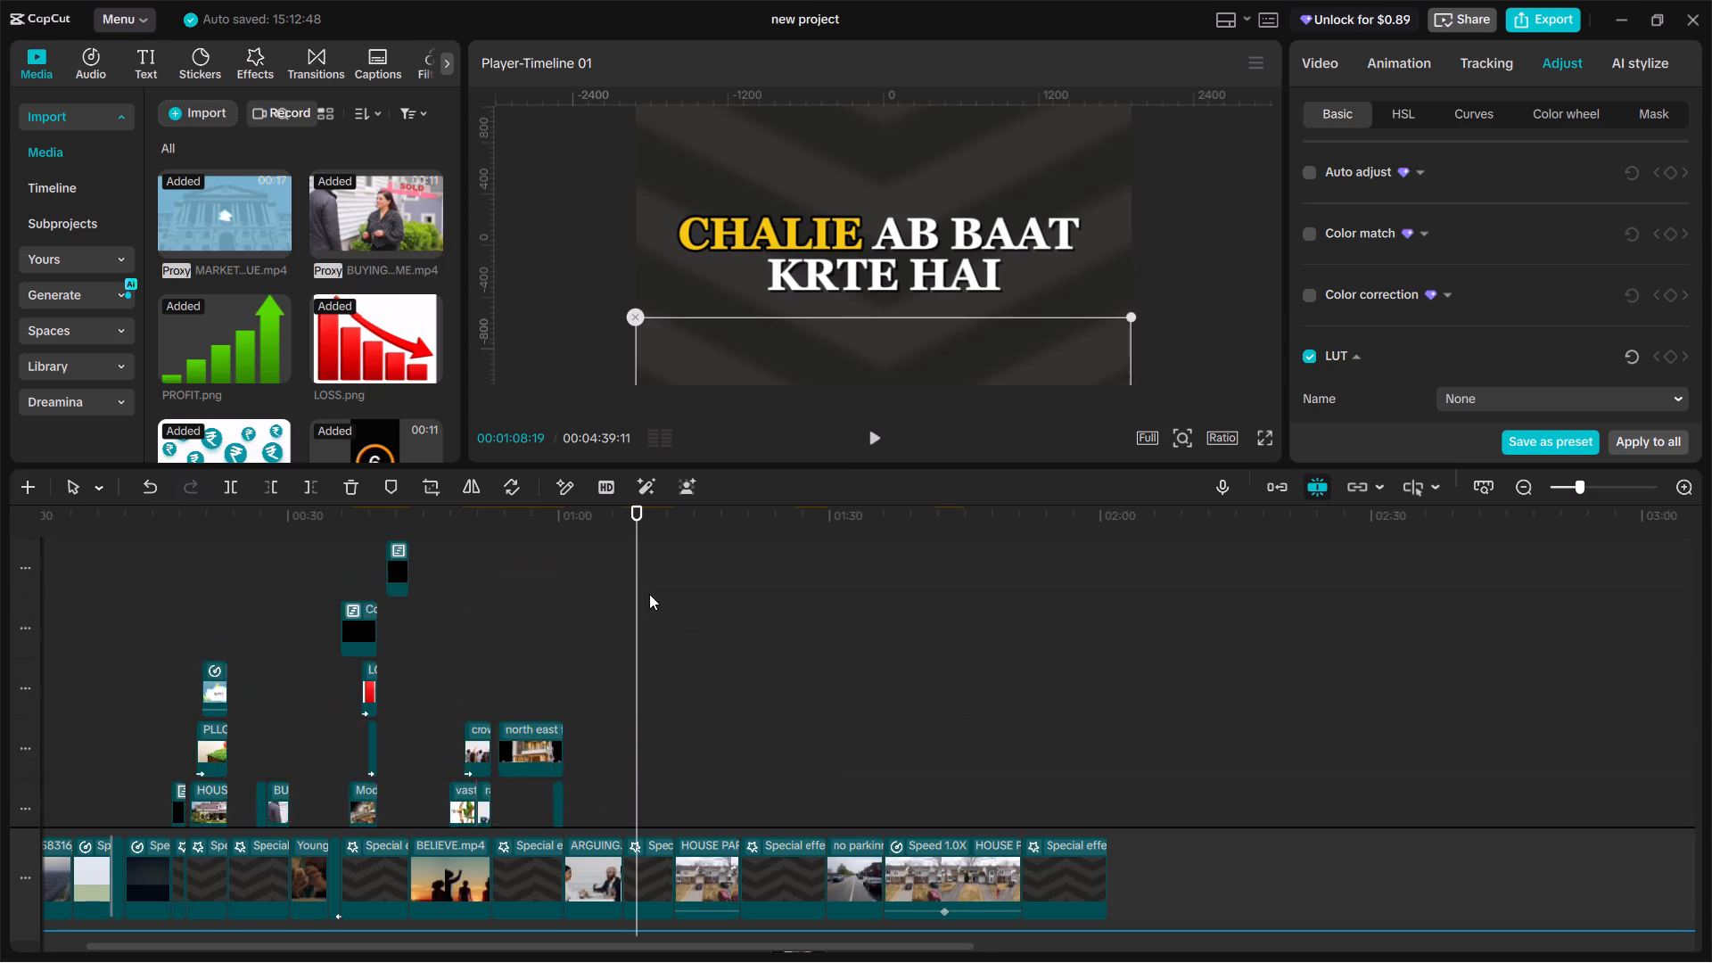
scroll(649, 594, "up", 12)
scroll(656, 597, "down", 10)
scroll(658, 600, "up", 10)
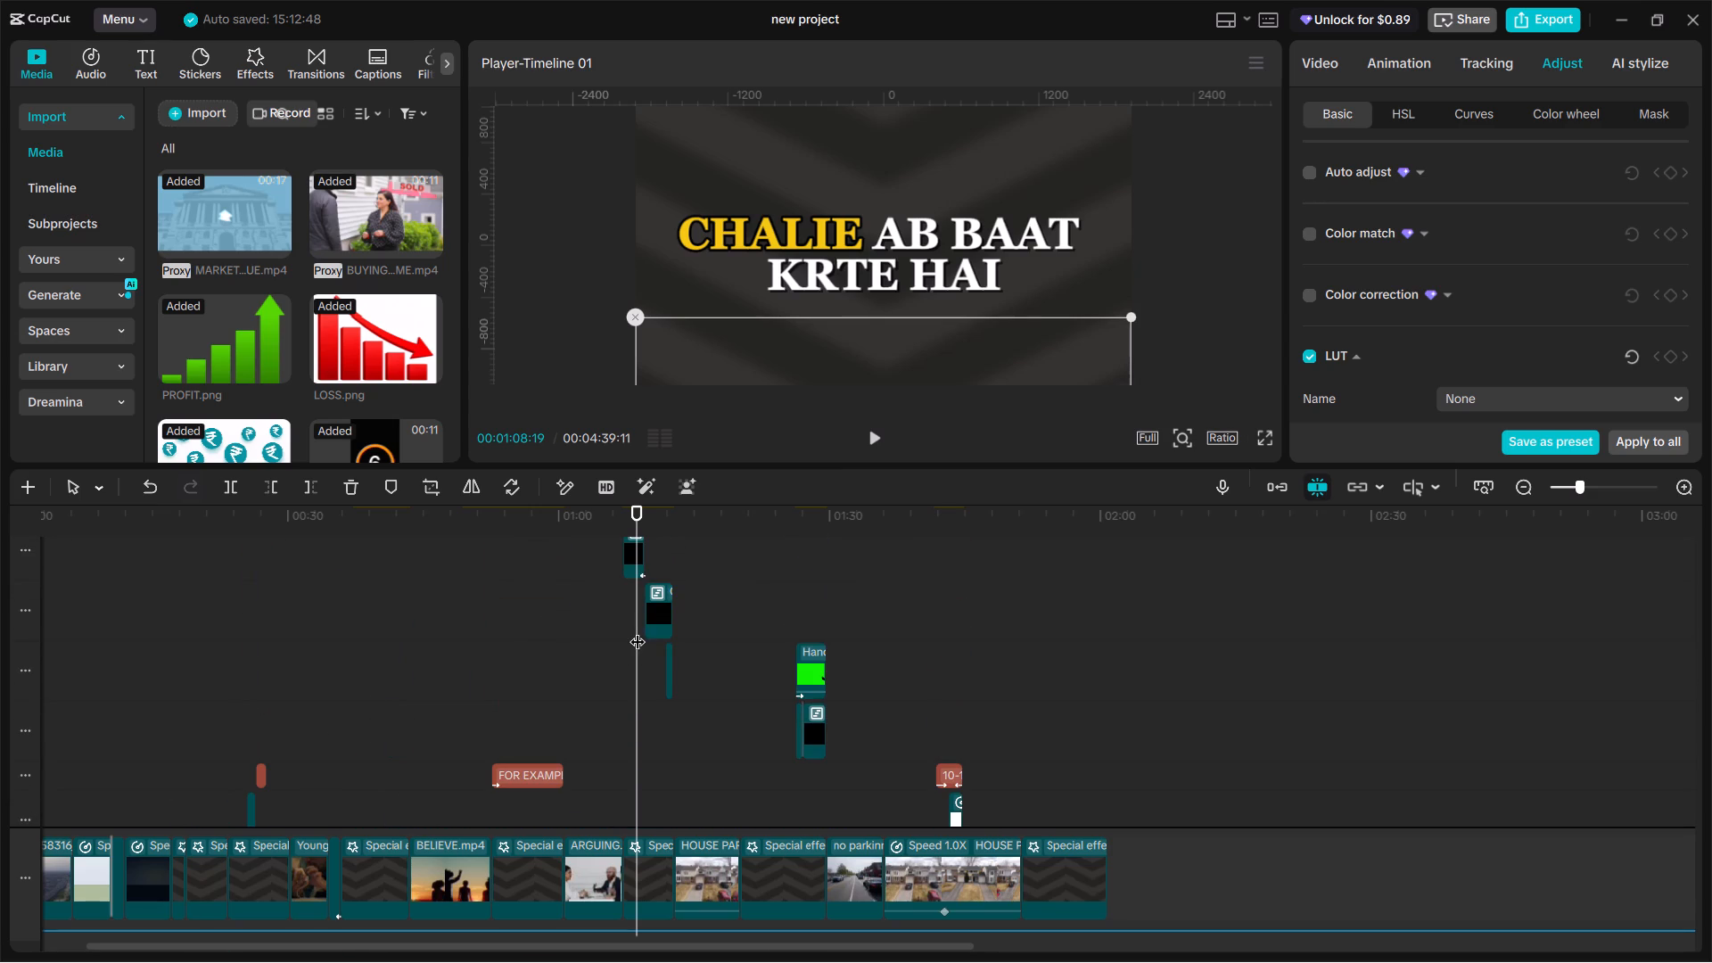
left_click(638, 637)
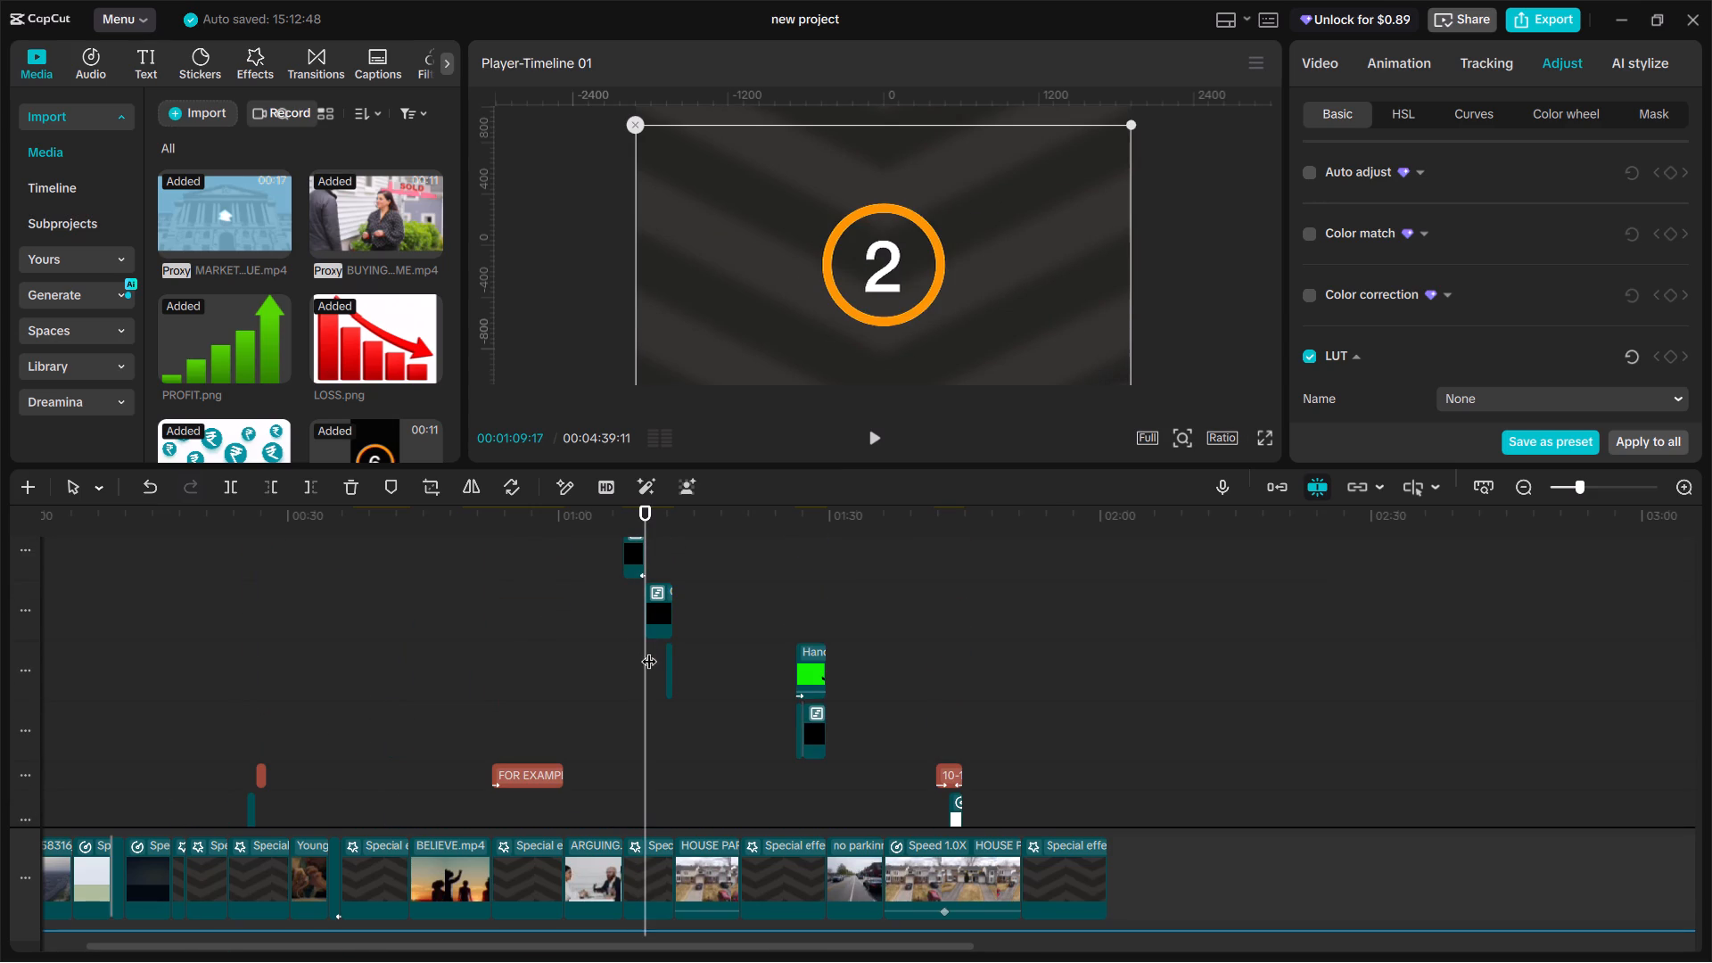
left_click_drag(644, 659, 633, 661)
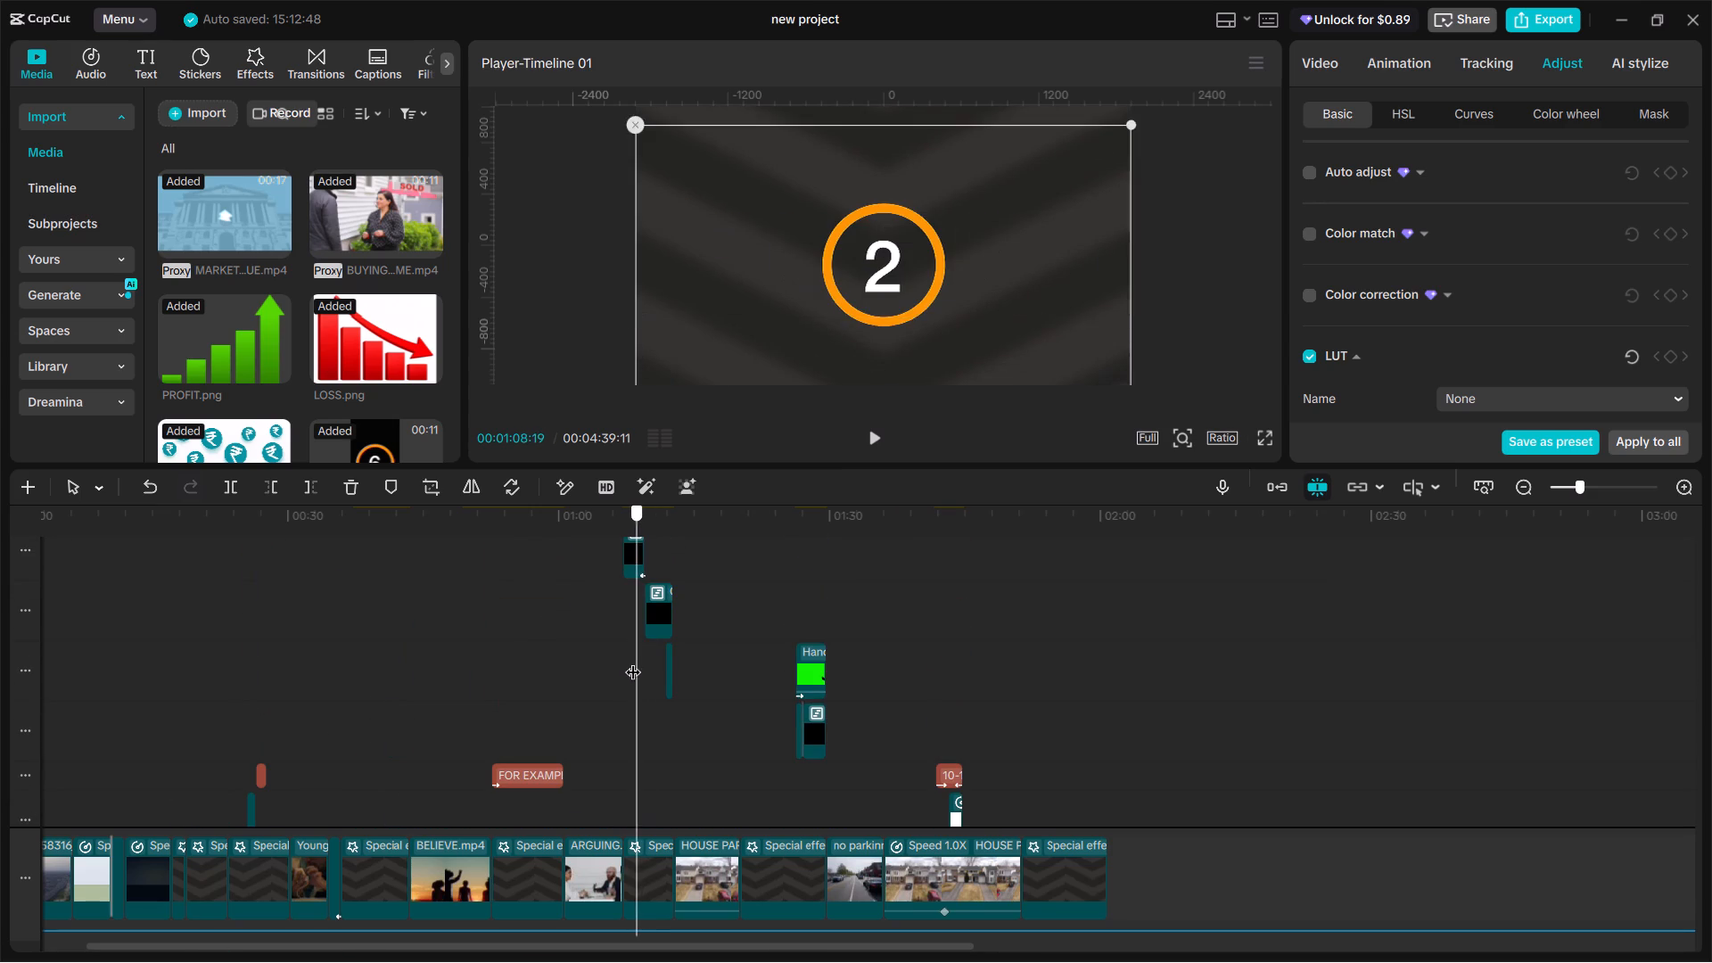
left_click_drag(633, 661, 624, 654)
left_click(633, 556)
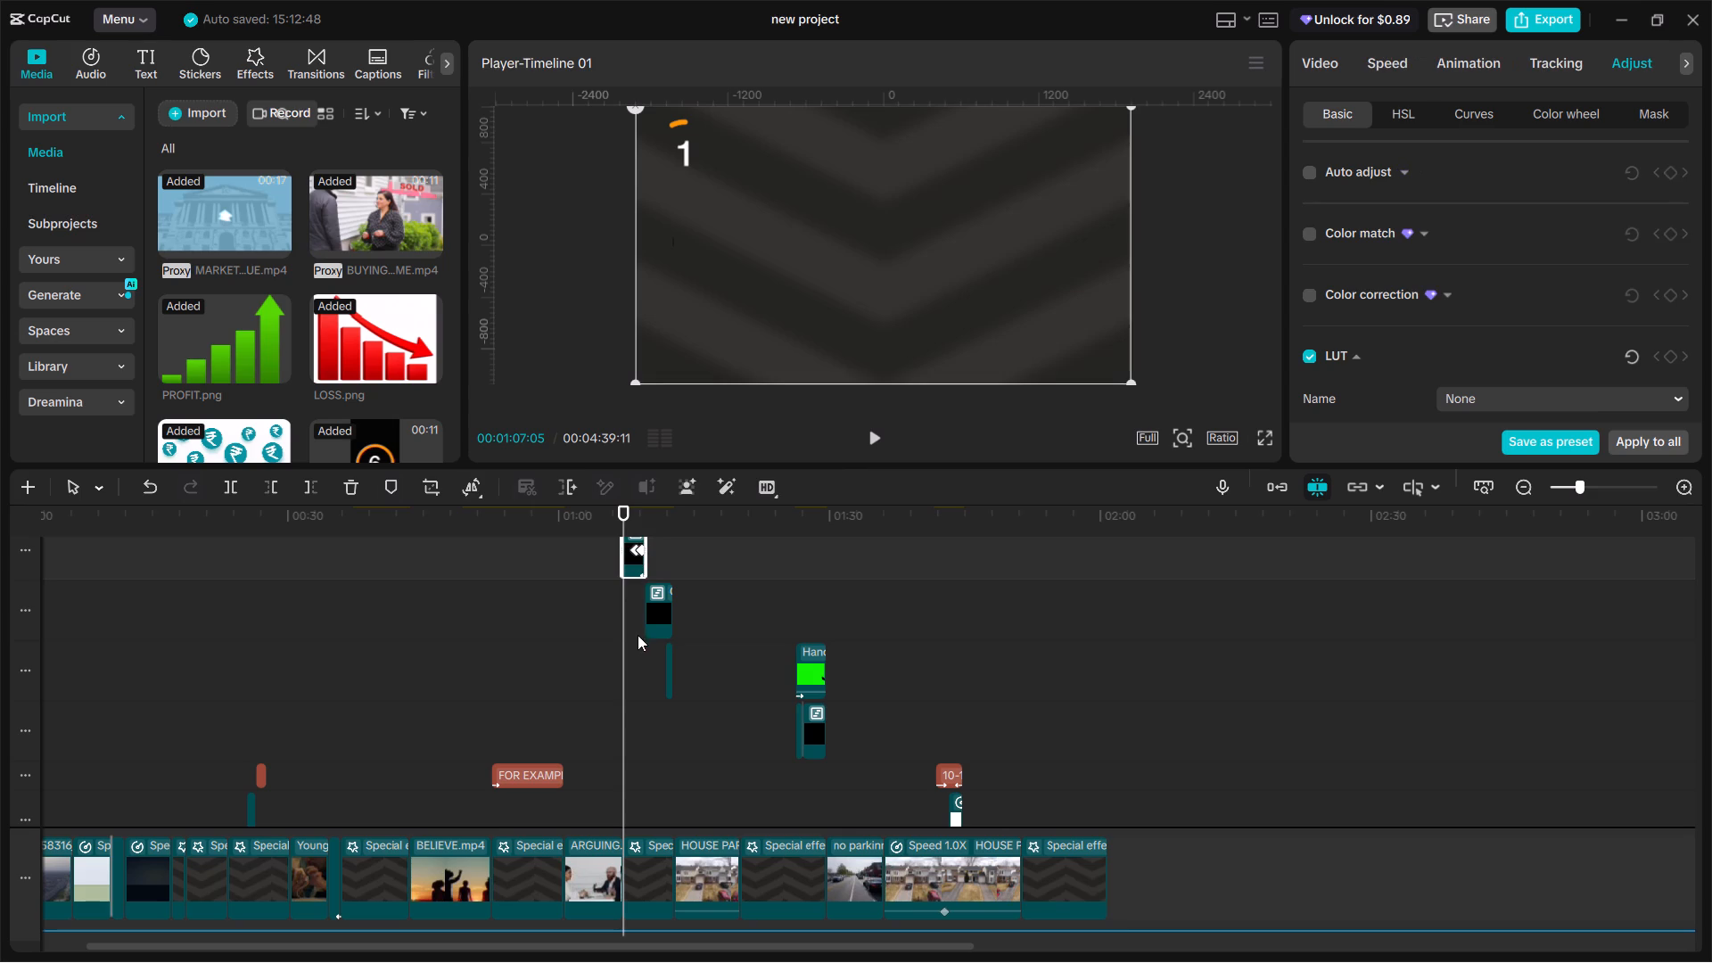
left_click_drag(624, 671, 637, 678)
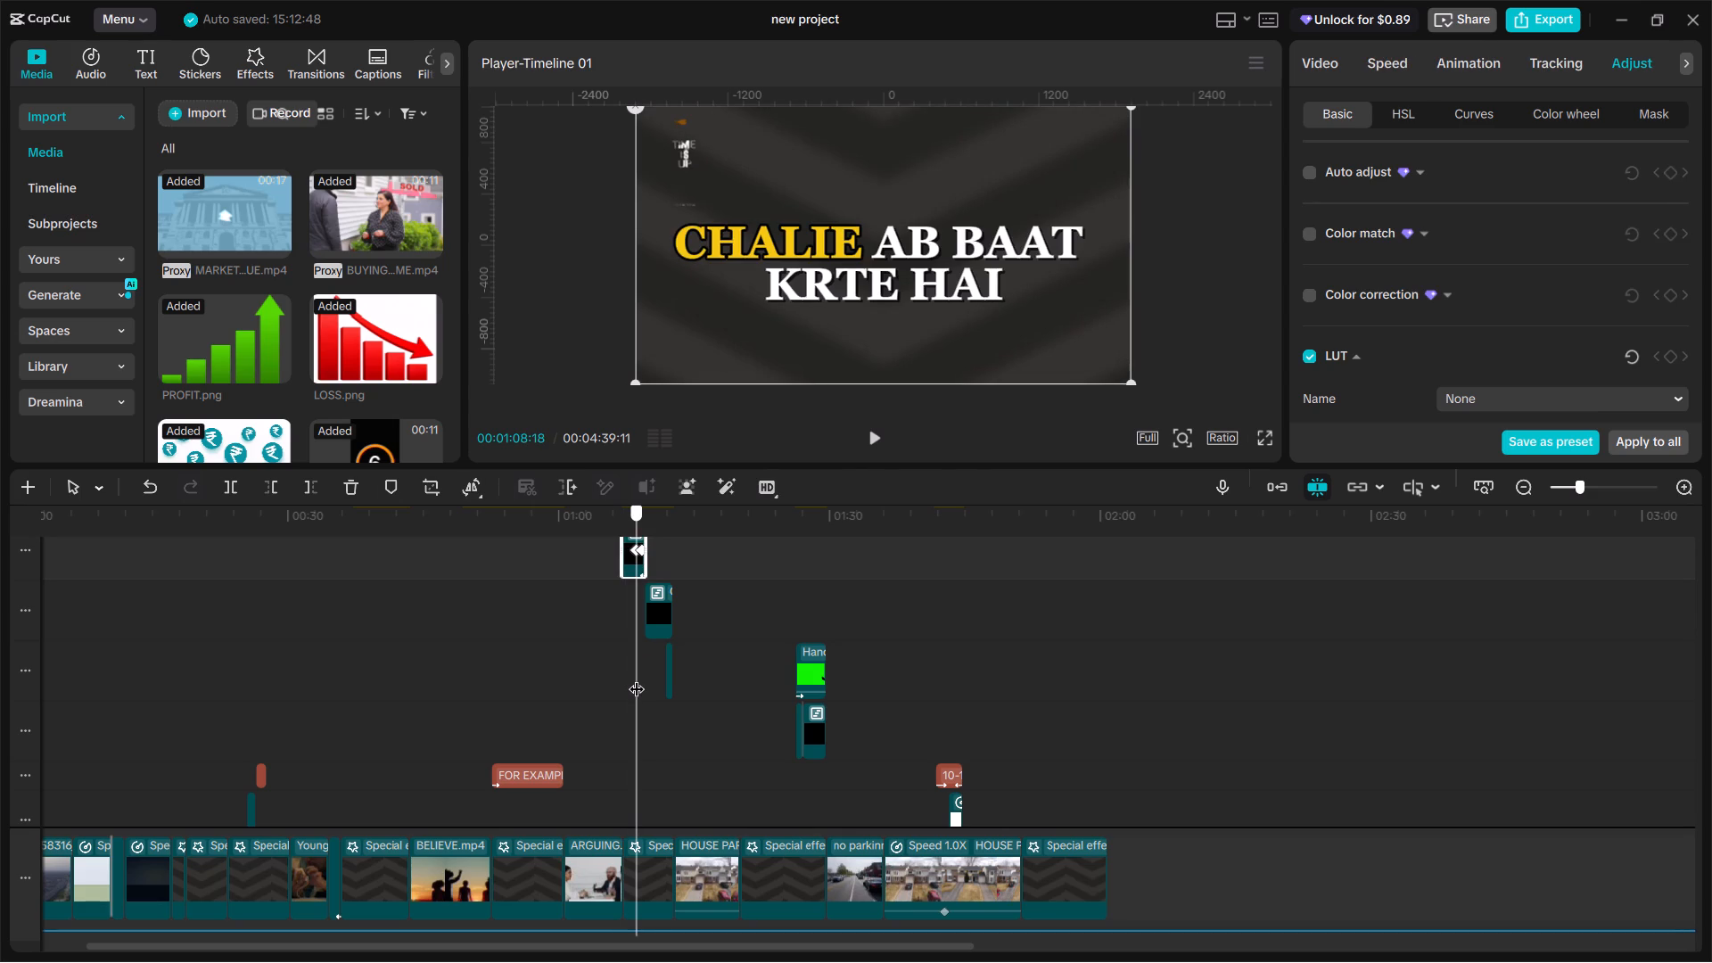
left_click_drag(637, 678, 633, 674)
scroll(631, 609, "up", 7)
scroll(644, 721, "up", 14, "ctrl")
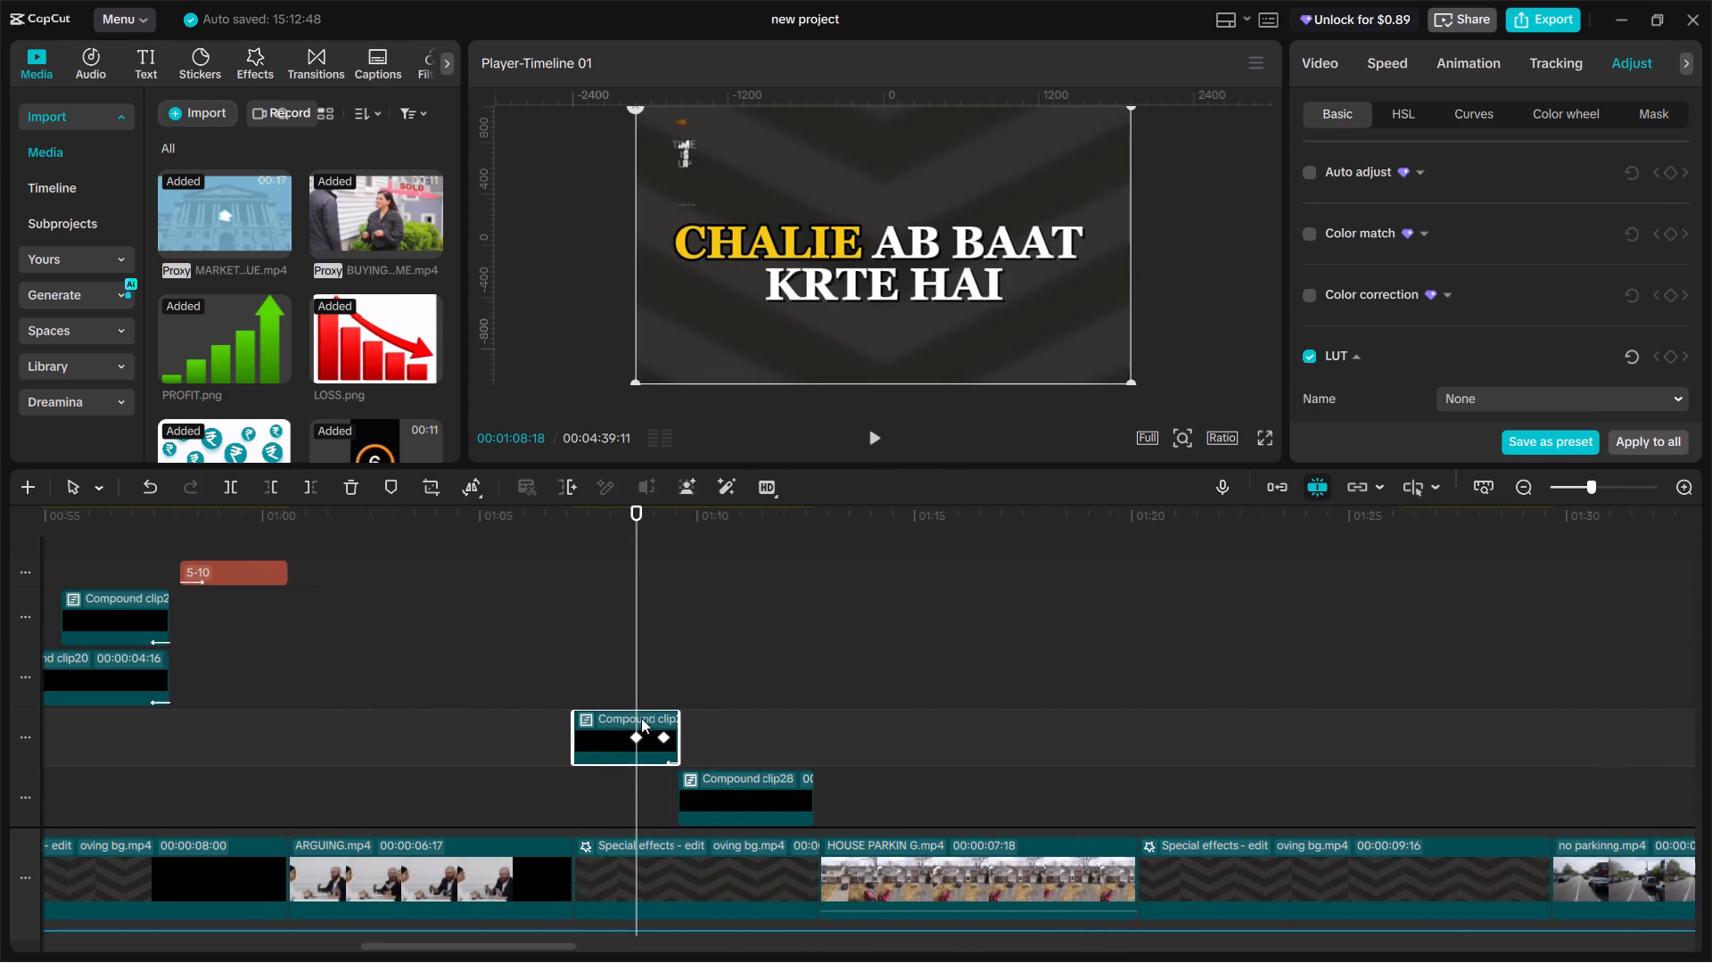
double_click(609, 722)
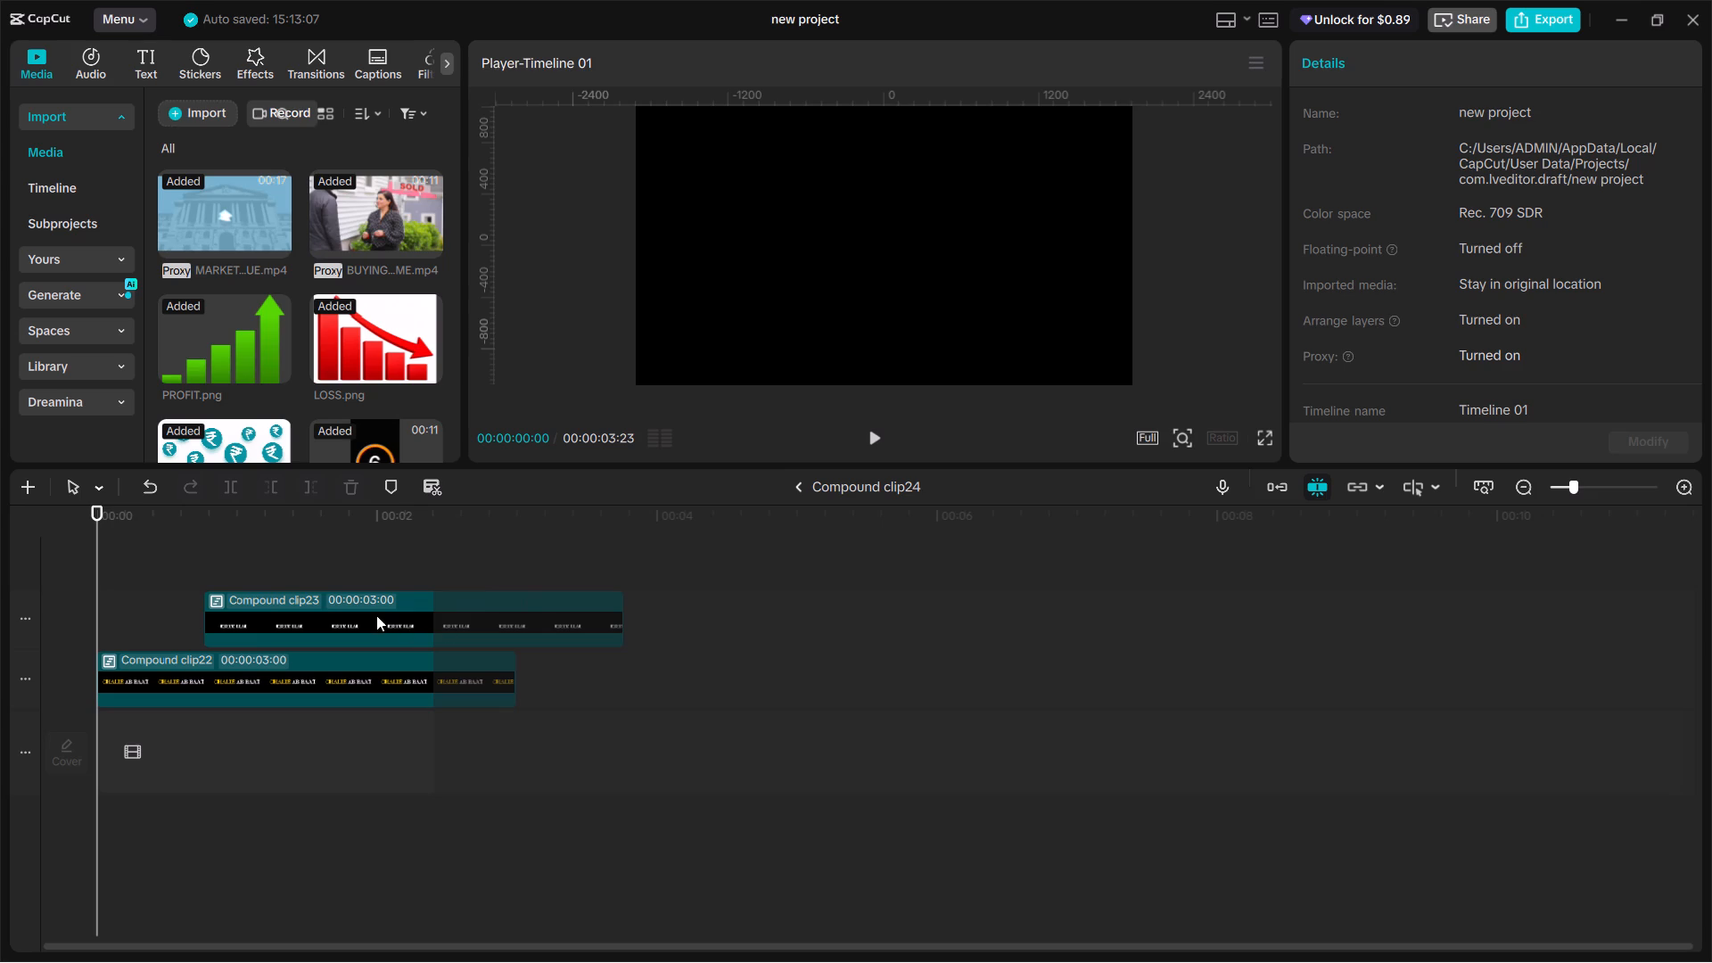
left_click(799, 482)
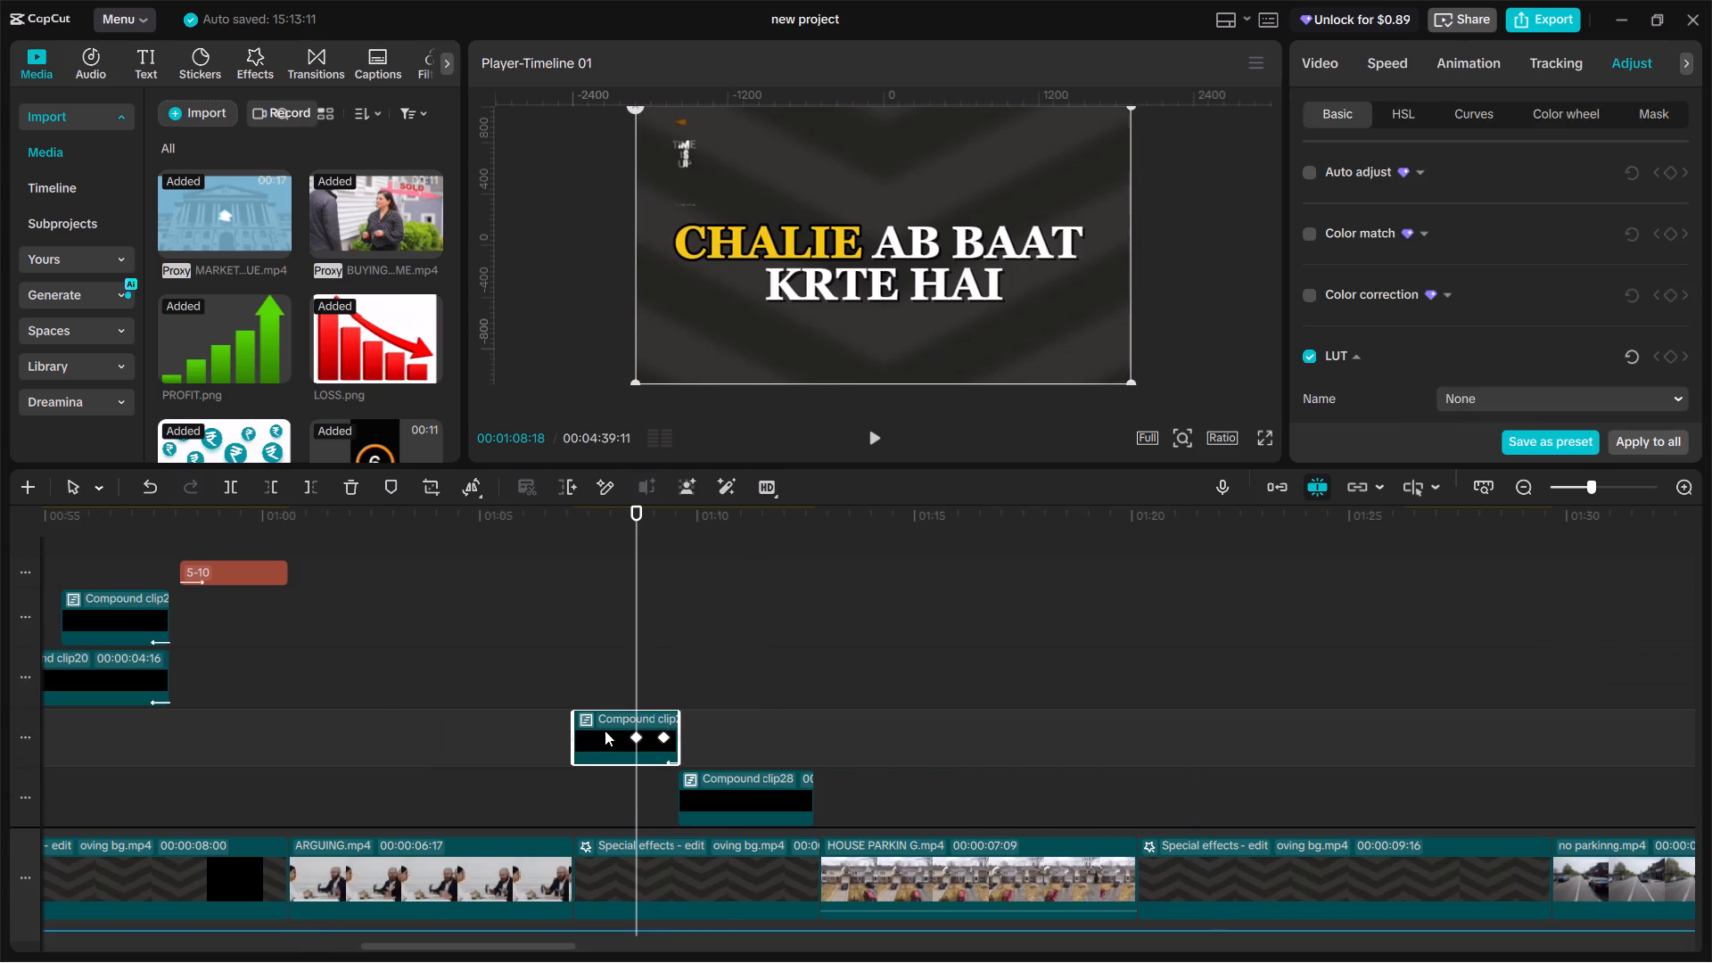
Copy the CHALIE AB BAAT KRTE HAI title compound clip and paste it at 00:01:51:09, where the new chevron background starts.
key("ctrl+c")
scroll(1019, 620, "down", 8)
scroll(1072, 625, "down", 9, "alt")
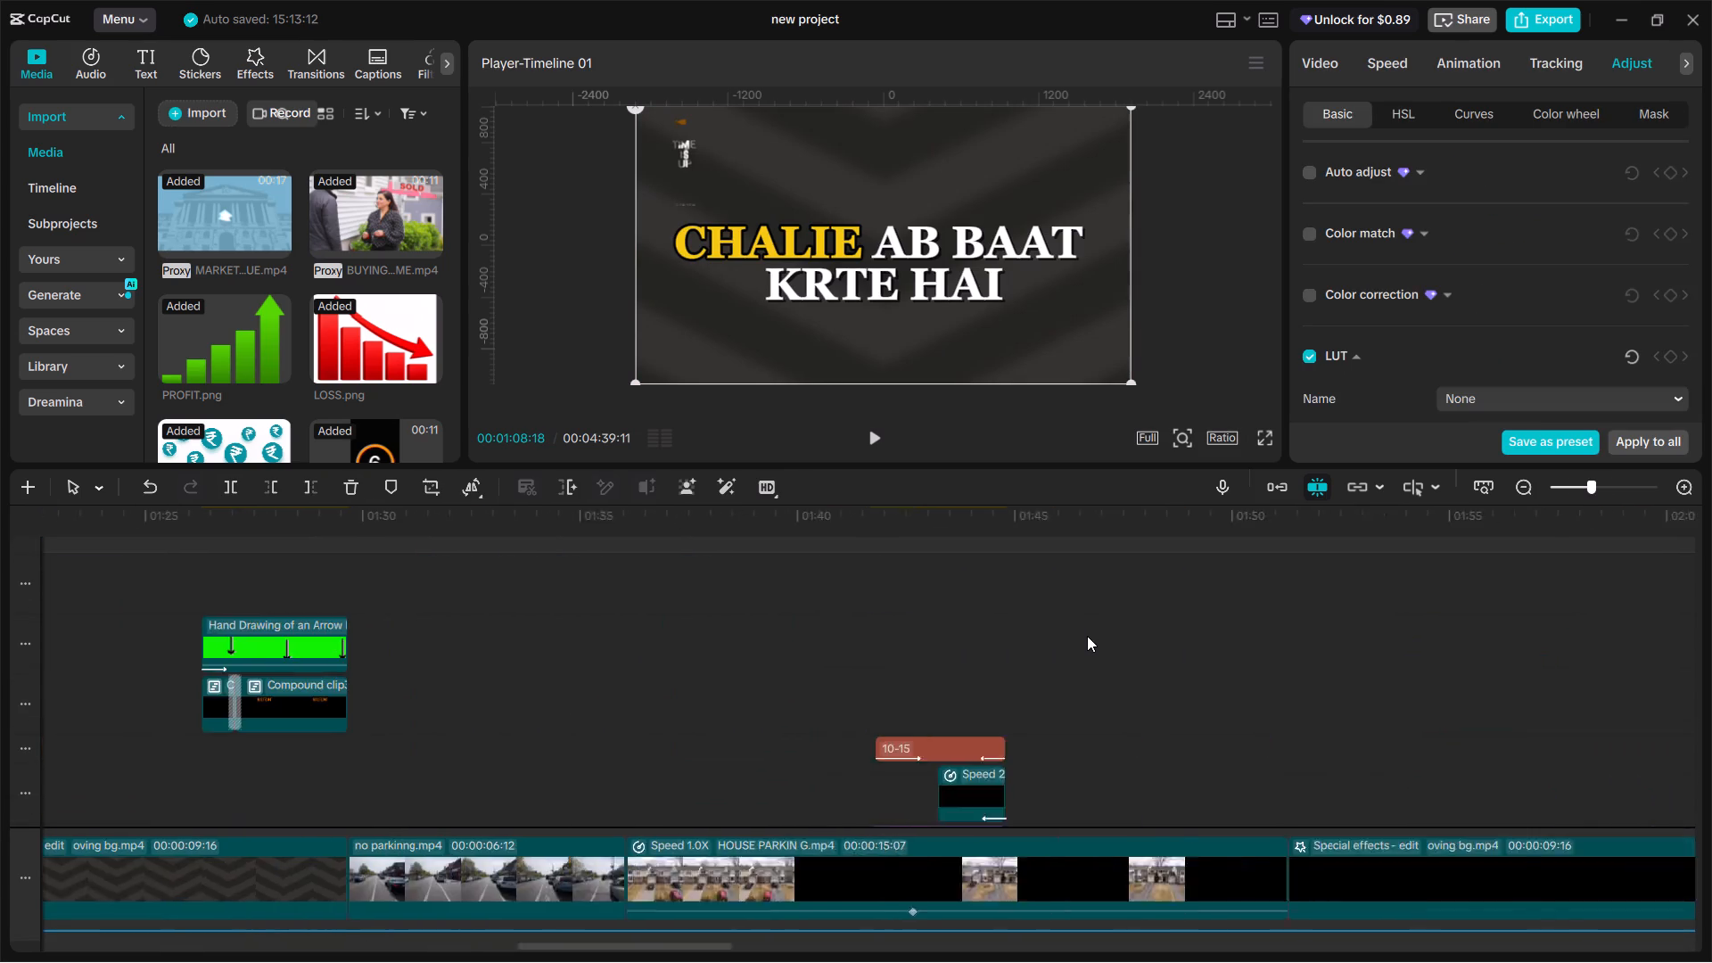
scroll(1087, 636, "down", 20, "alt")
scroll(1087, 636, "down", 10, "alt")
scroll(537, 711, "down", 3, "ctrl")
scroll(550, 715, "up", 6, "ctrl")
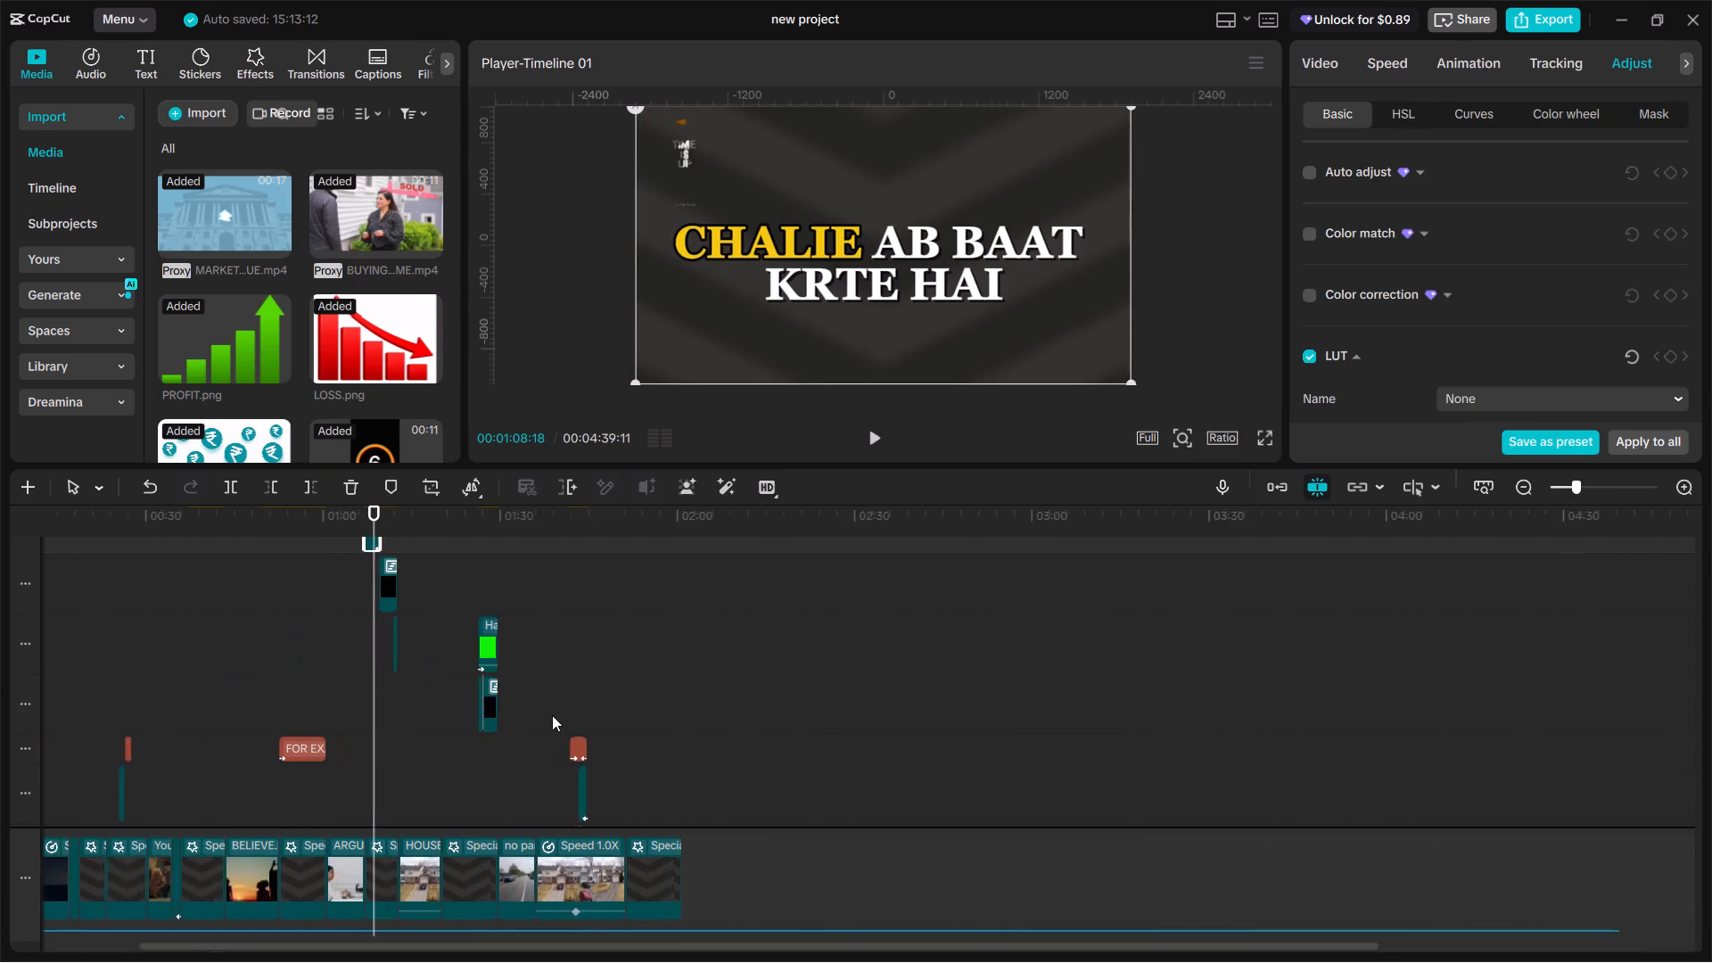
scroll(637, 723, "up", 7, "ctrl")
left_click(1029, 692)
left_click_drag(1030, 692, 1019, 694)
key("ctrl+v")
scroll(1026, 624, "up", 2)
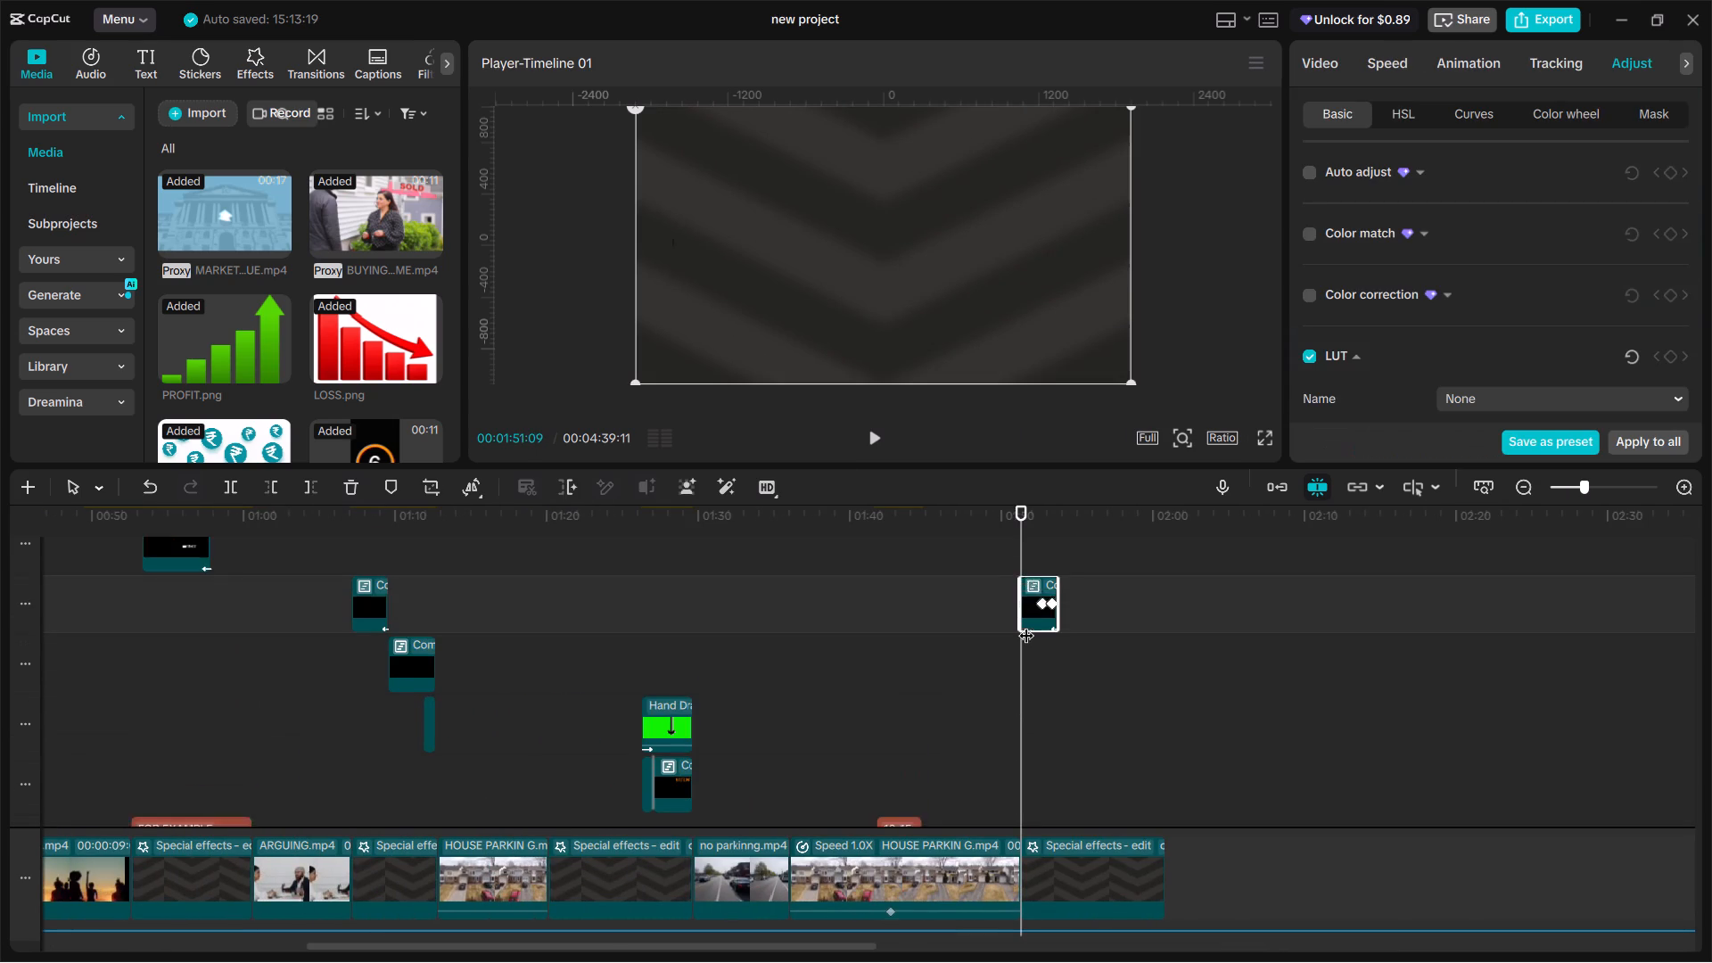
scroll(1026, 624, "up", 3)
Inside the pasted title's nested Compound clip22, delete the word CHALIE so the text reads AB BAAT.
double_click(1037, 648)
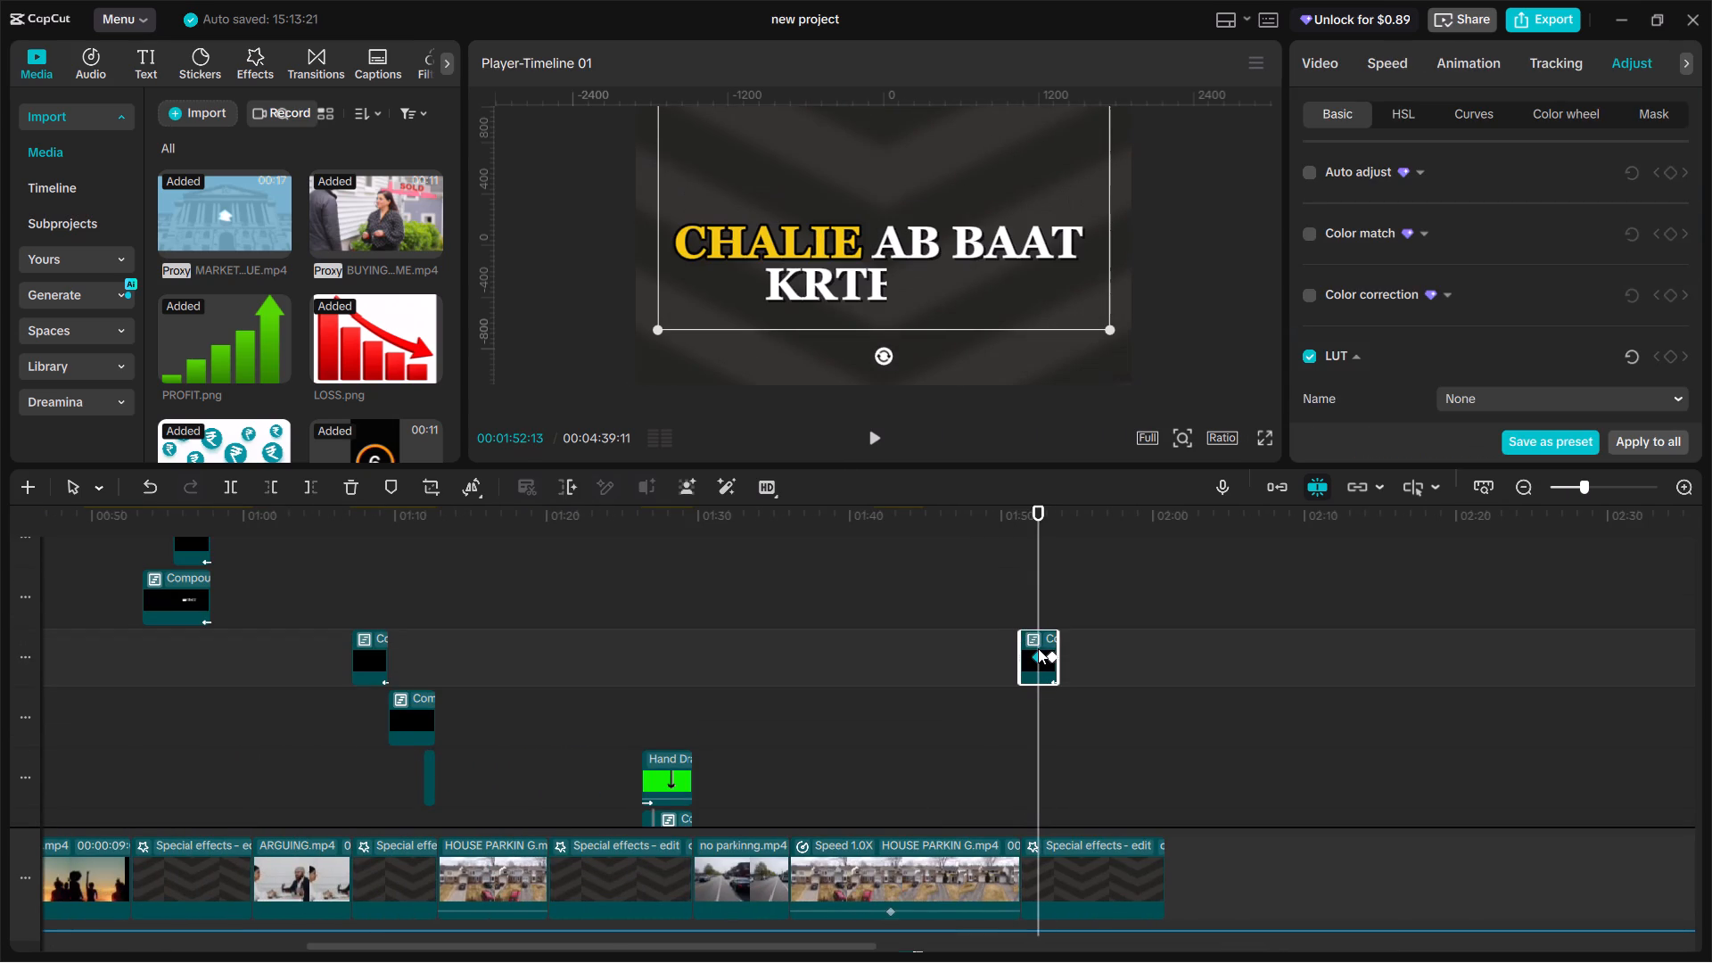
key("ctrl+z")
double_click(1030, 643)
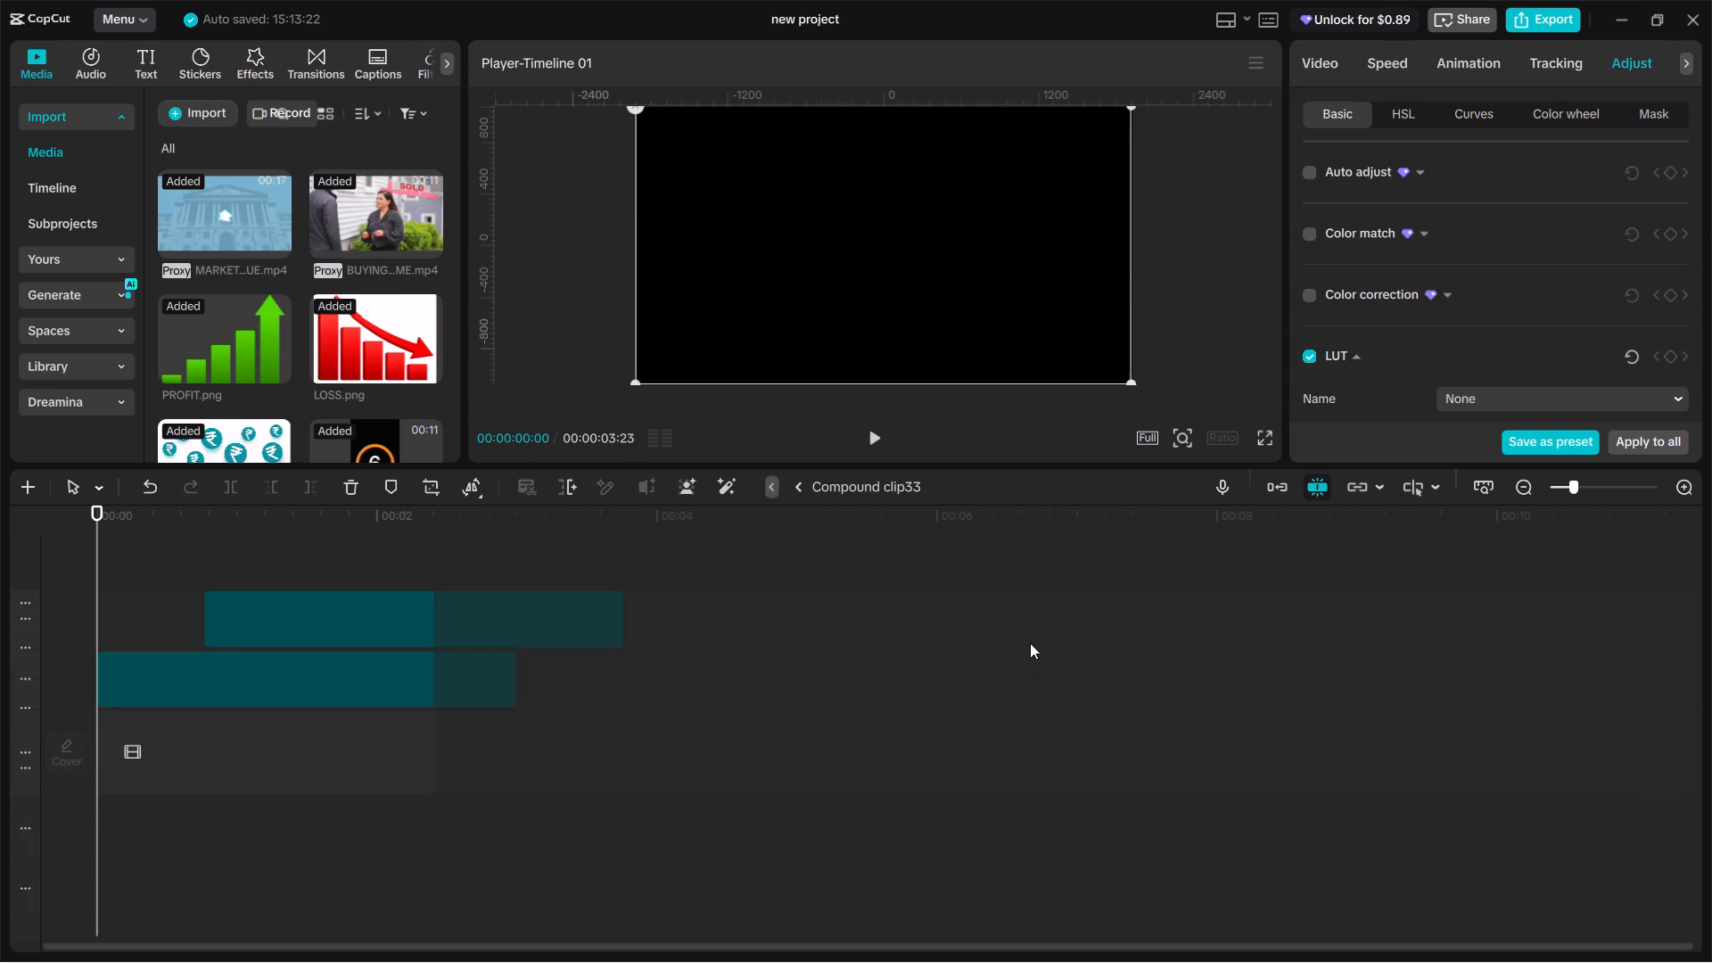
double_click(226, 678)
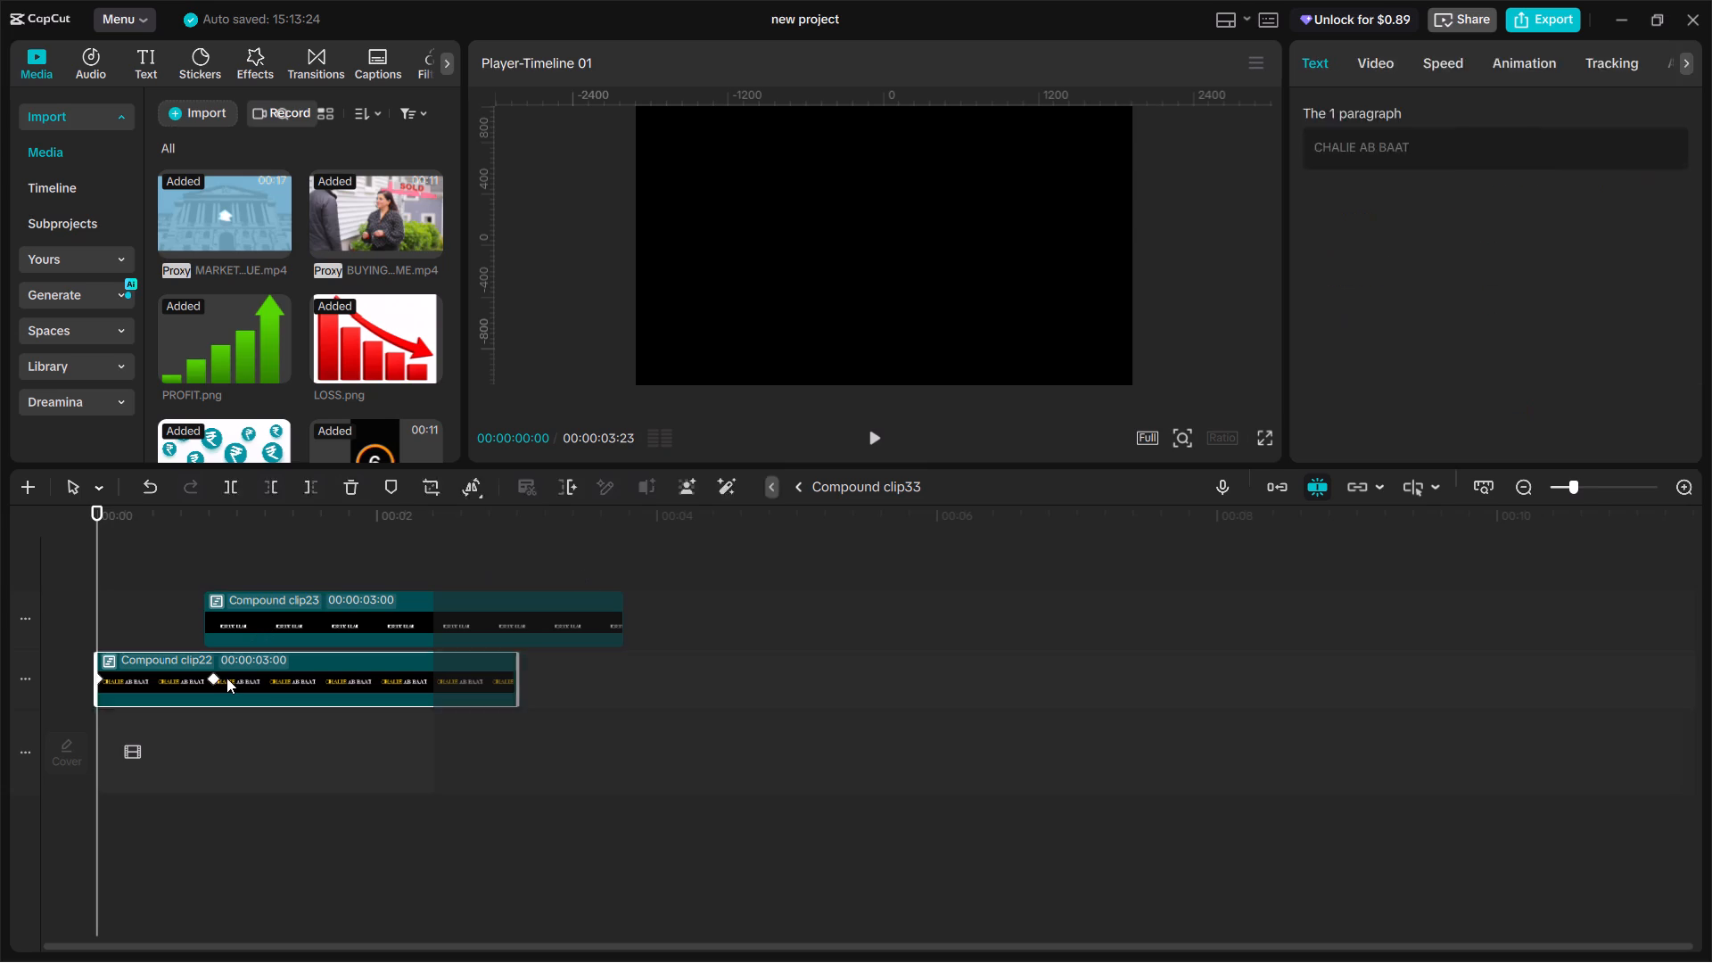
left_click(840, 249)
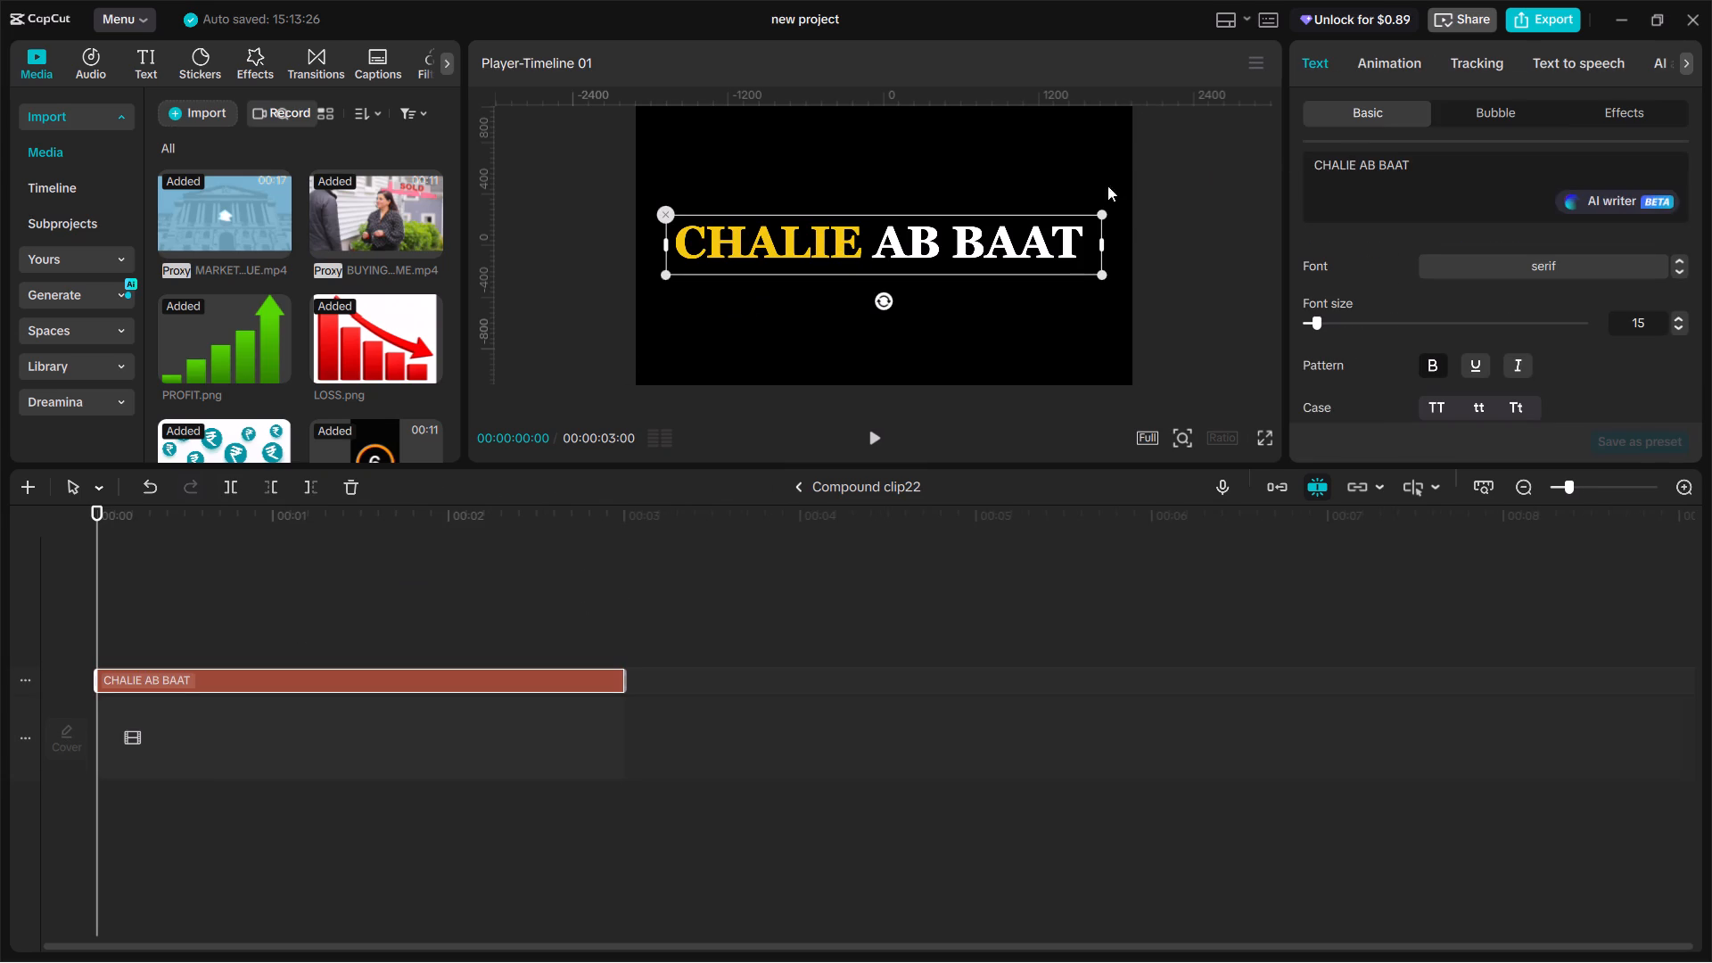
left_click(1353, 165)
key("ctrl+BackSpace")
key("ctrl+BackSpace")
key("ctrl+BackSpace")
key("ctrl+BackSpace")
key("ctrl+BackSpace")
key("ctrl+BackSpace")
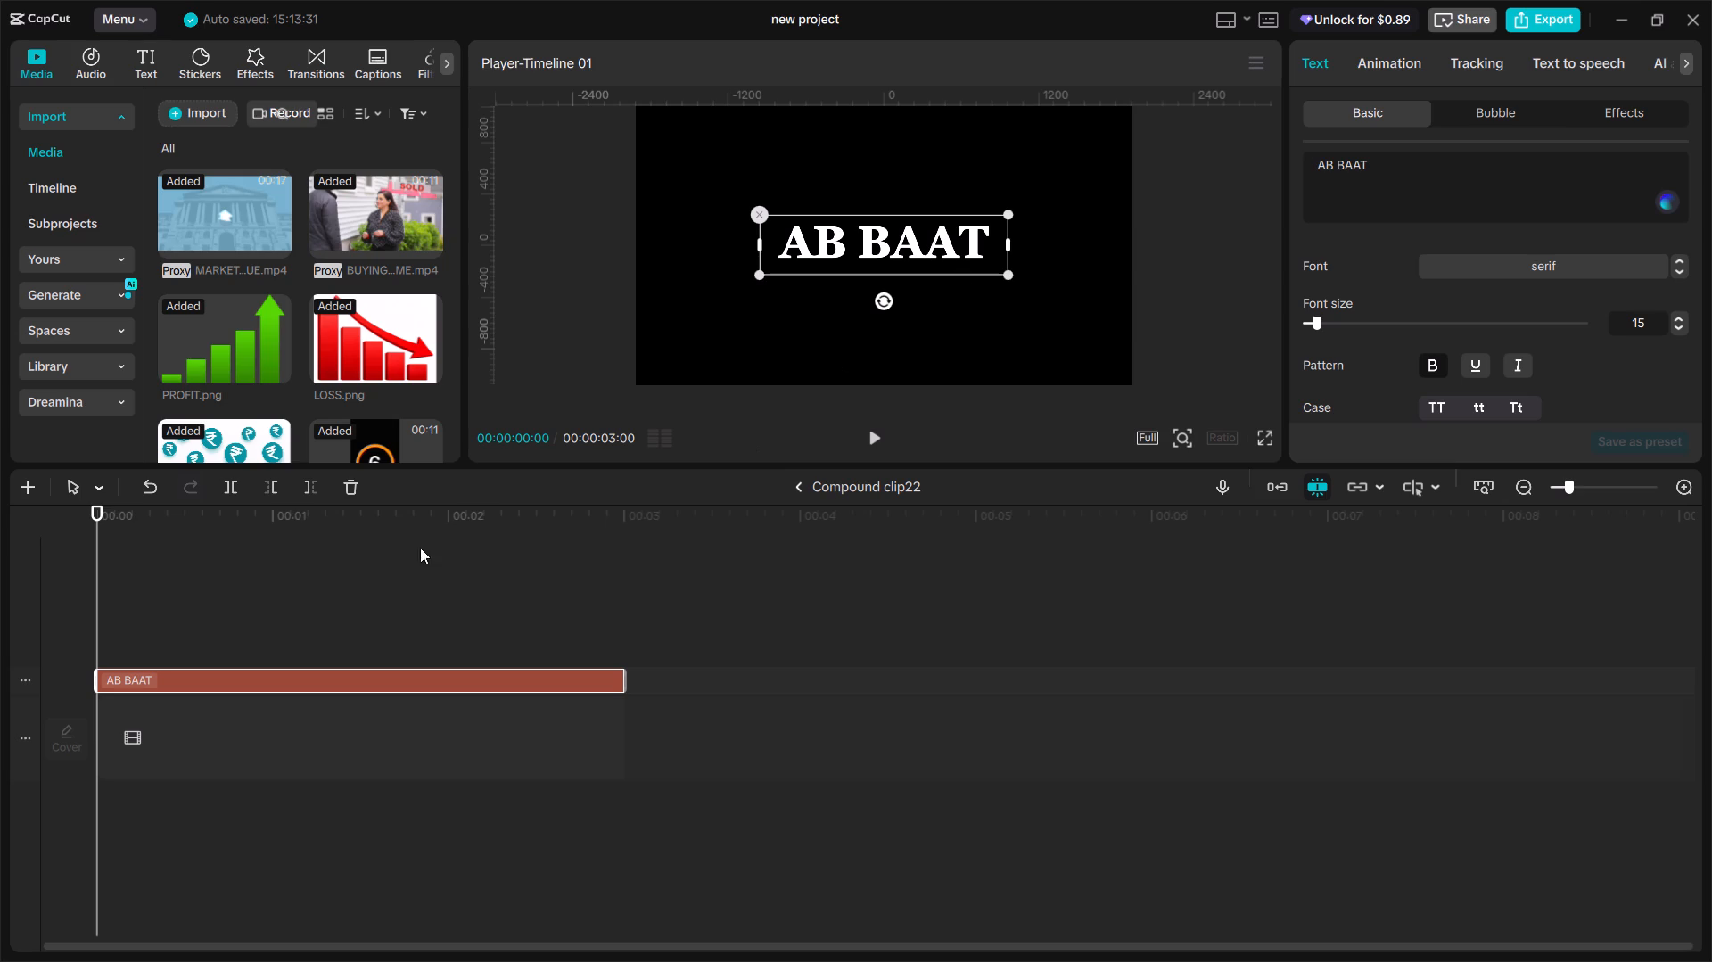
left_click(794, 492)
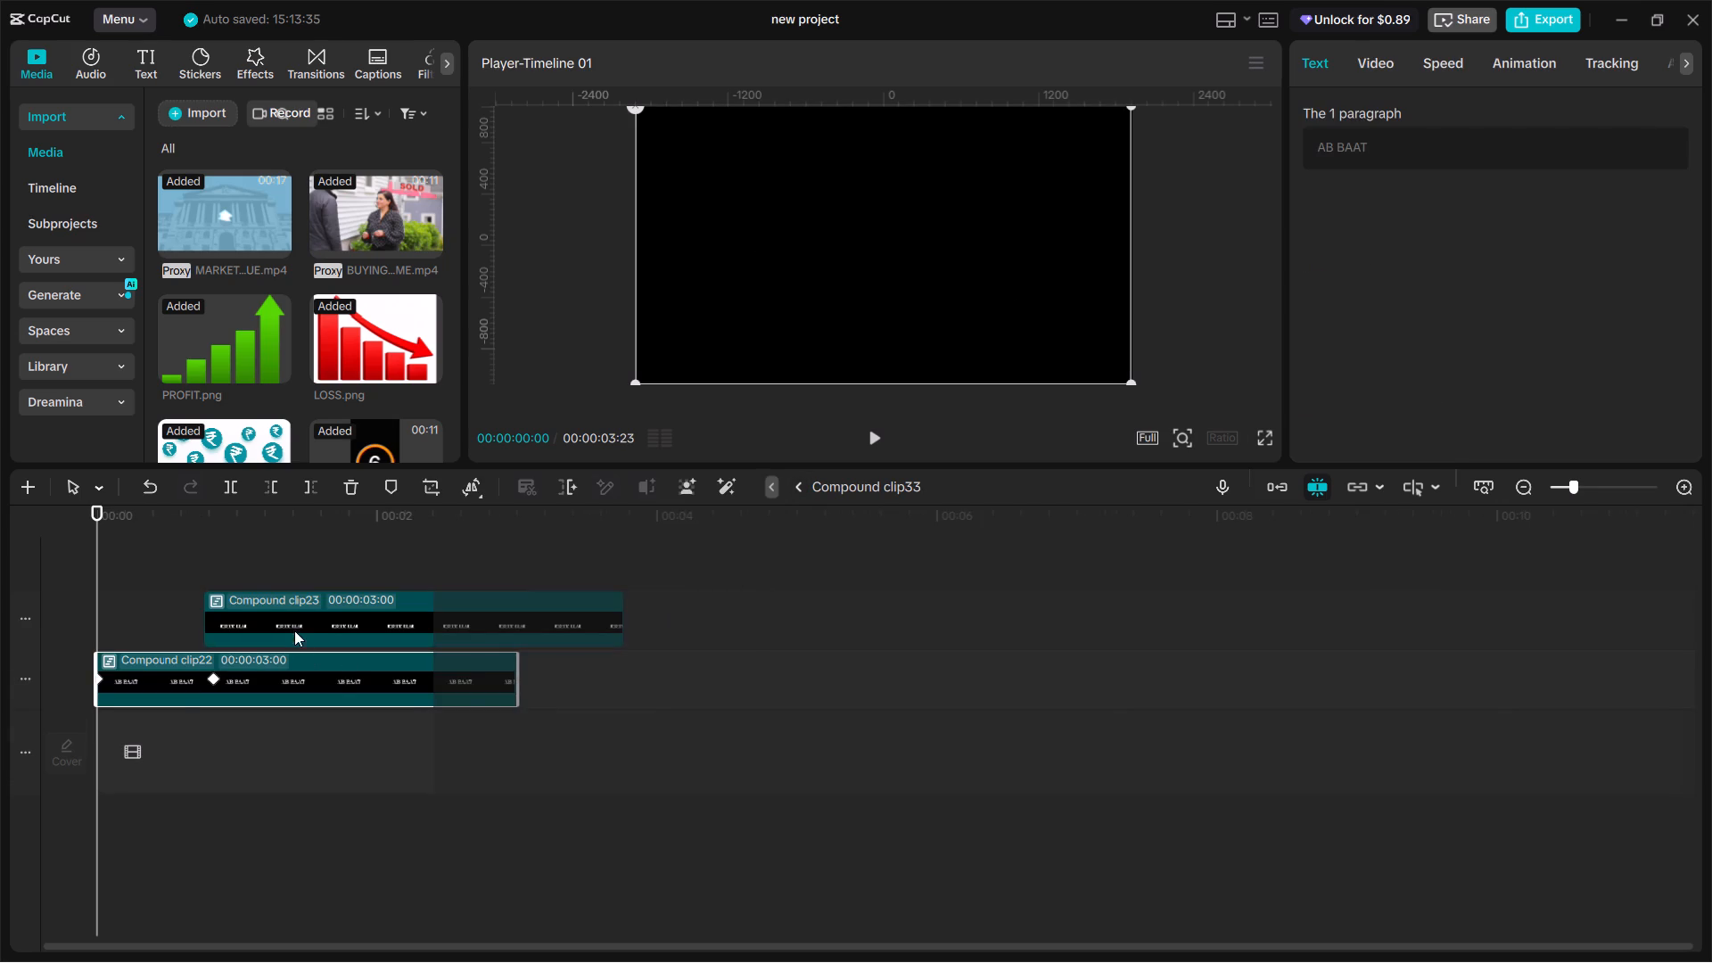
Open the nested KRTE HAI clip in the pasted title to check its text, and return to the title compound.
left_click(292, 620)
left_click(292, 620)
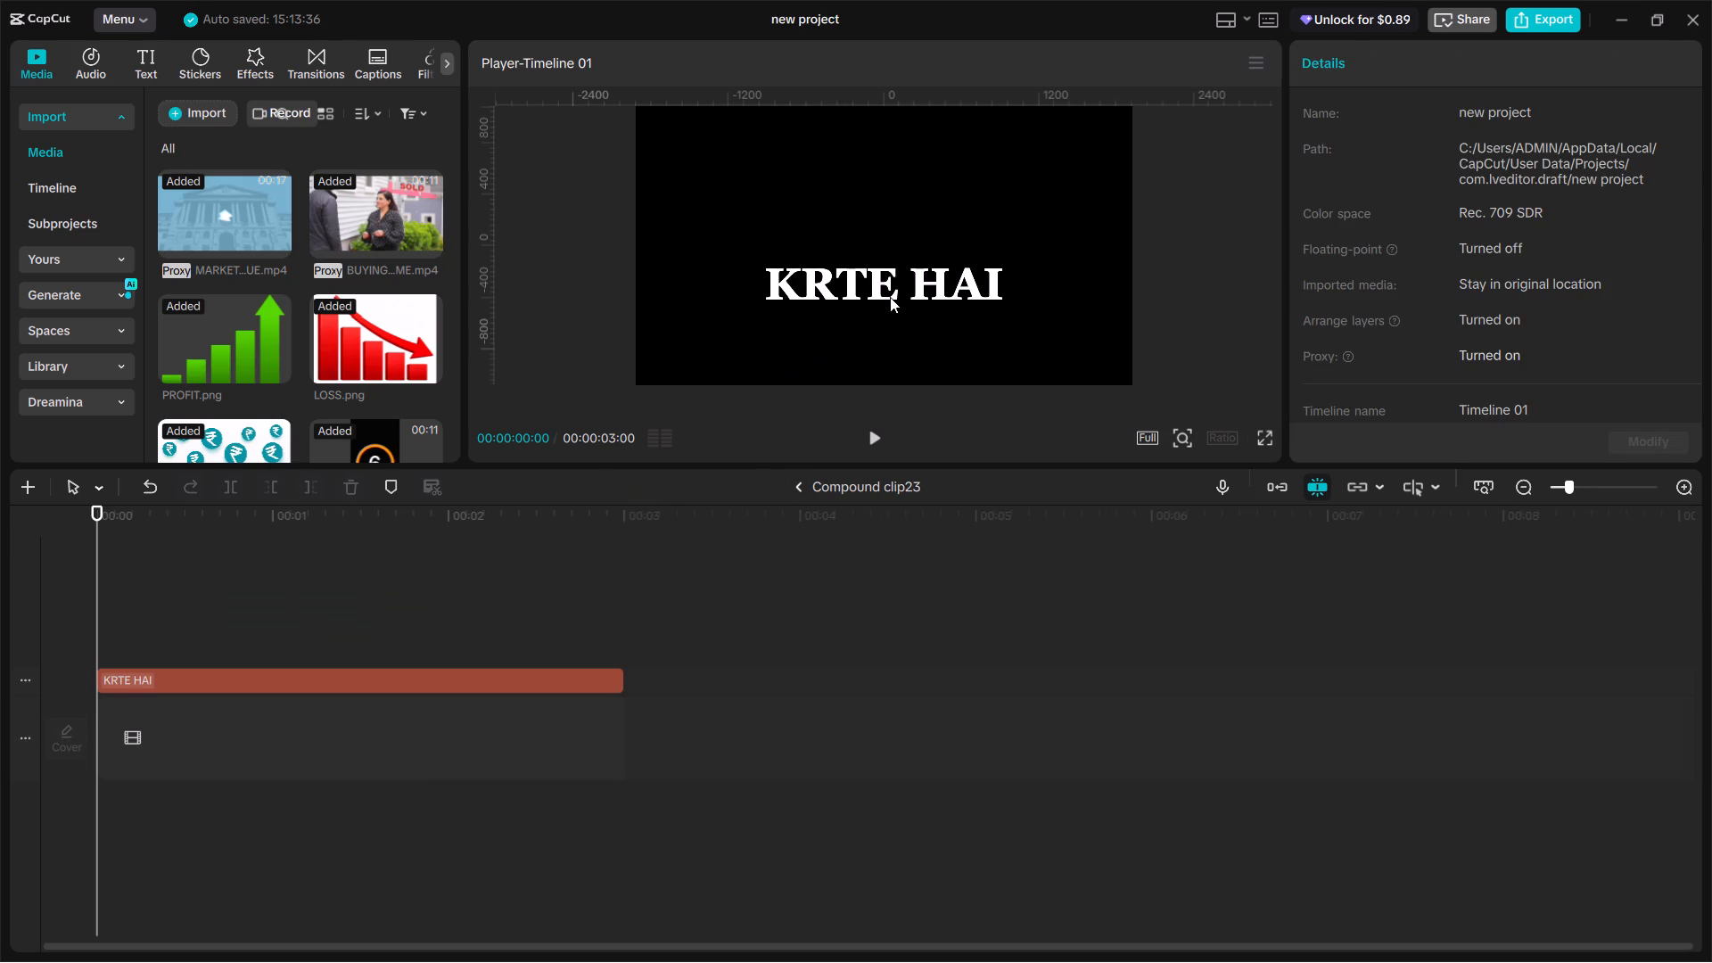
left_click(797, 481)
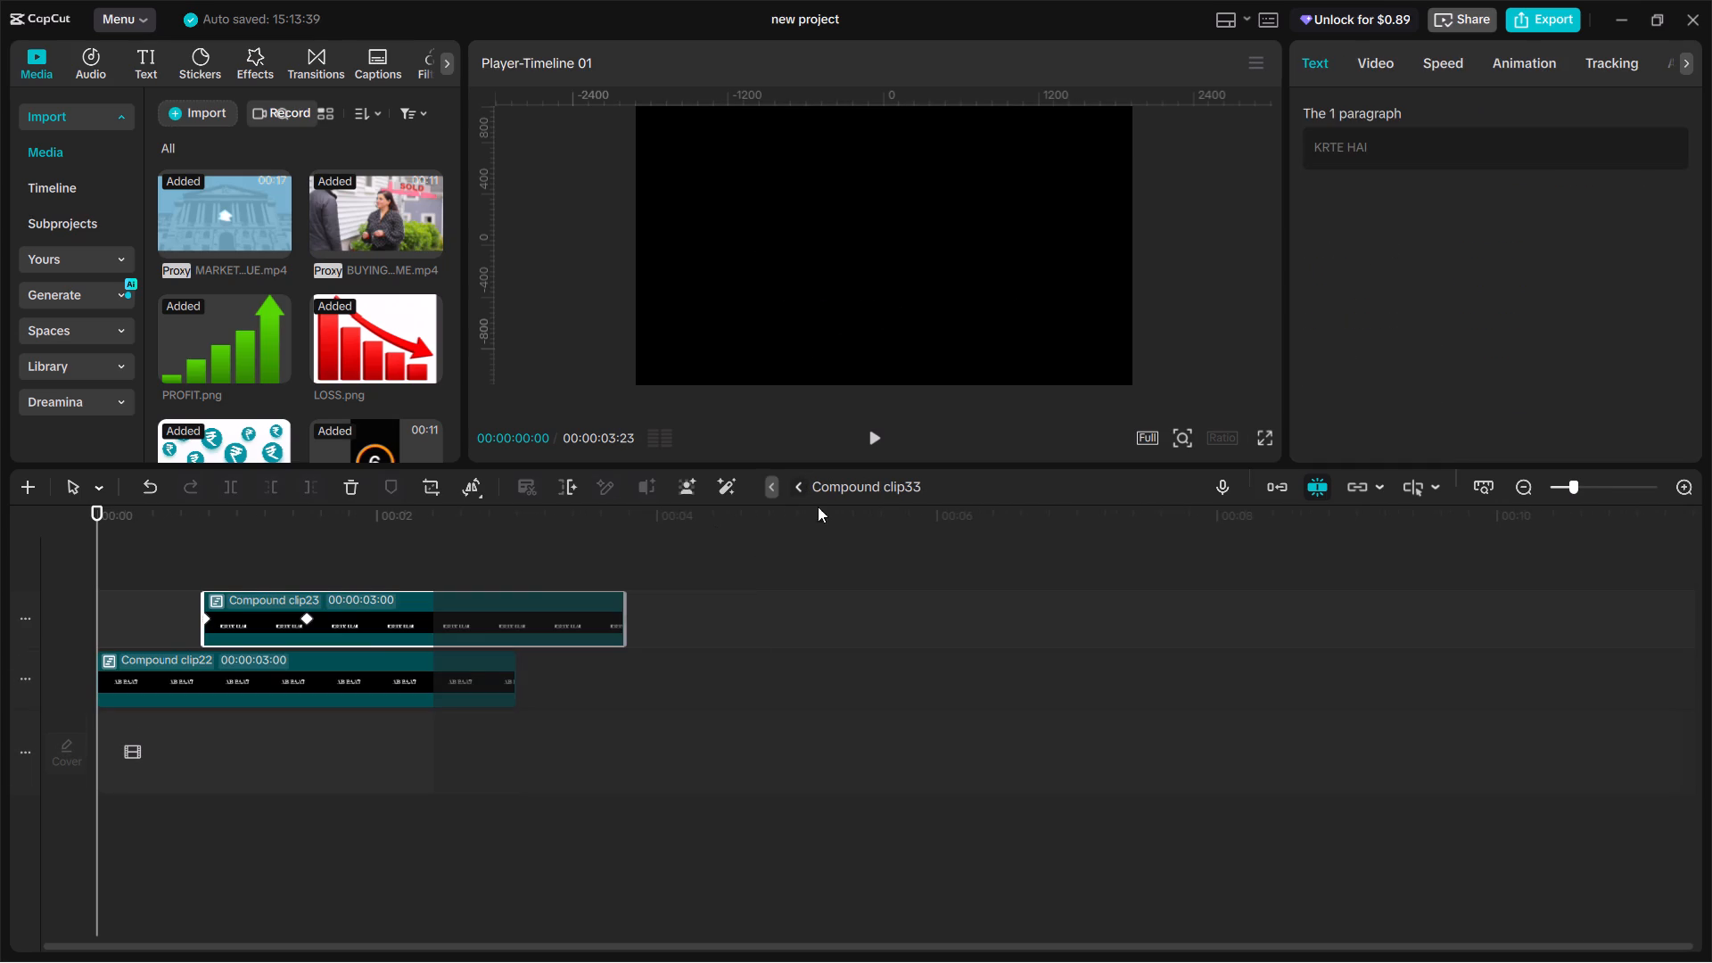
Return to the main timeline and play back the edited title from around 00:01:51.
left_click(803, 482)
double_click(1015, 595)
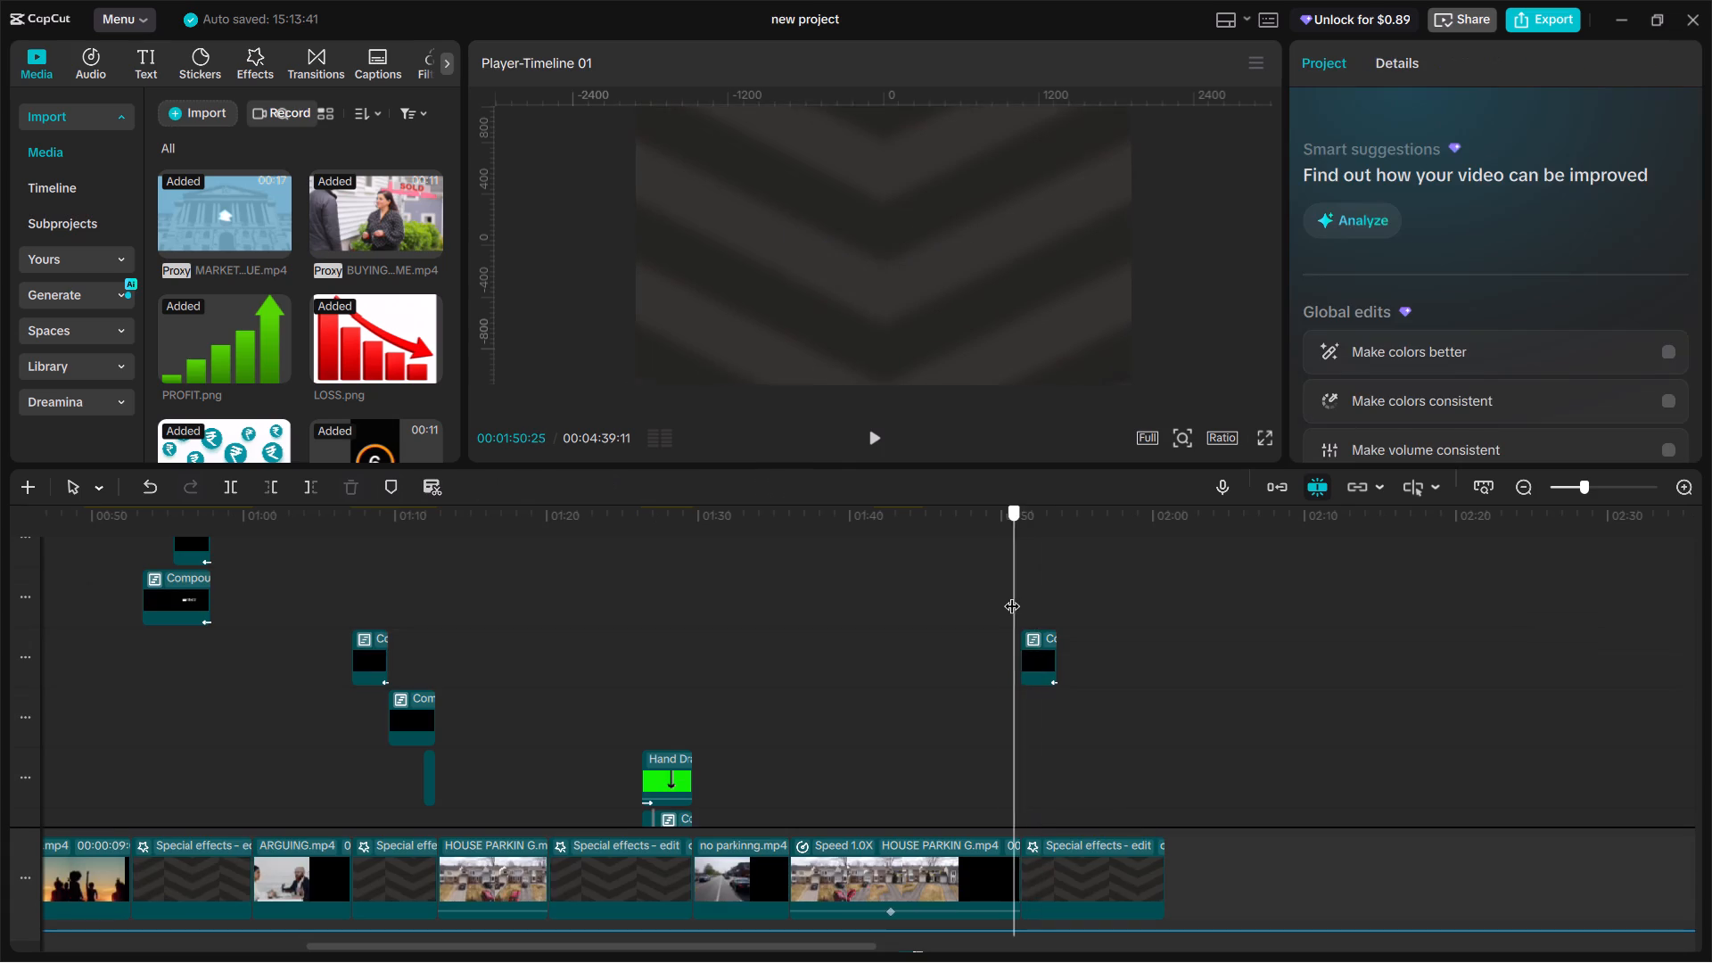
key("space")
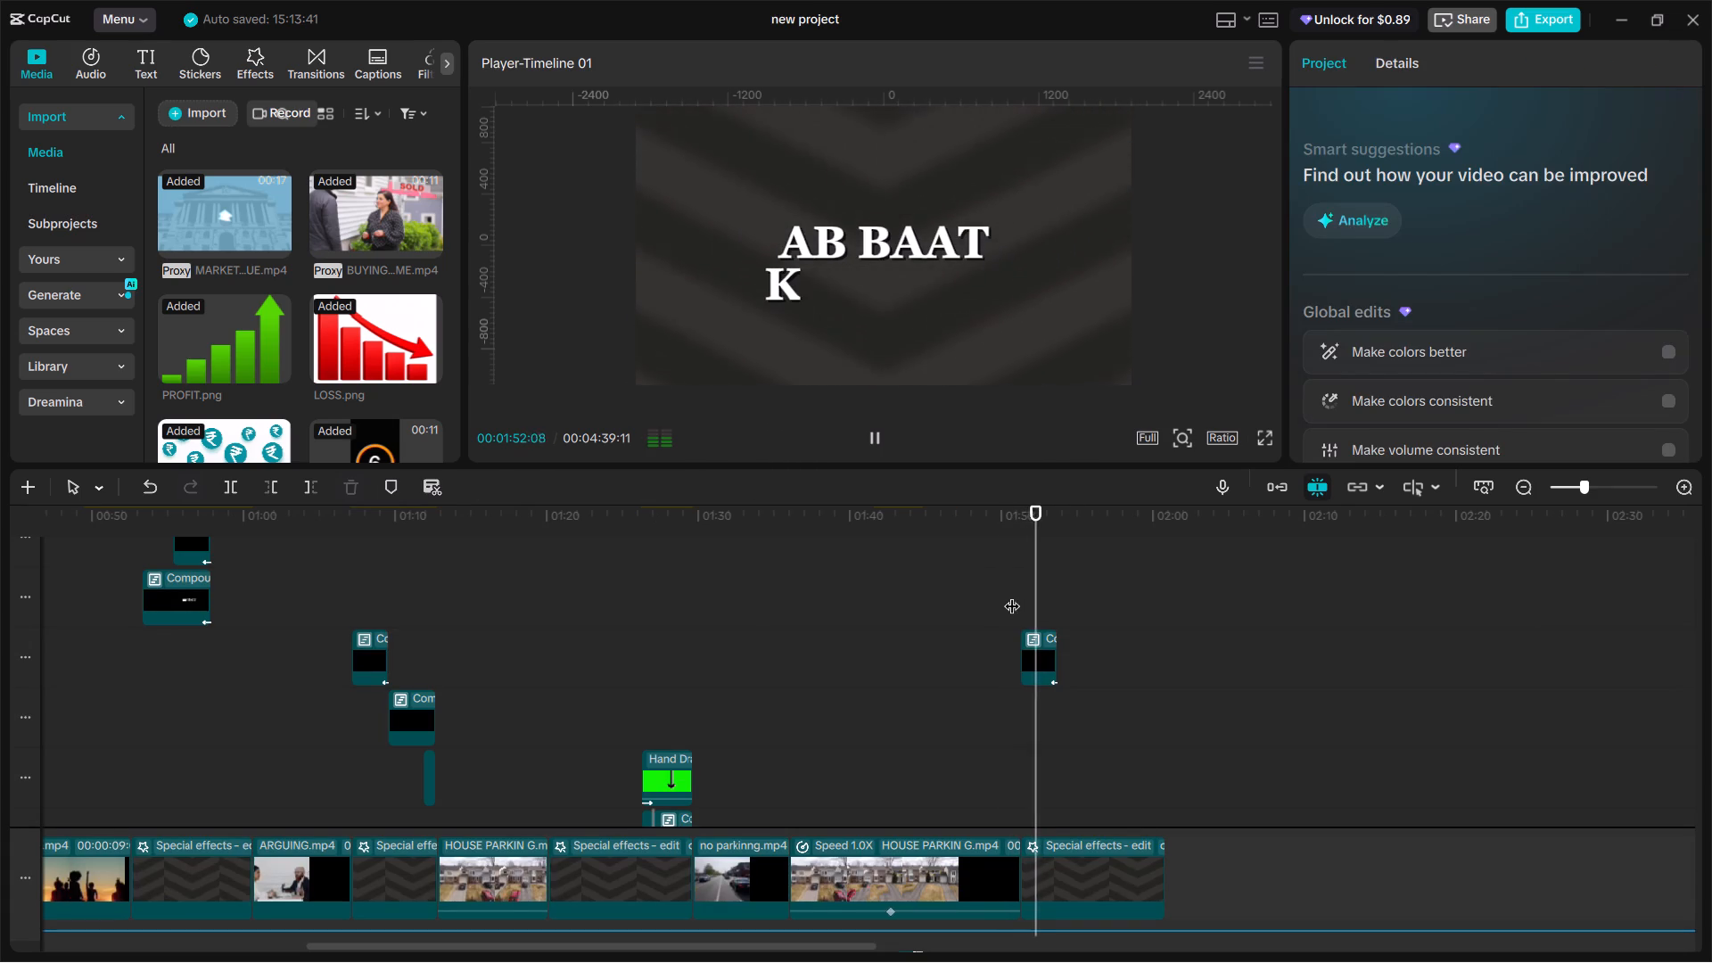
key("space")
left_click(1018, 595)
key("space")
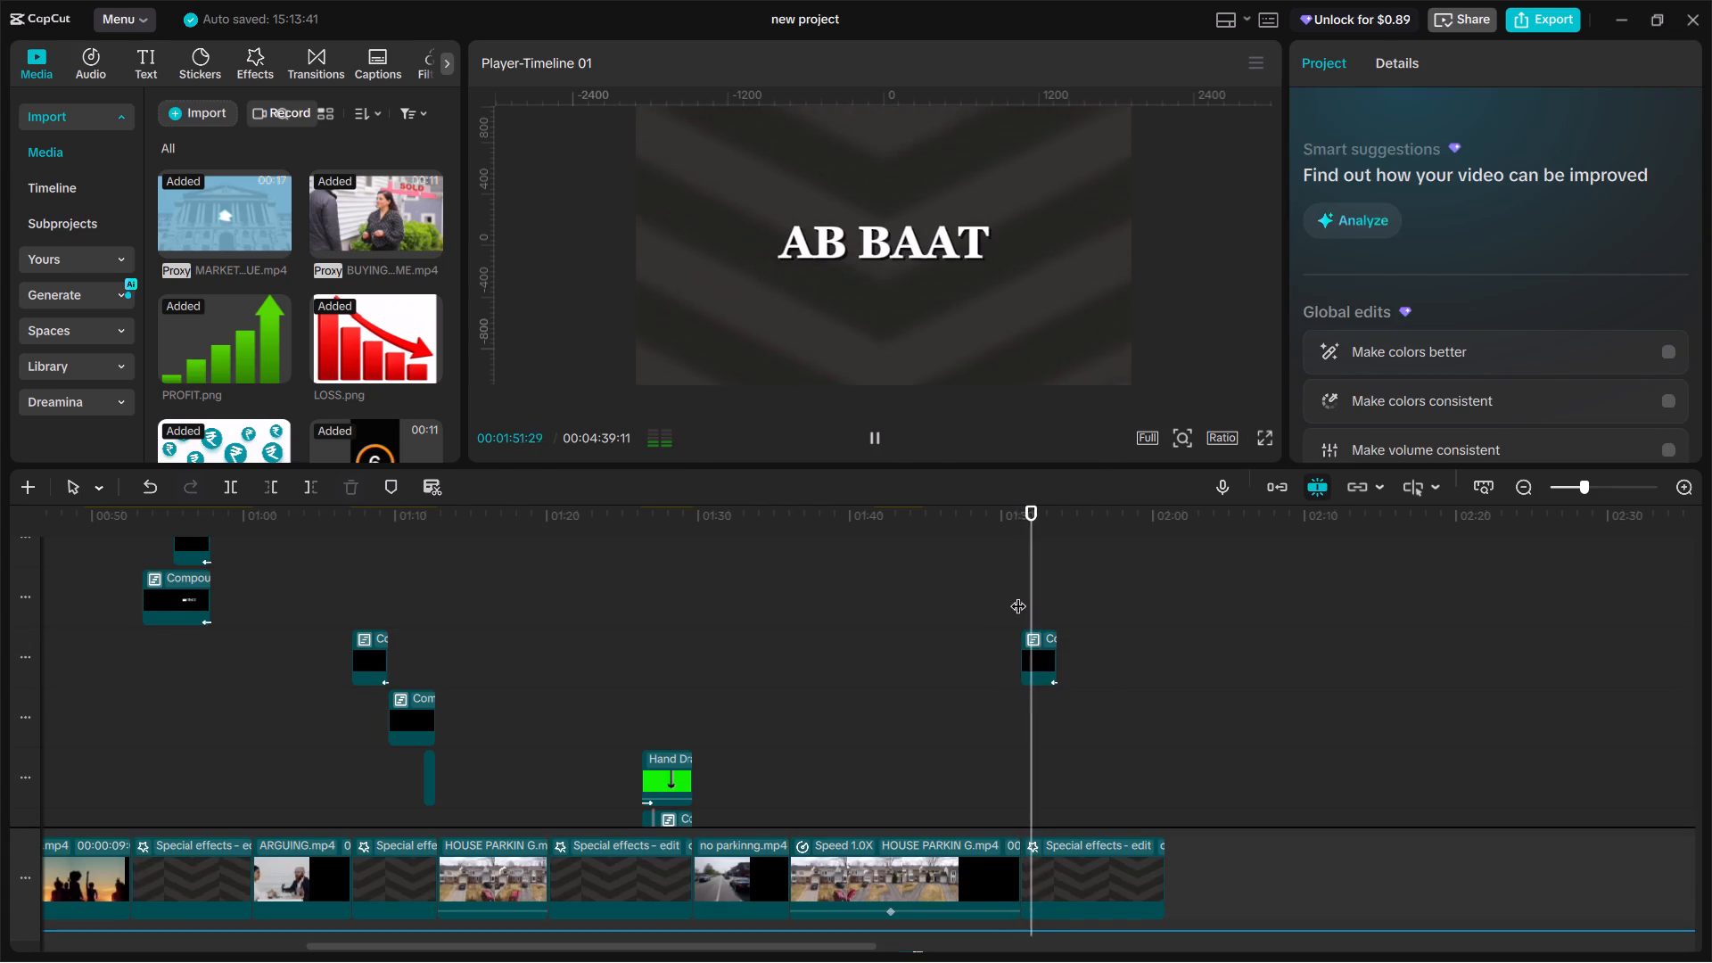
key("space")
Shift the pasted title clip slightly earlier so it begins just before the new chevron background, and move the playhead to 00:01:49:14.
left_click(1020, 595)
left_click(1042, 657)
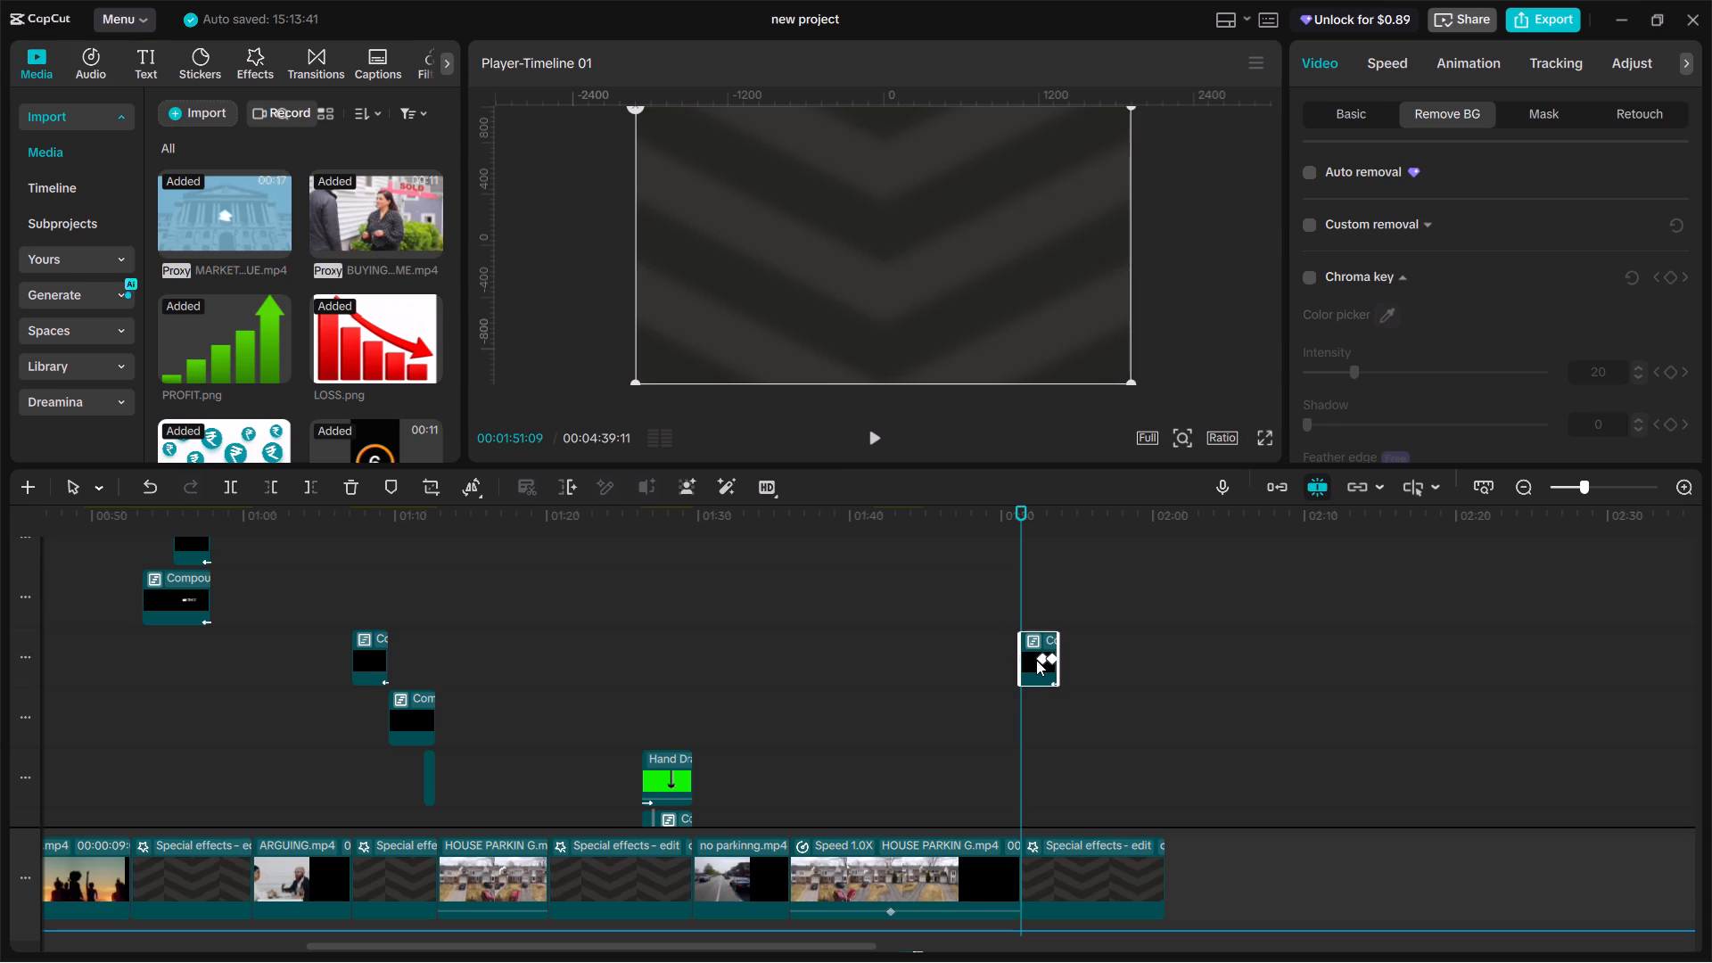
left_click(993, 606)
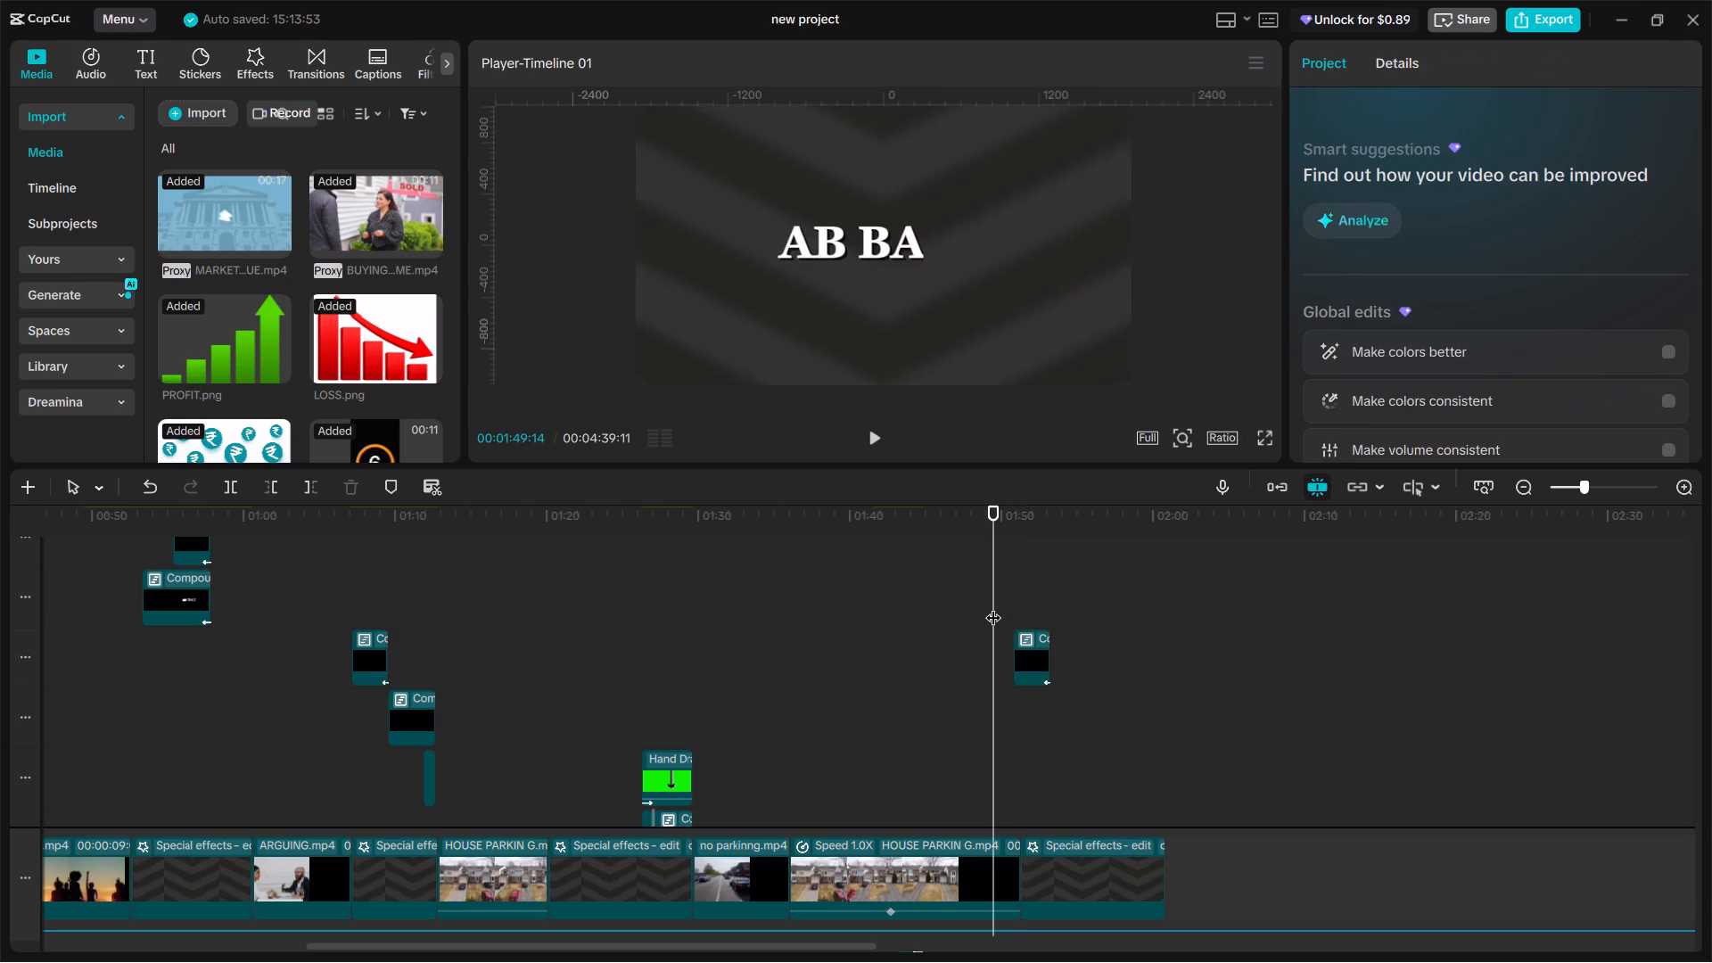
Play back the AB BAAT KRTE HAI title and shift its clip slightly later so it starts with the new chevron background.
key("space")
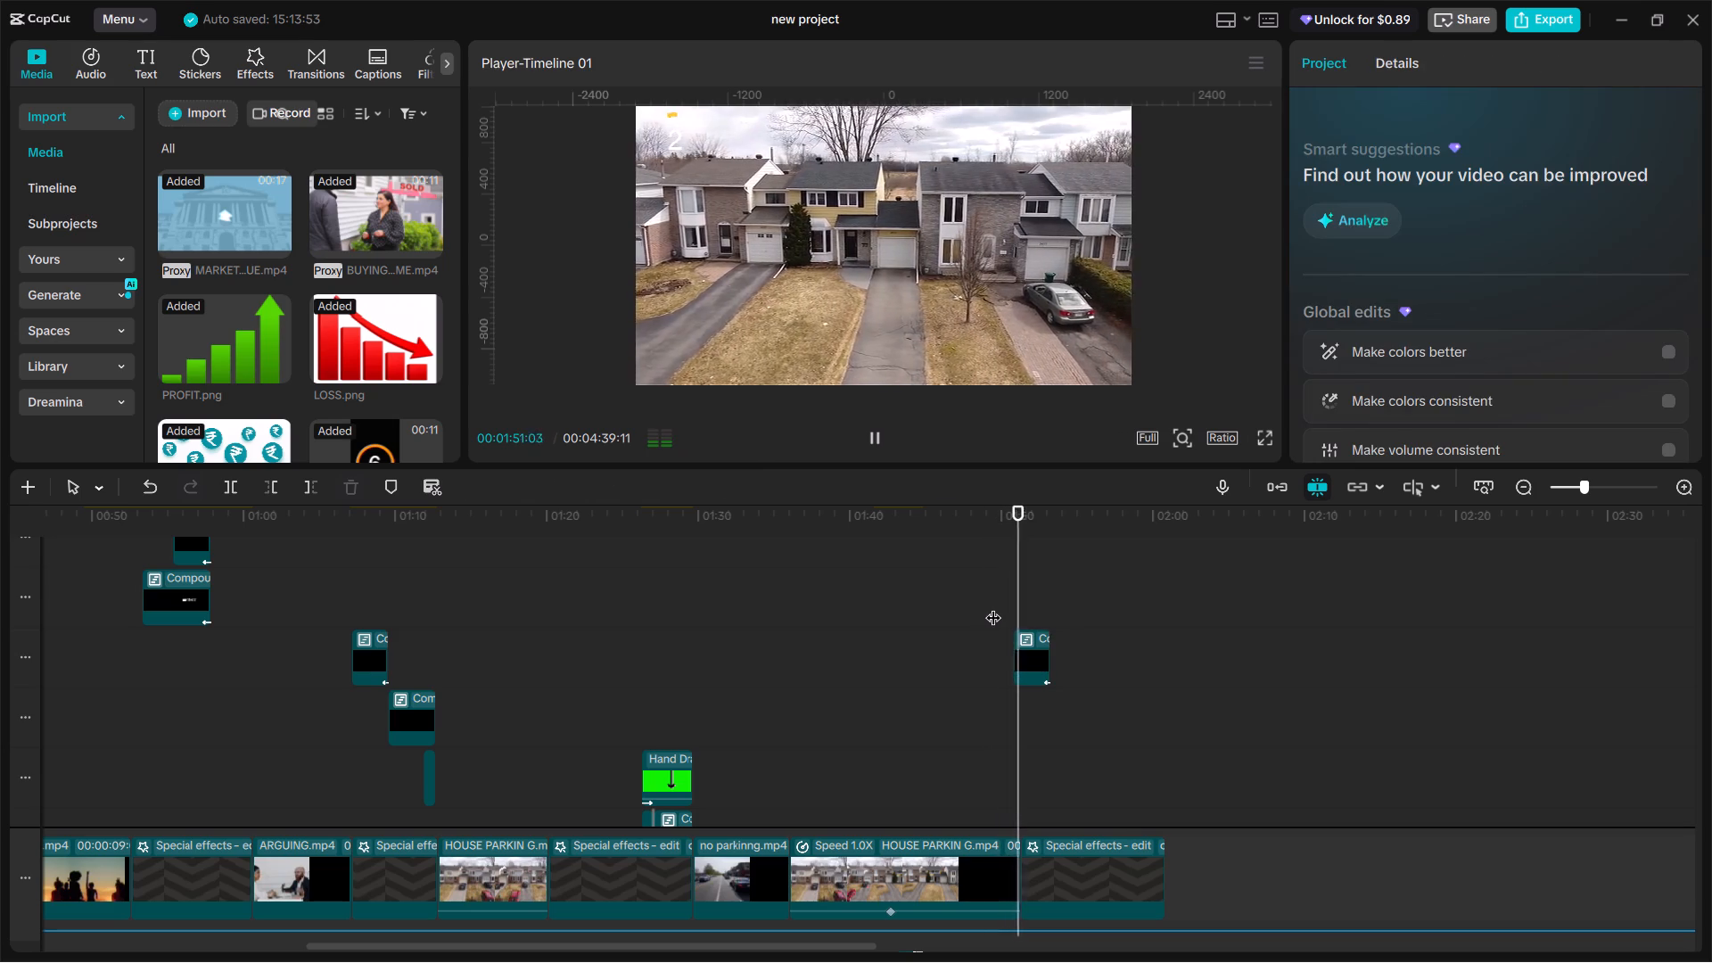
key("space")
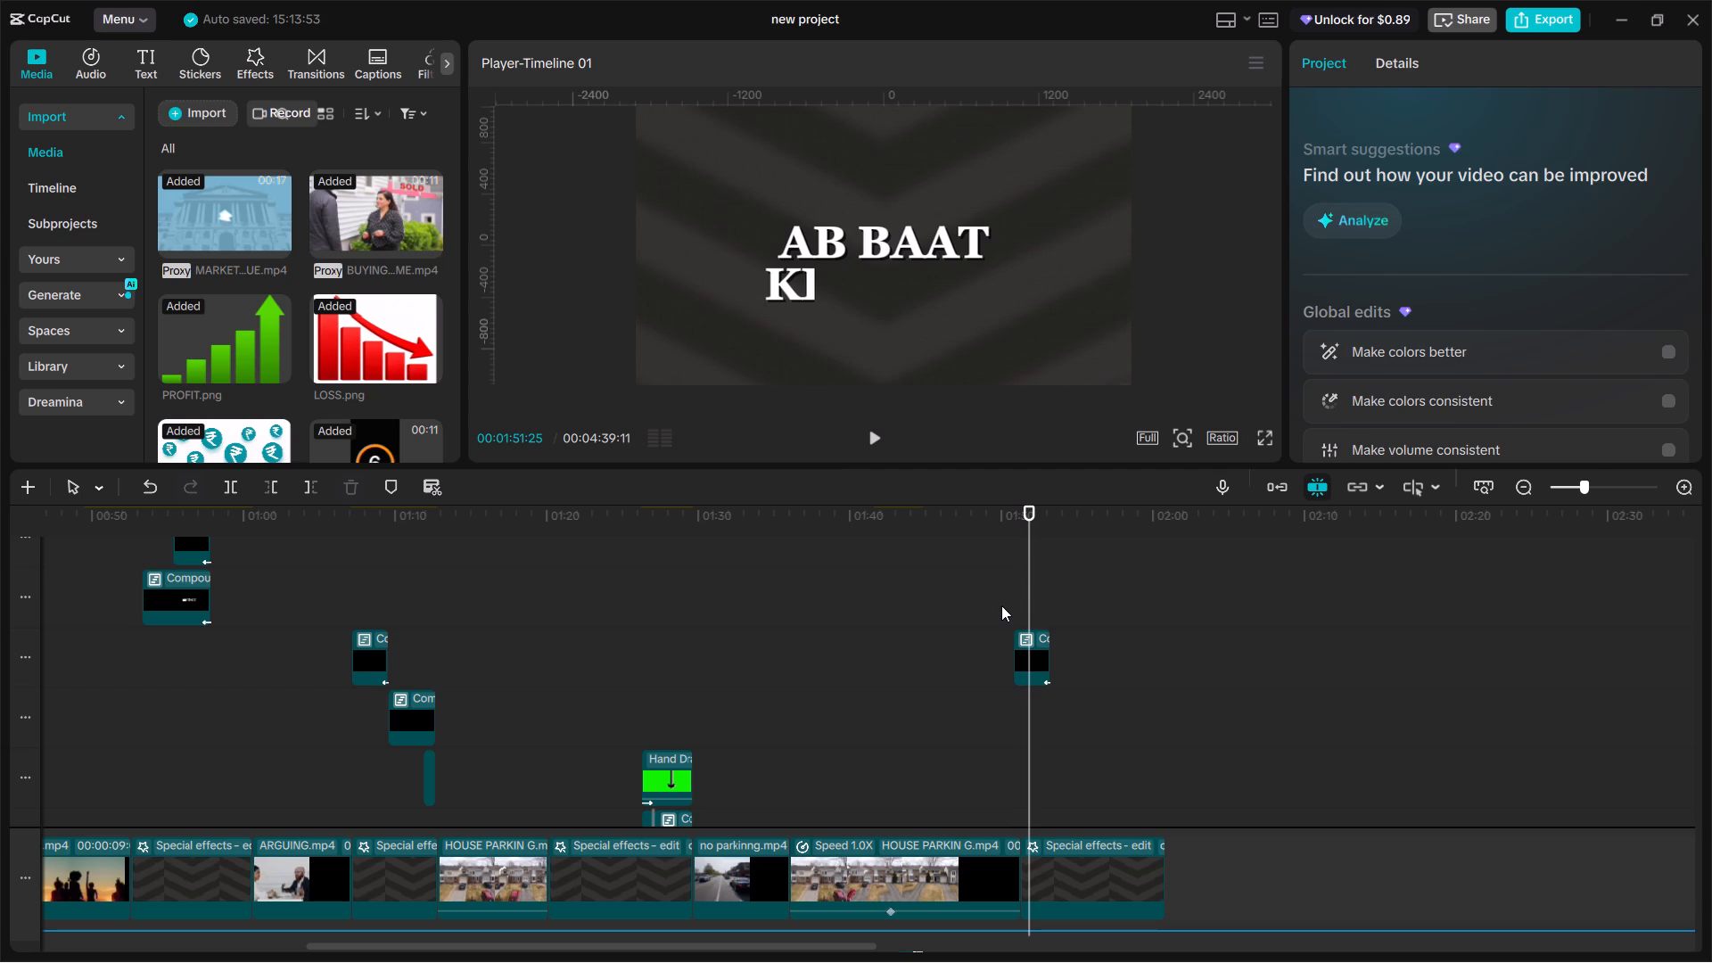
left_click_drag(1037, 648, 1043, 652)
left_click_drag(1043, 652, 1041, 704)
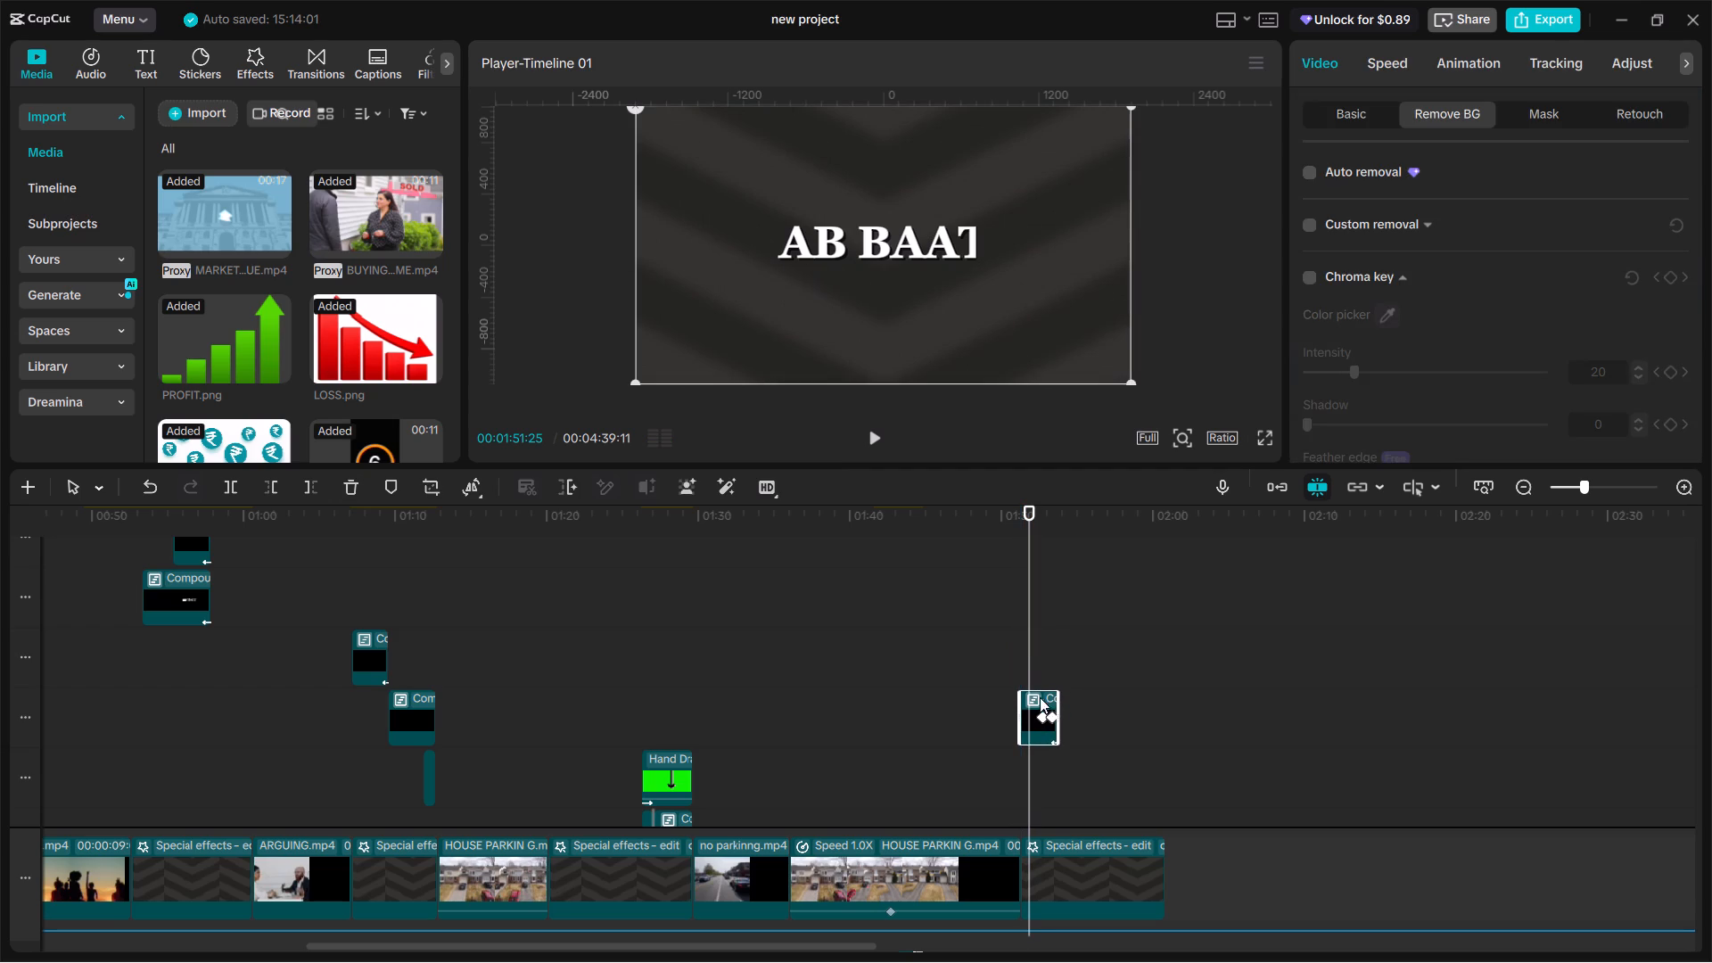
Play back the moved title repeatedly from about 00:01:51:09 to check its timing over the chevron background.
left_click(1010, 657)
left_click_drag(1010, 657, 1017, 669)
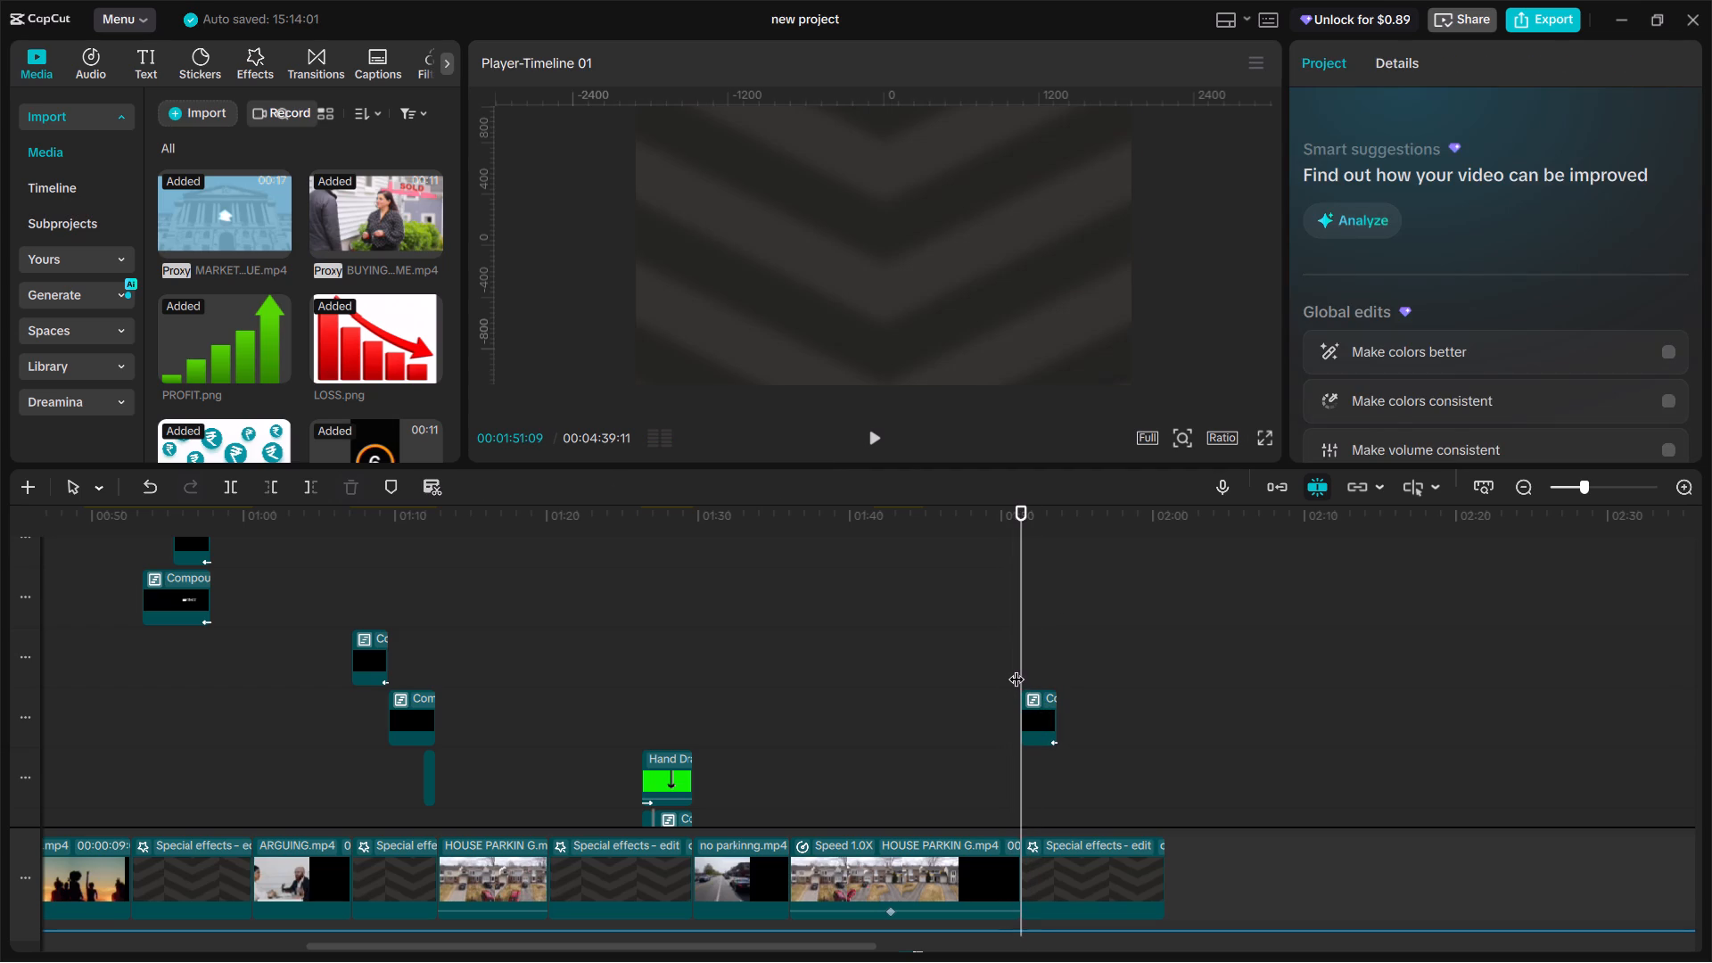
key("space")
key("space")
double_click(1020, 662)
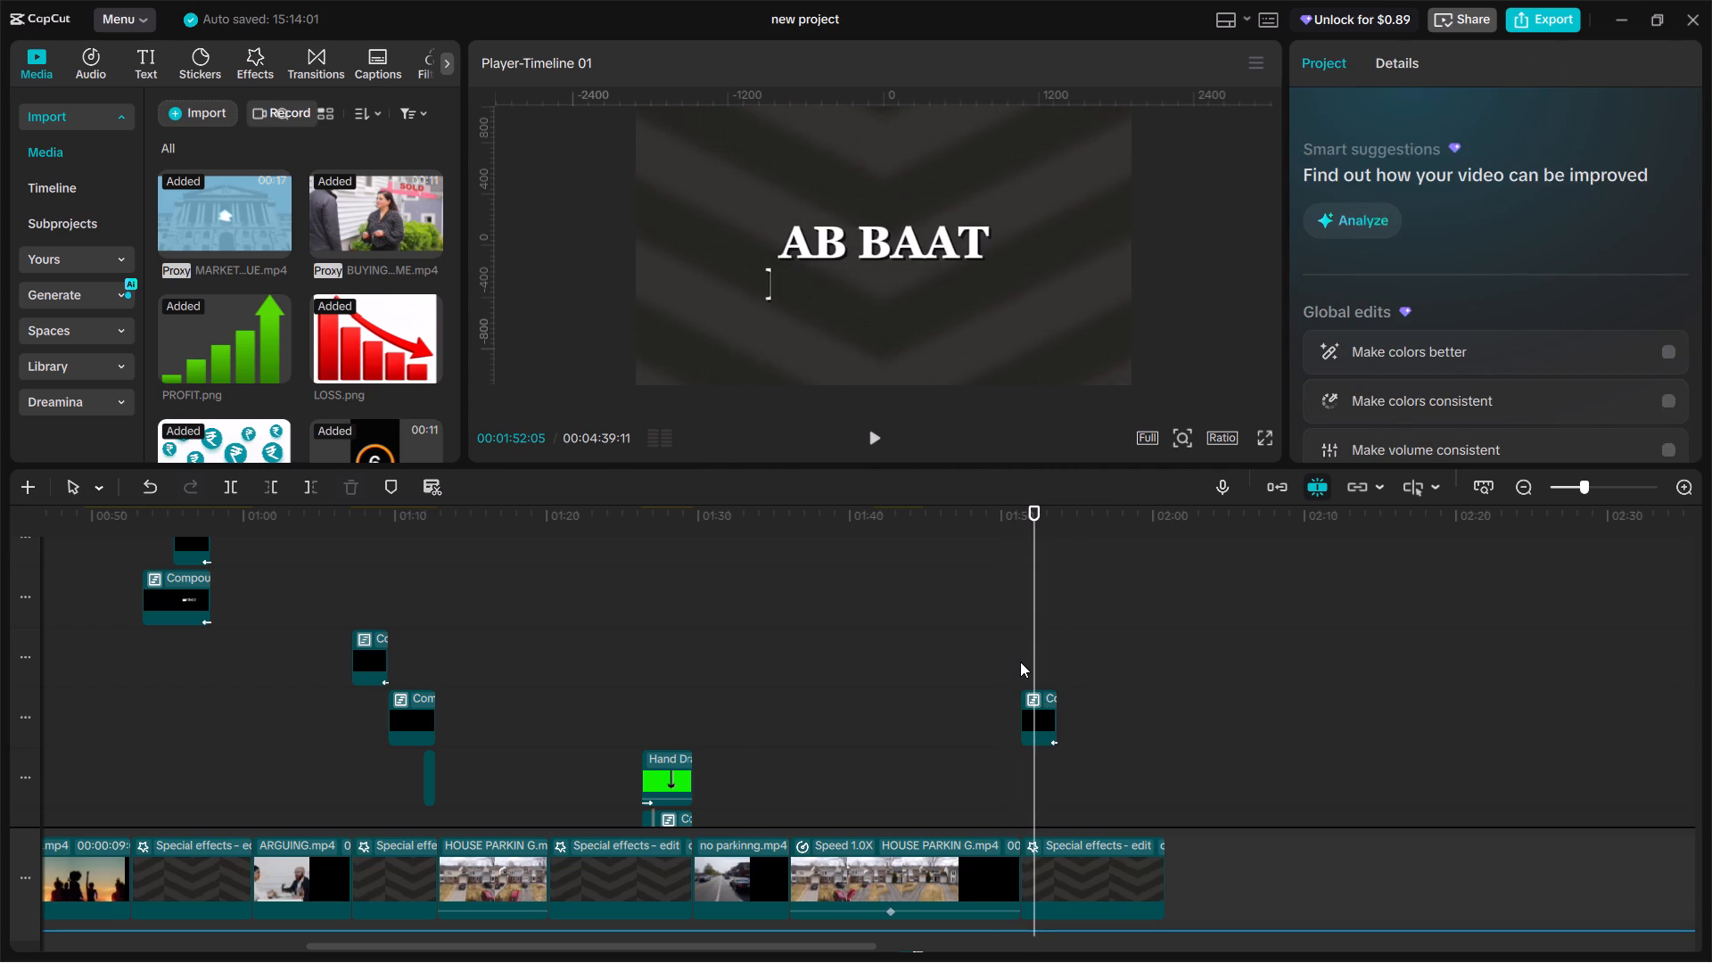
key("space")
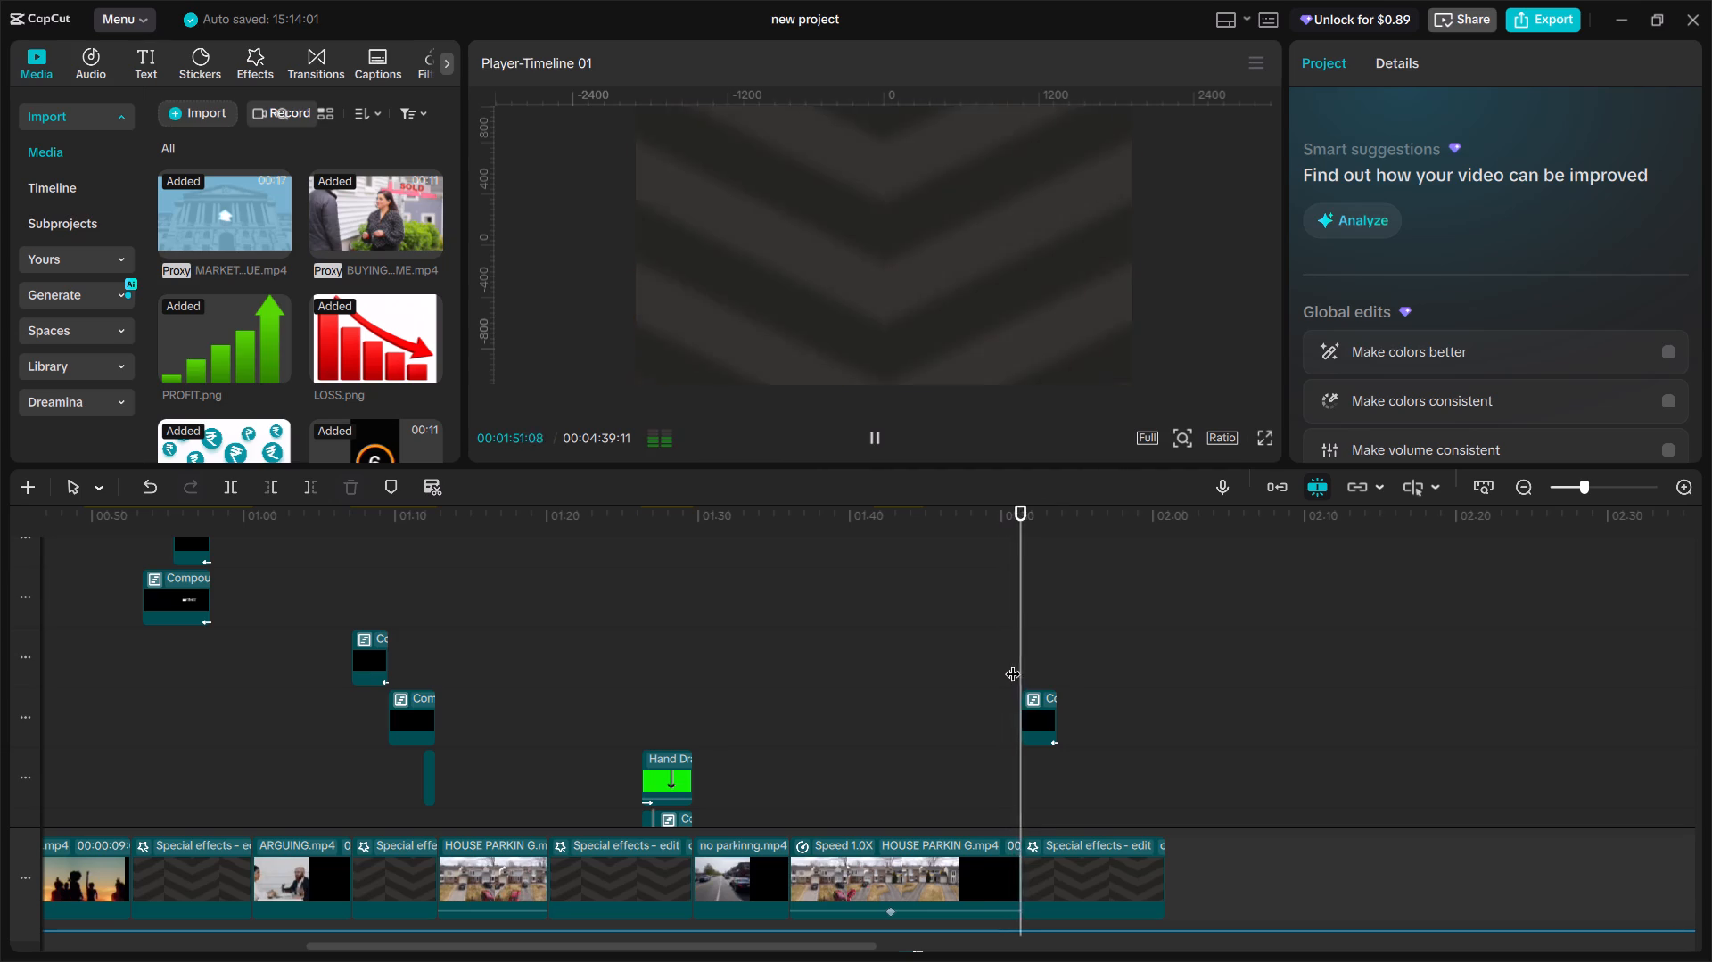
key("space")
key("space")
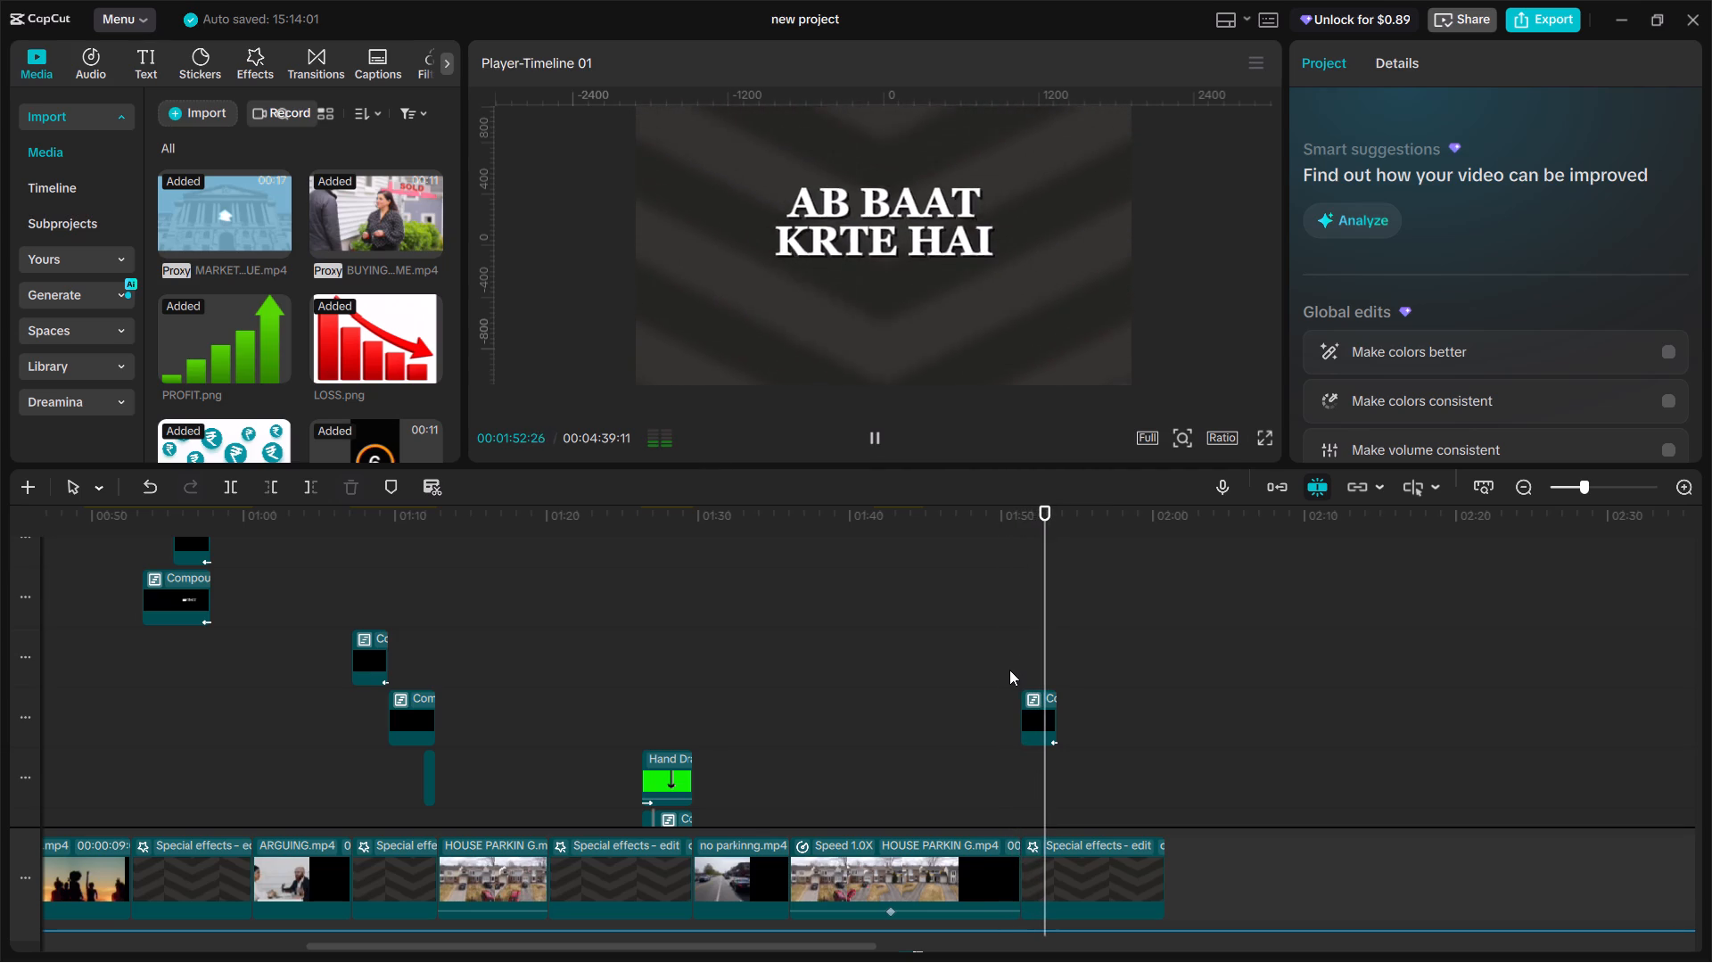
key("space")
key("space")
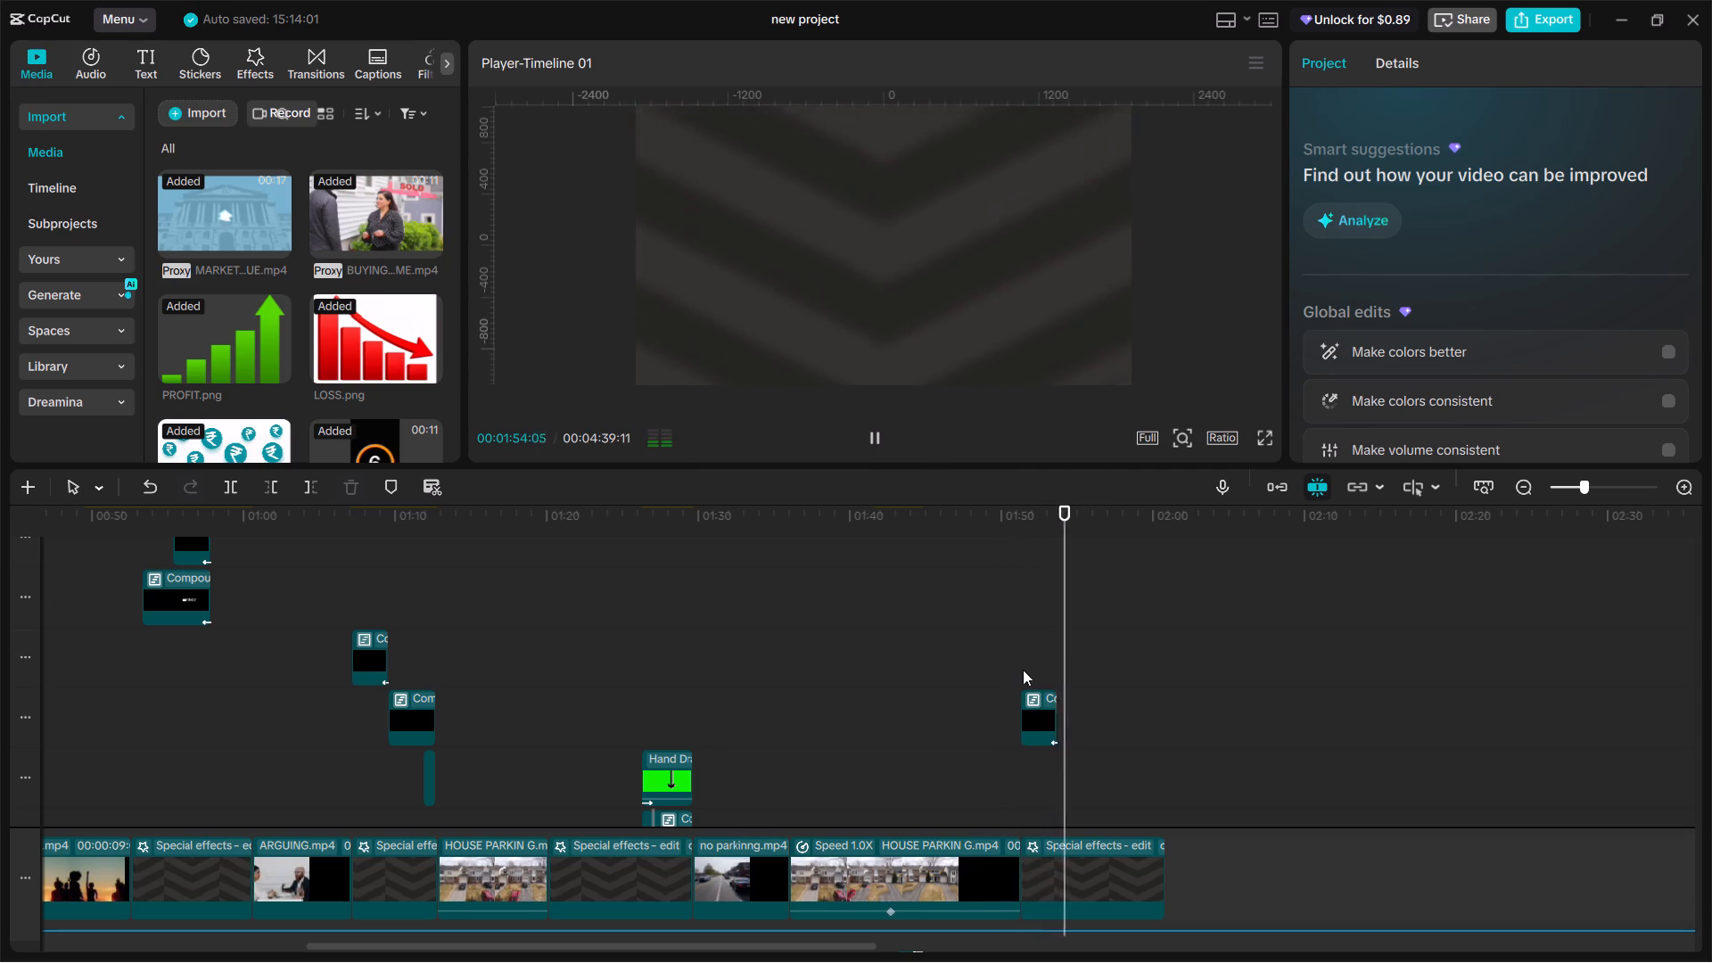
left_click(1020, 663)
key("space")
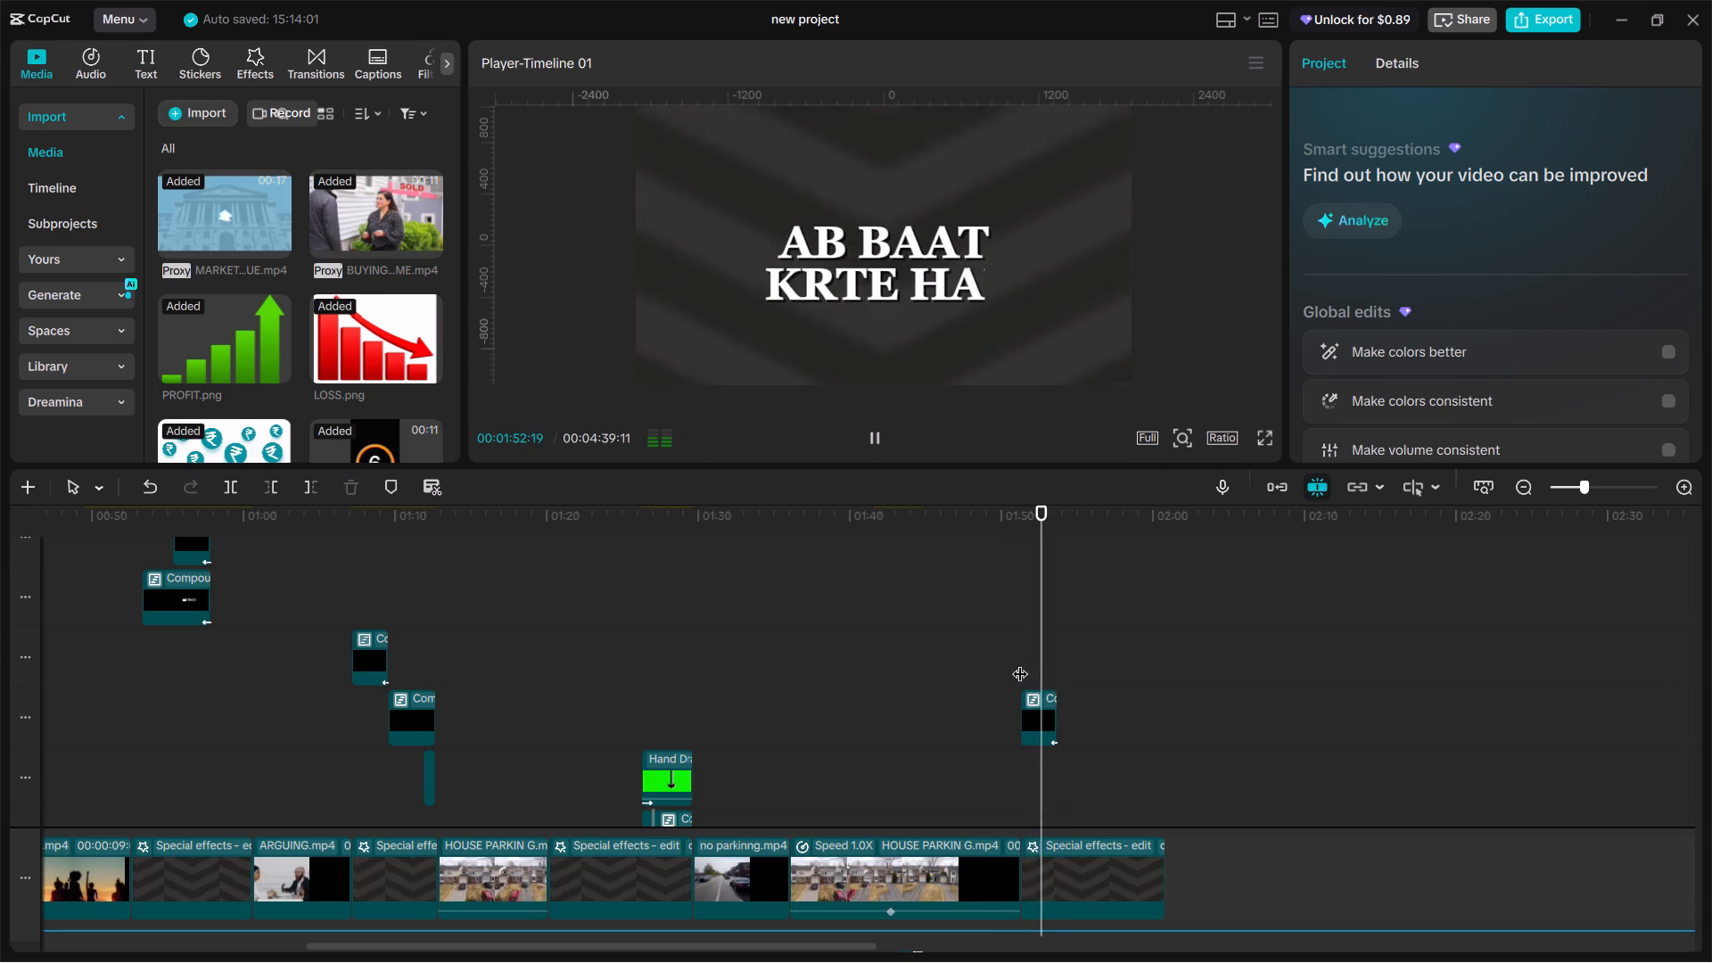
key("space")
left_click(1020, 663)
key("space")
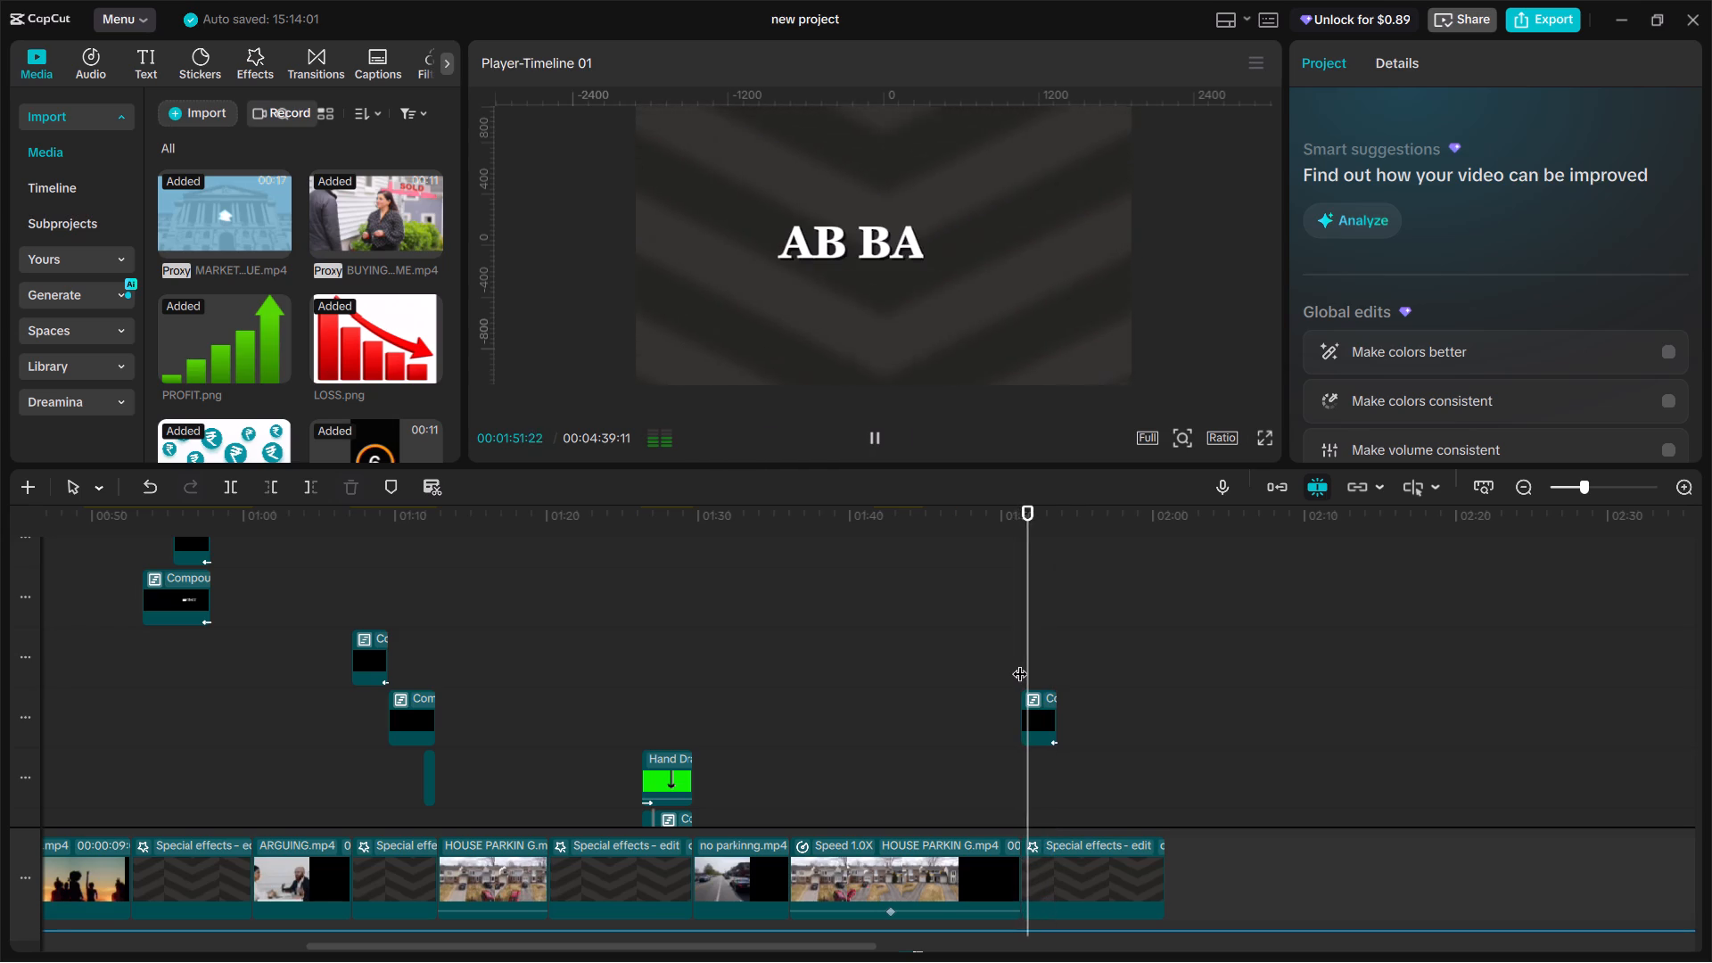
key("space")
Delete the pasted title compound clip above the new chevron background.
left_click(1041, 711)
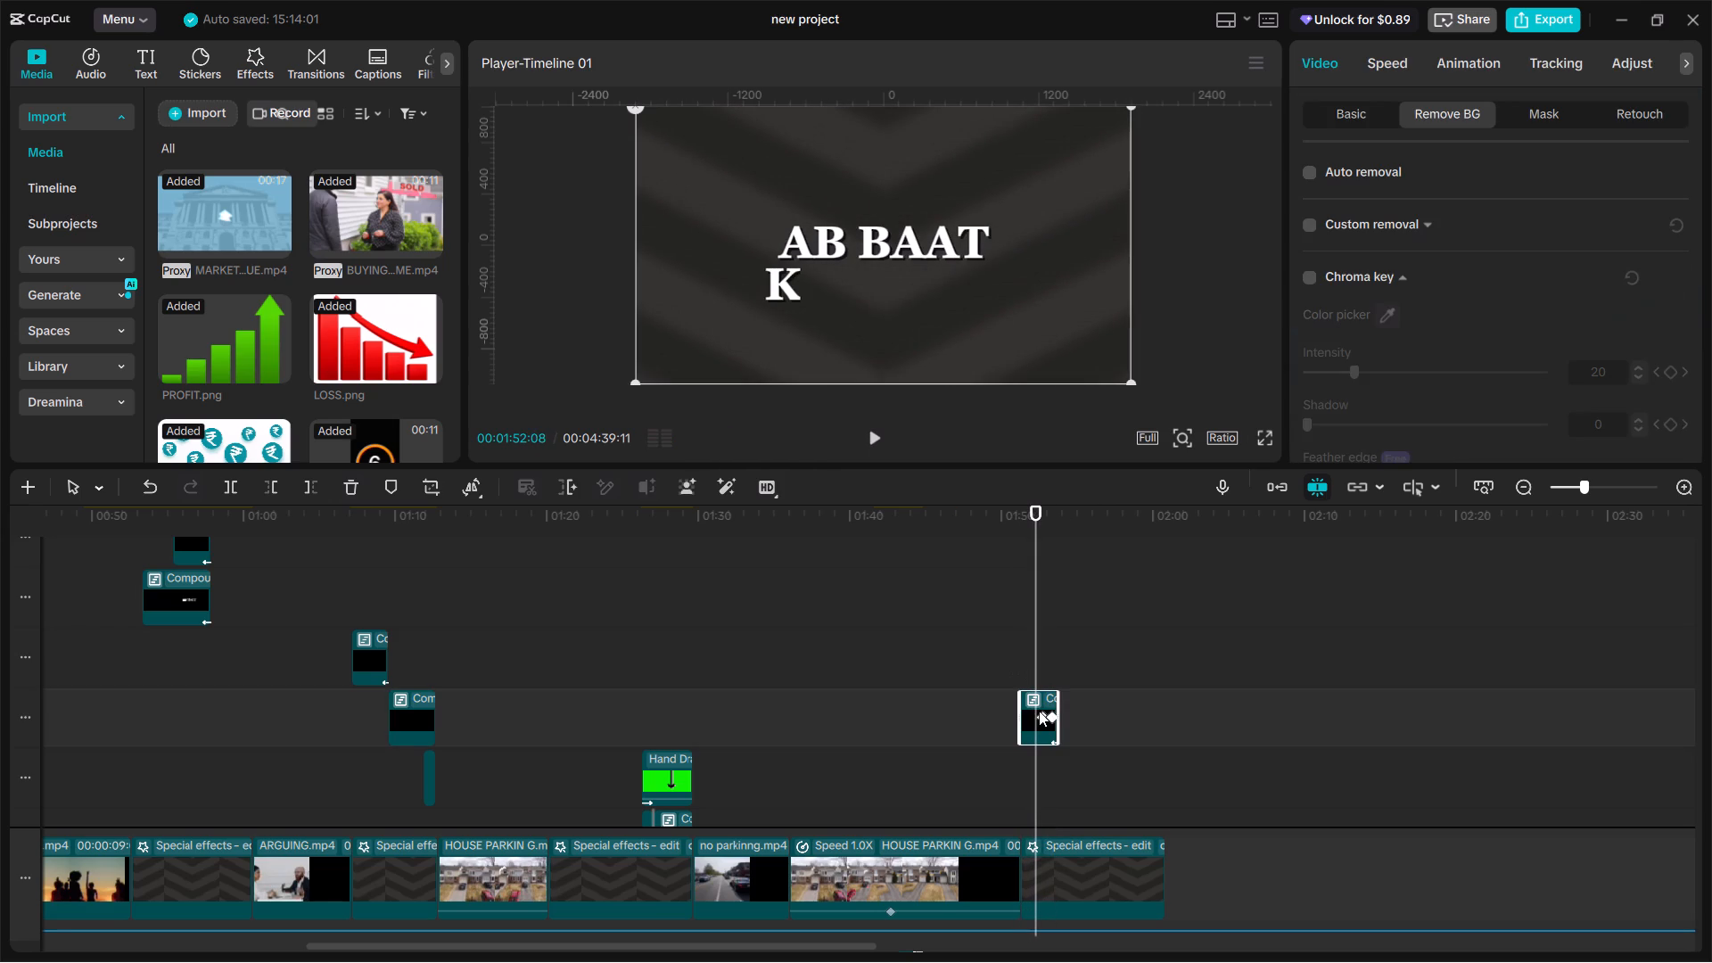
key("BackSpace")
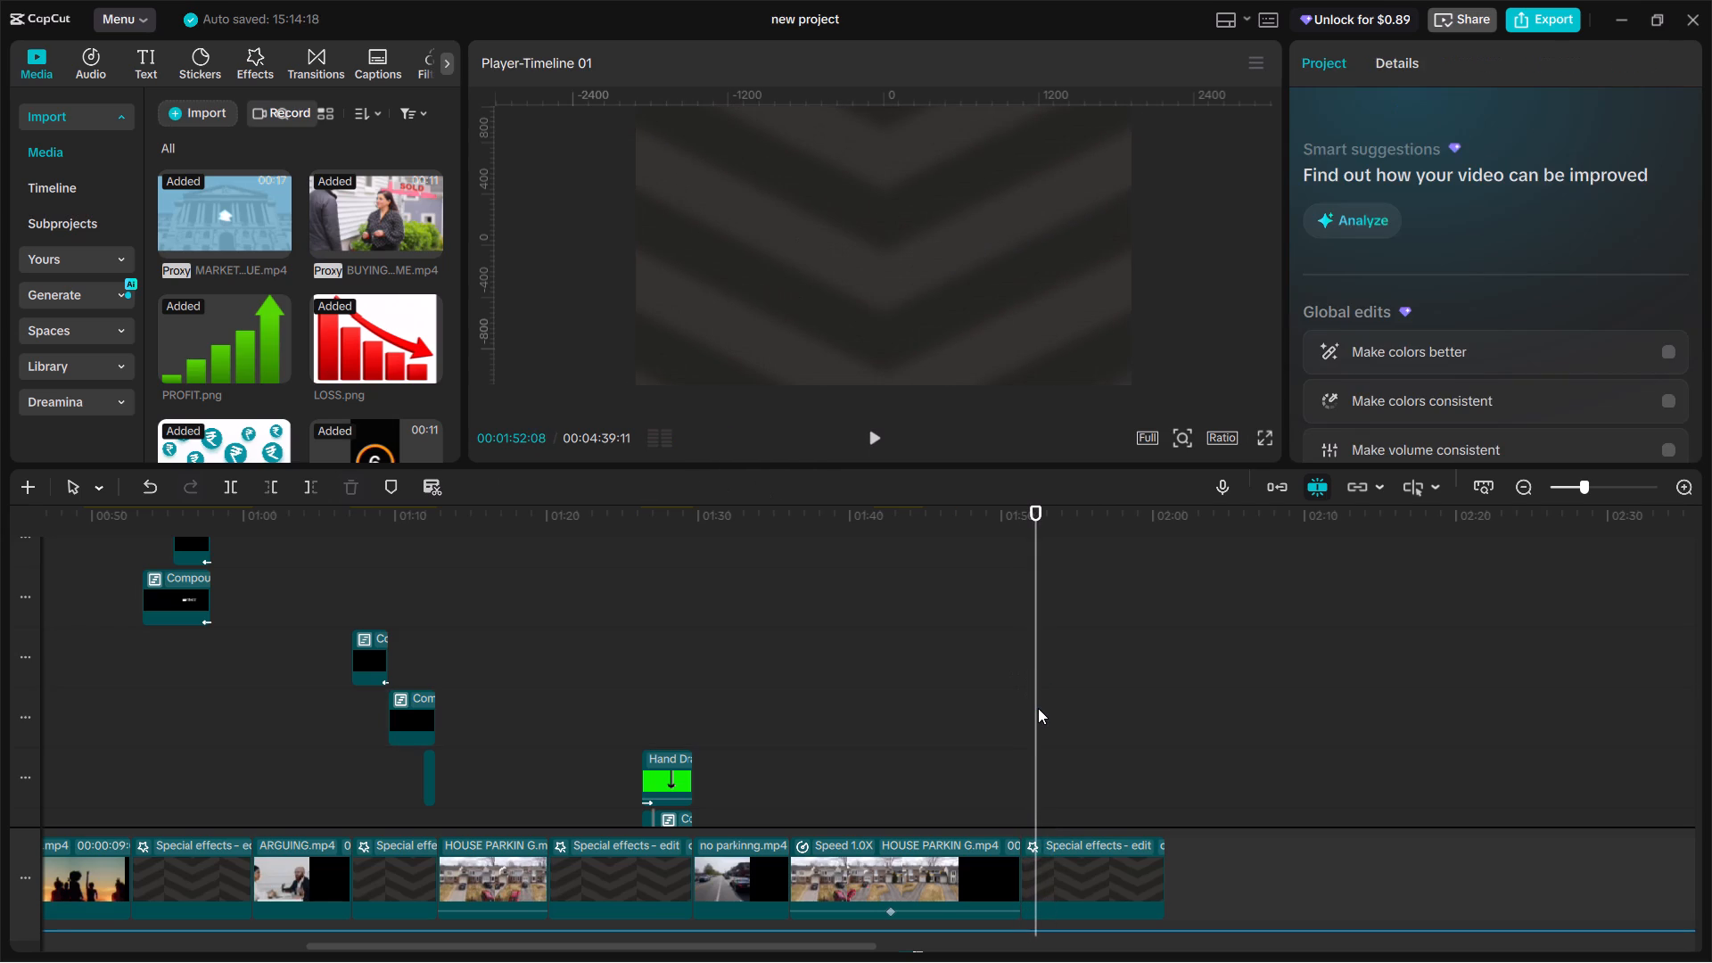
Add a default text clip at 00:01:51:09 and set its wording to "ab bat krte hai".
left_click_drag(1036, 705, 1037, 705)
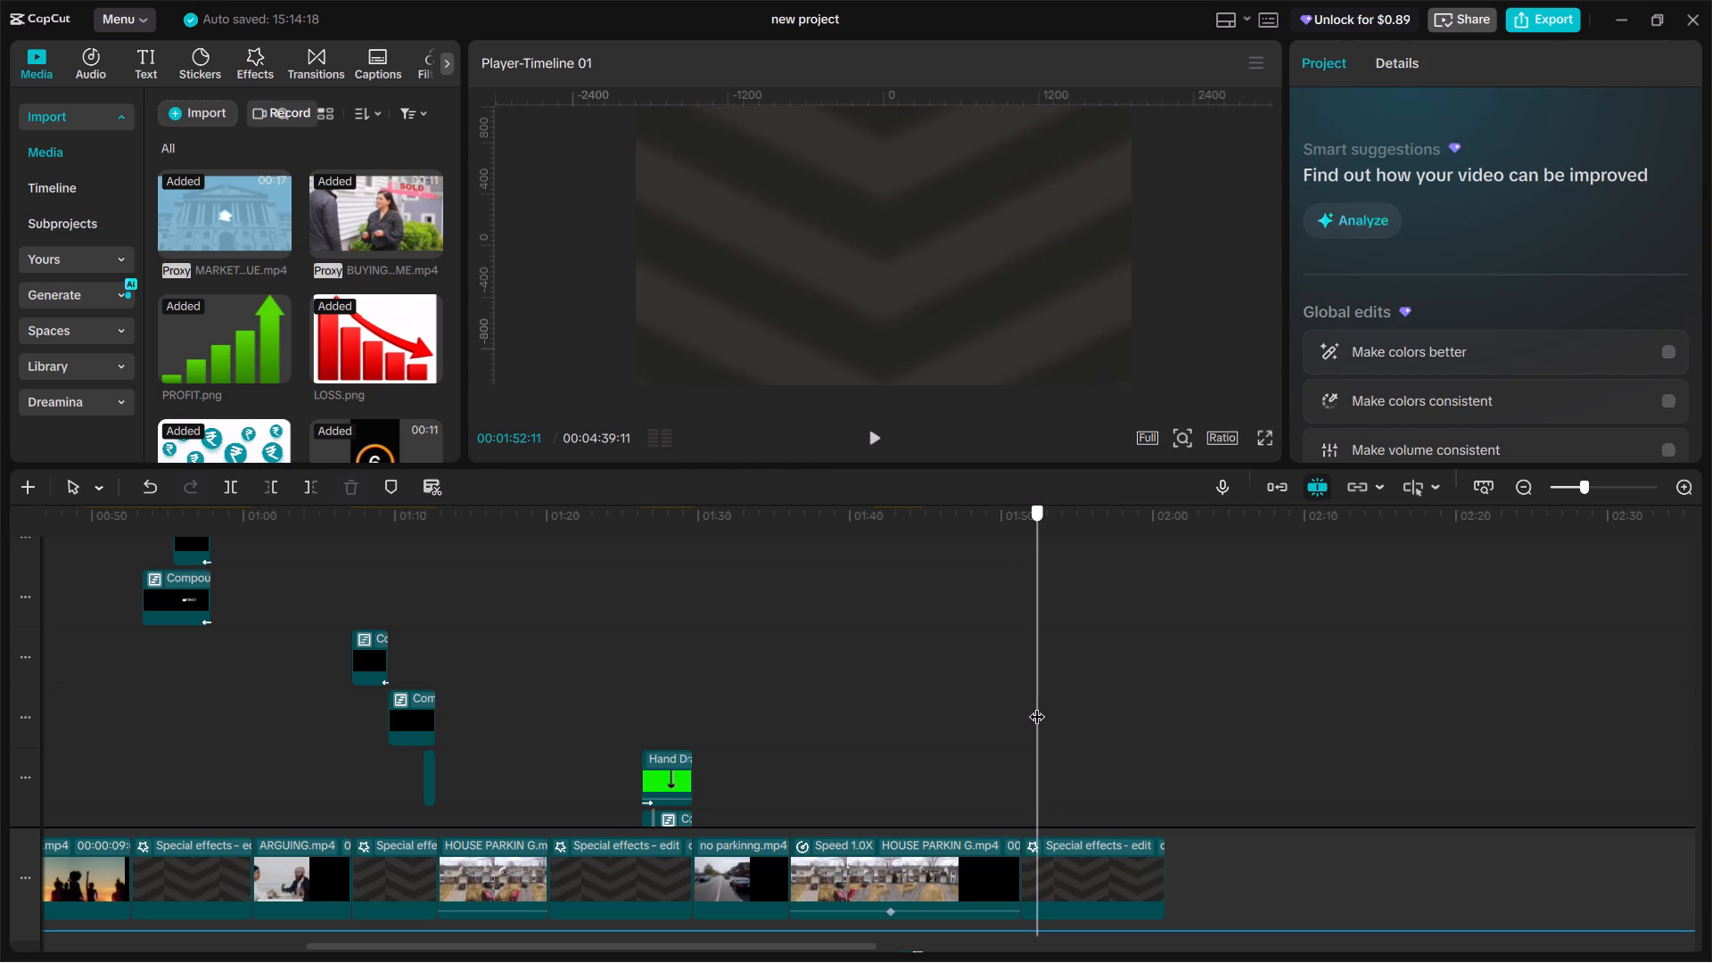
left_click_drag(1037, 705, 1019, 692)
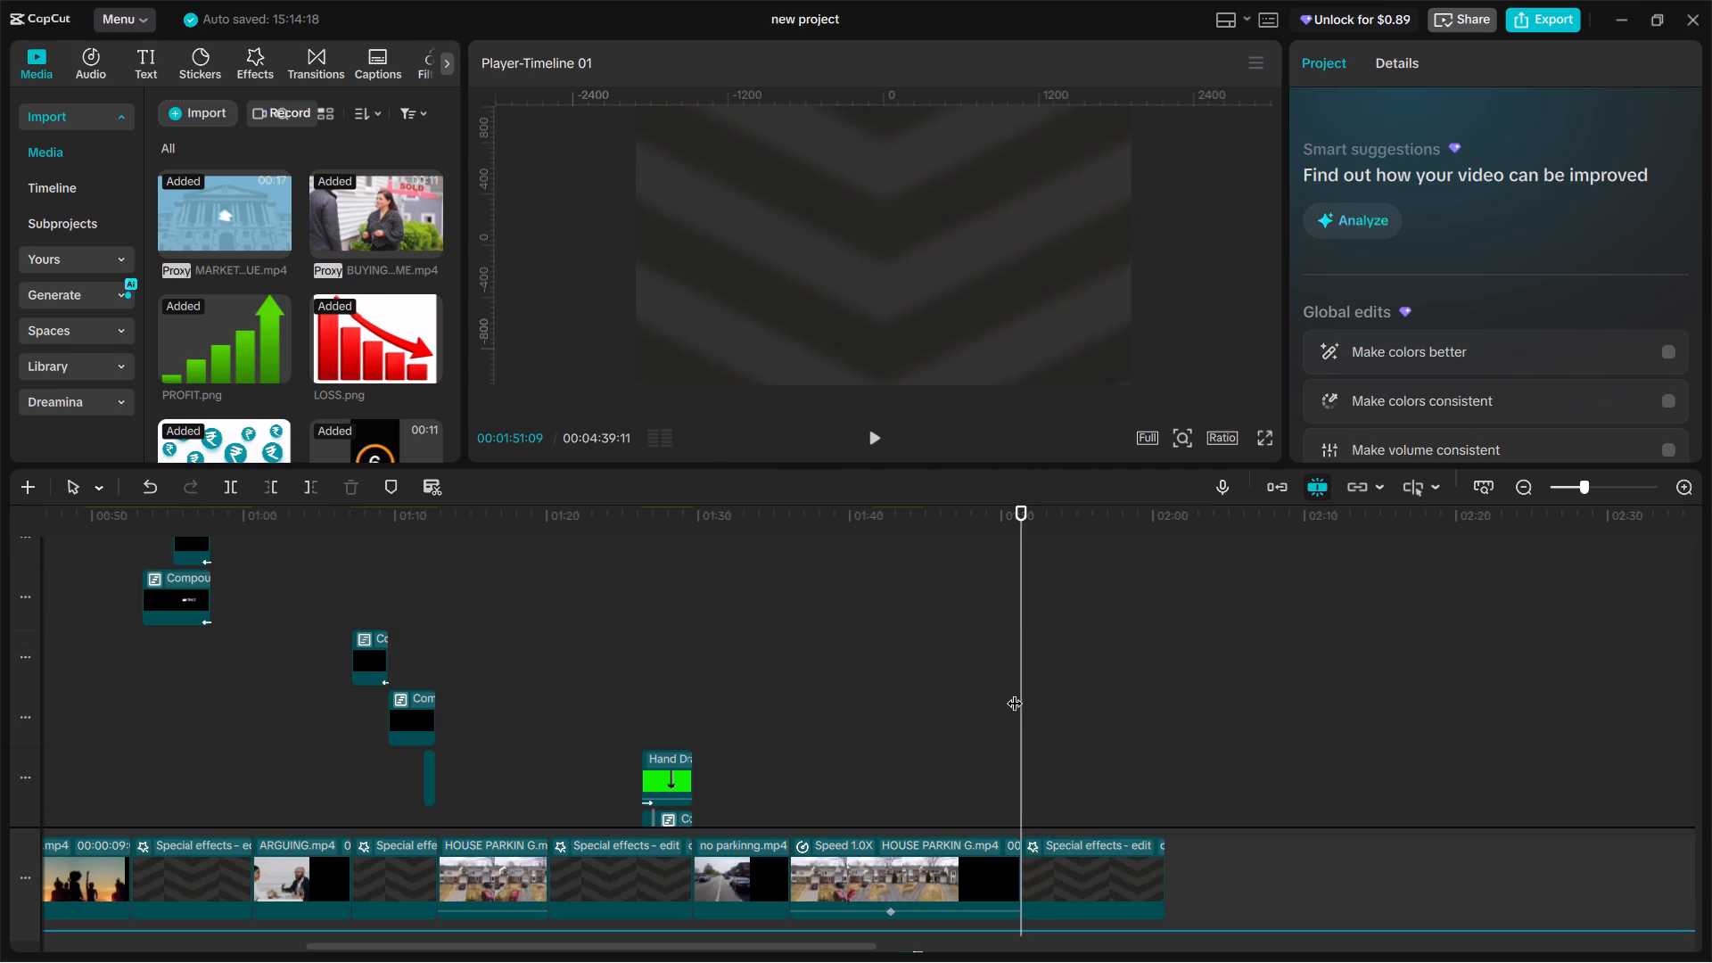
left_click(152, 73)
left_click(240, 175)
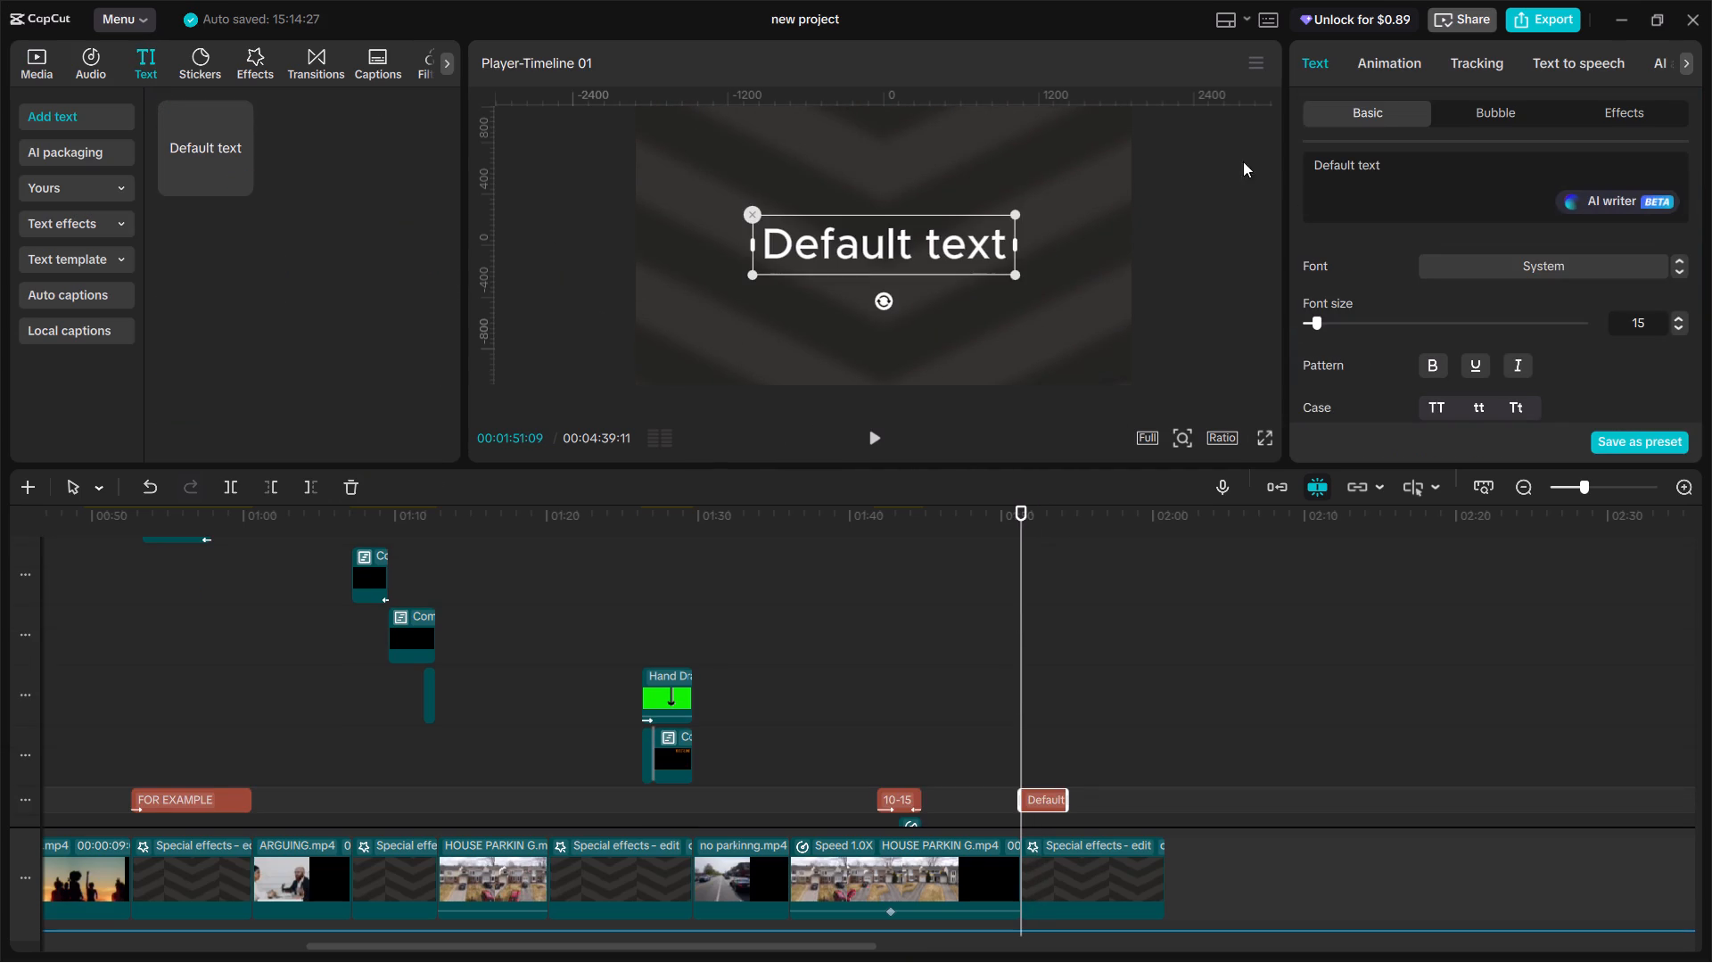
left_click(1430, 171)
key("ctrl+a")
type("ab bat krte hai")
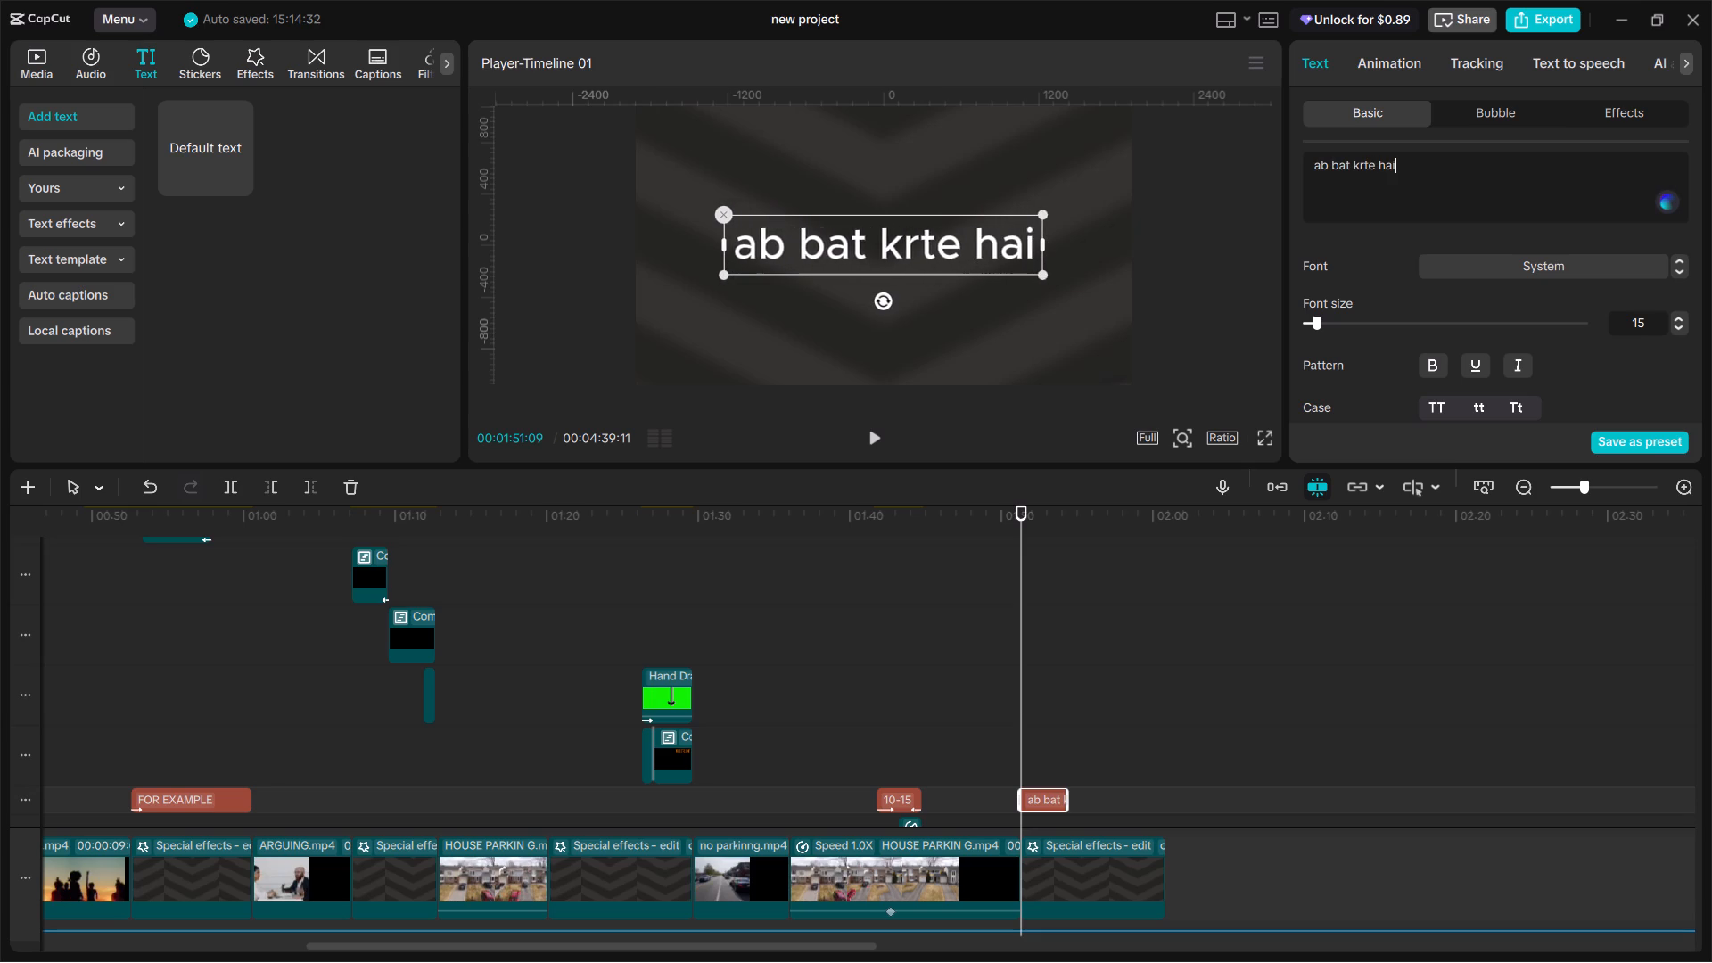
Style the new title as bold, all-uppercase text in the serif font.
left_click(1431, 364)
left_click(1442, 405)
left_click(1579, 265)
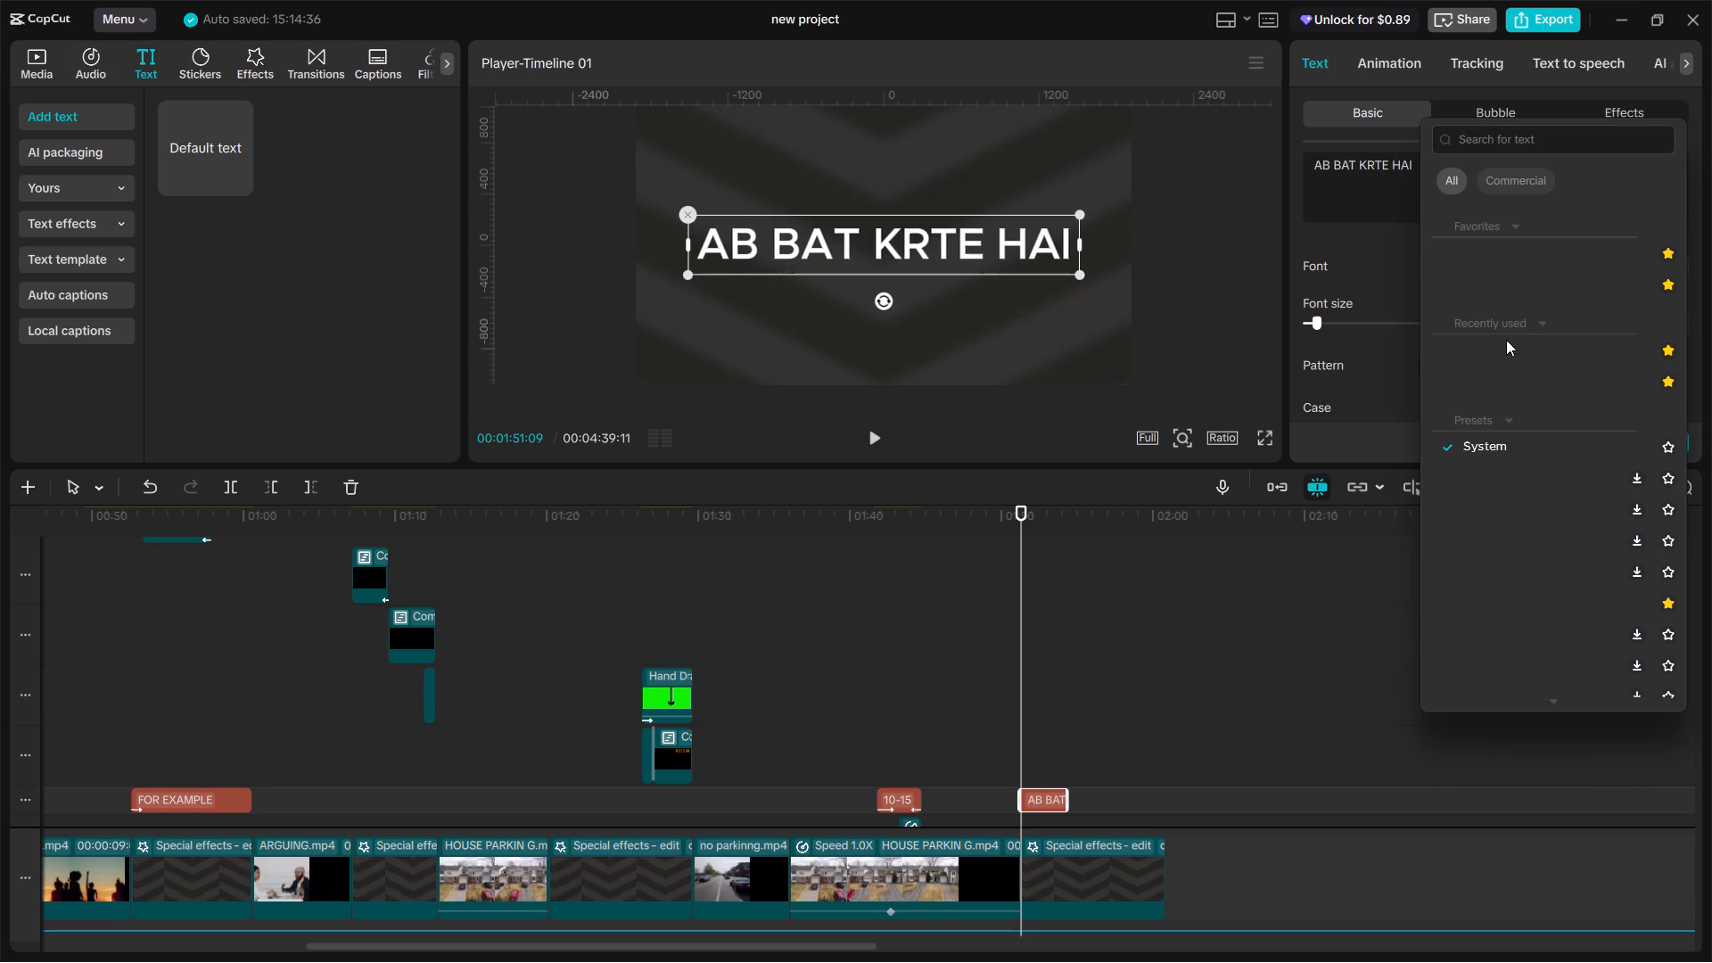
left_click(1524, 248)
Move the AB BAT KRTE HAI title to the top of the frame, keeping it horizontally centred.
left_click_drag(929, 243, 926, 179)
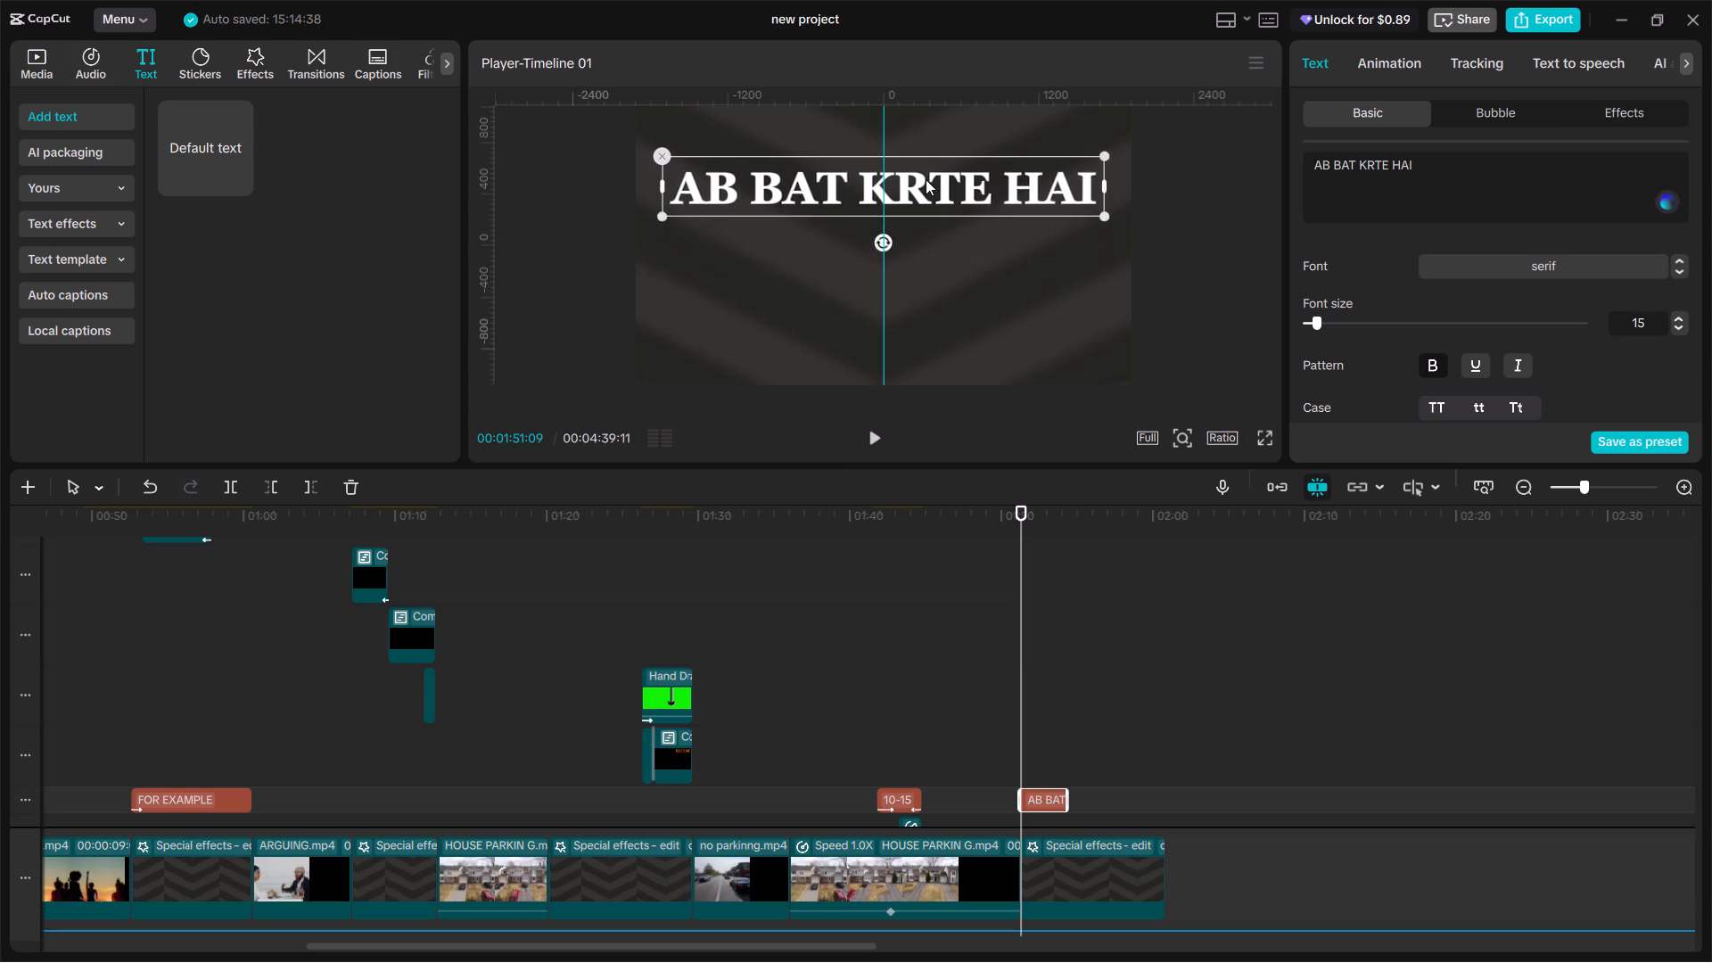
left_click_drag(926, 179, 930, 168)
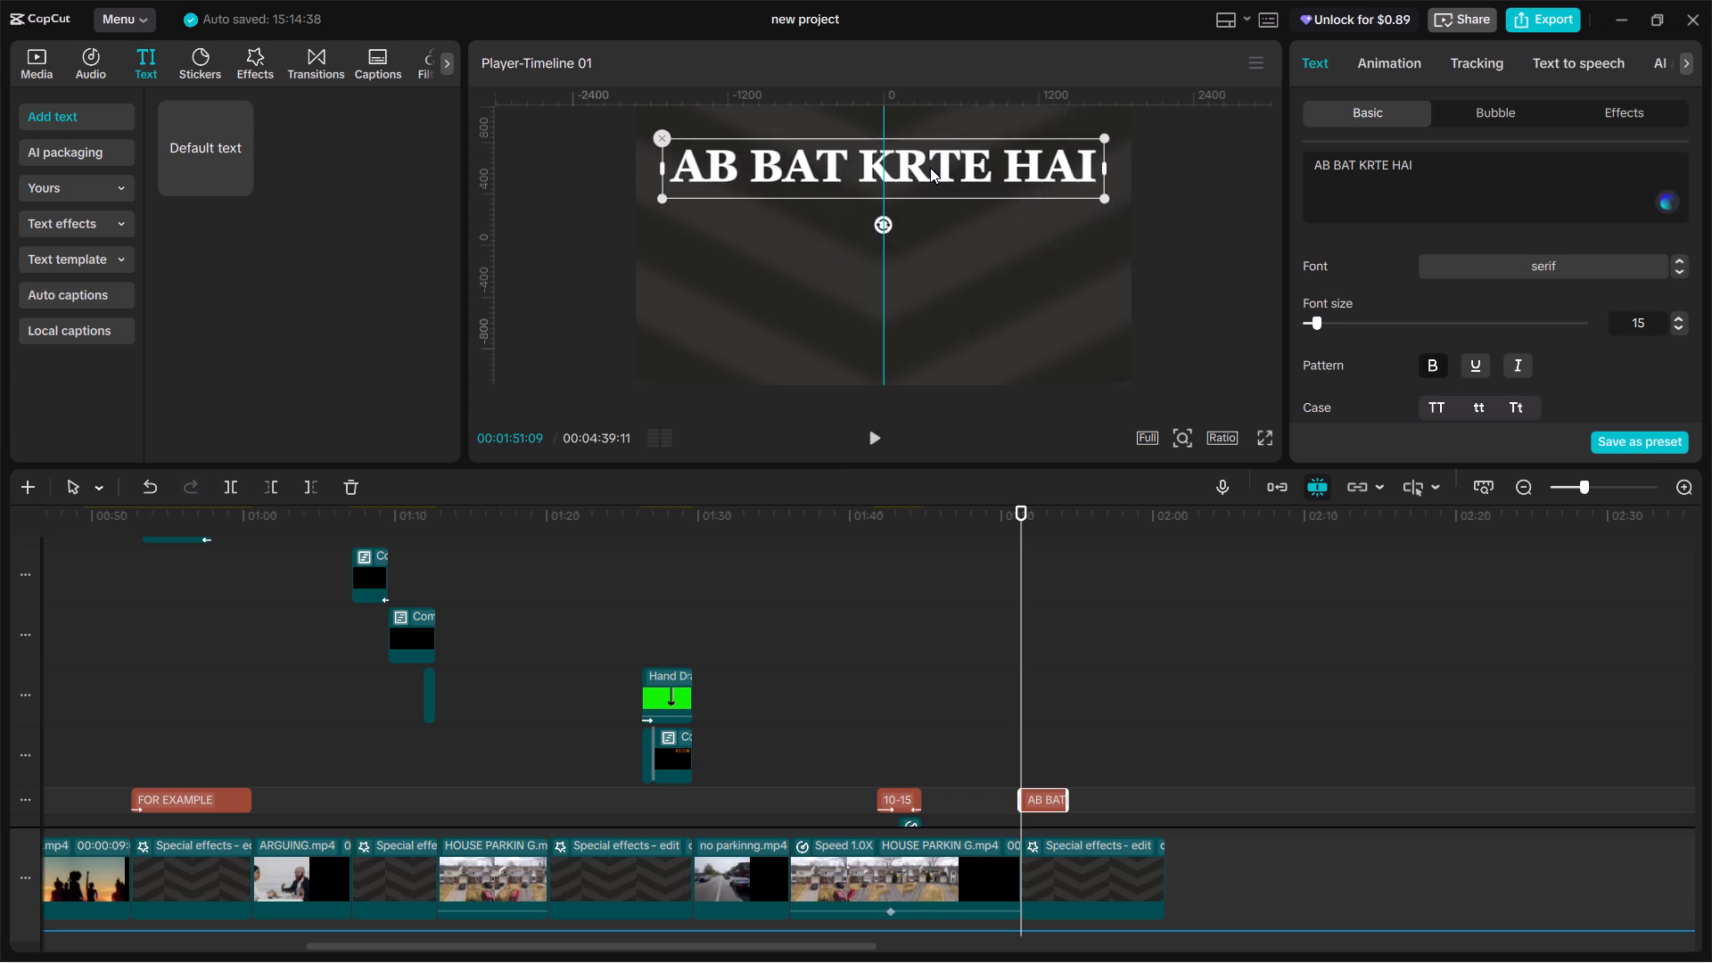
left_click_drag(930, 168, 930, 160)
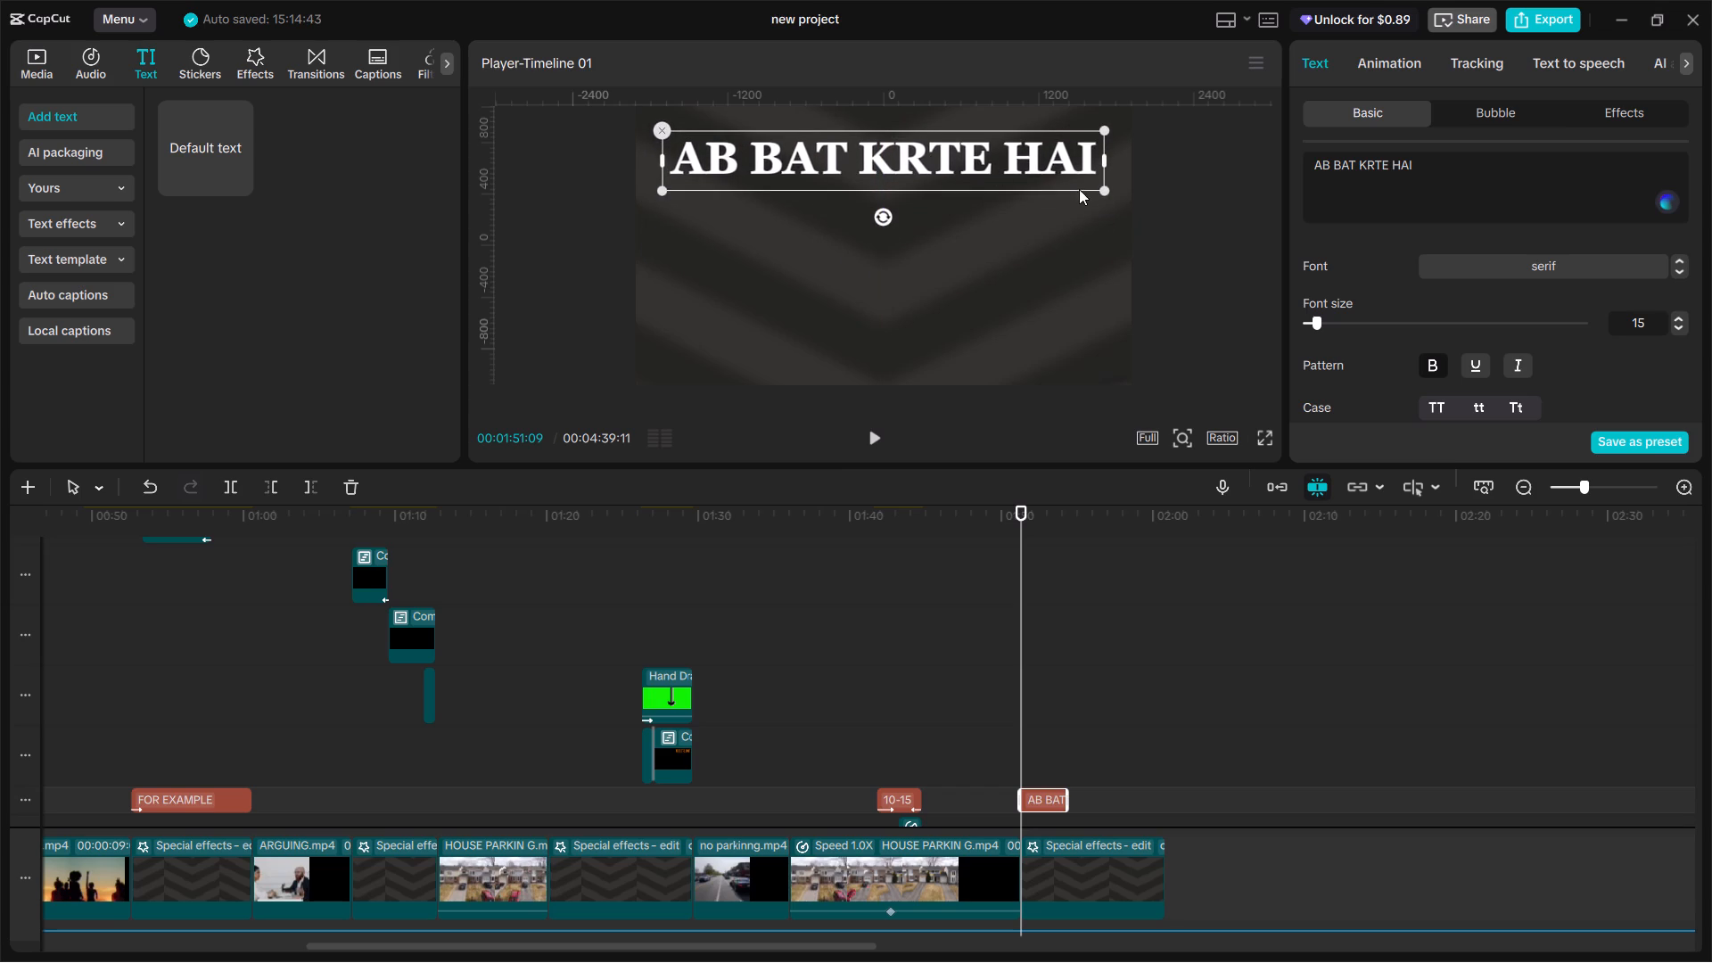
left_click(946, 158)
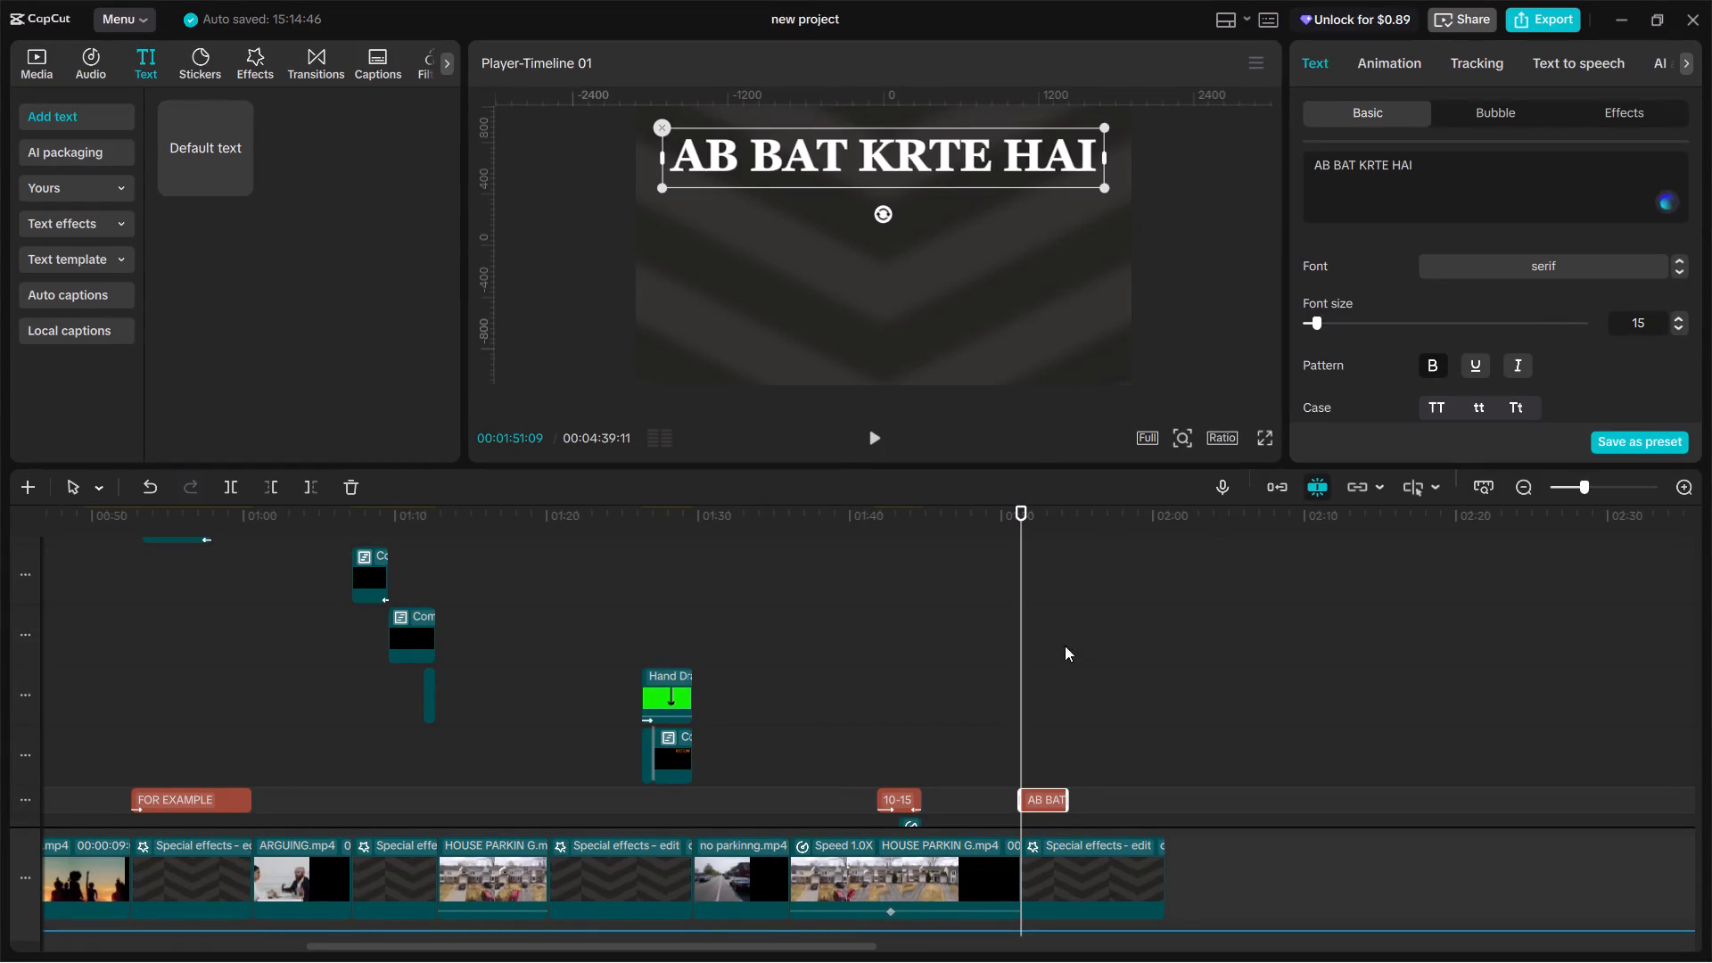
Extend the title clip to slightly past the end of the chevron background and convert it to a compound clip.
left_click_drag(1062, 794, 1173, 824)
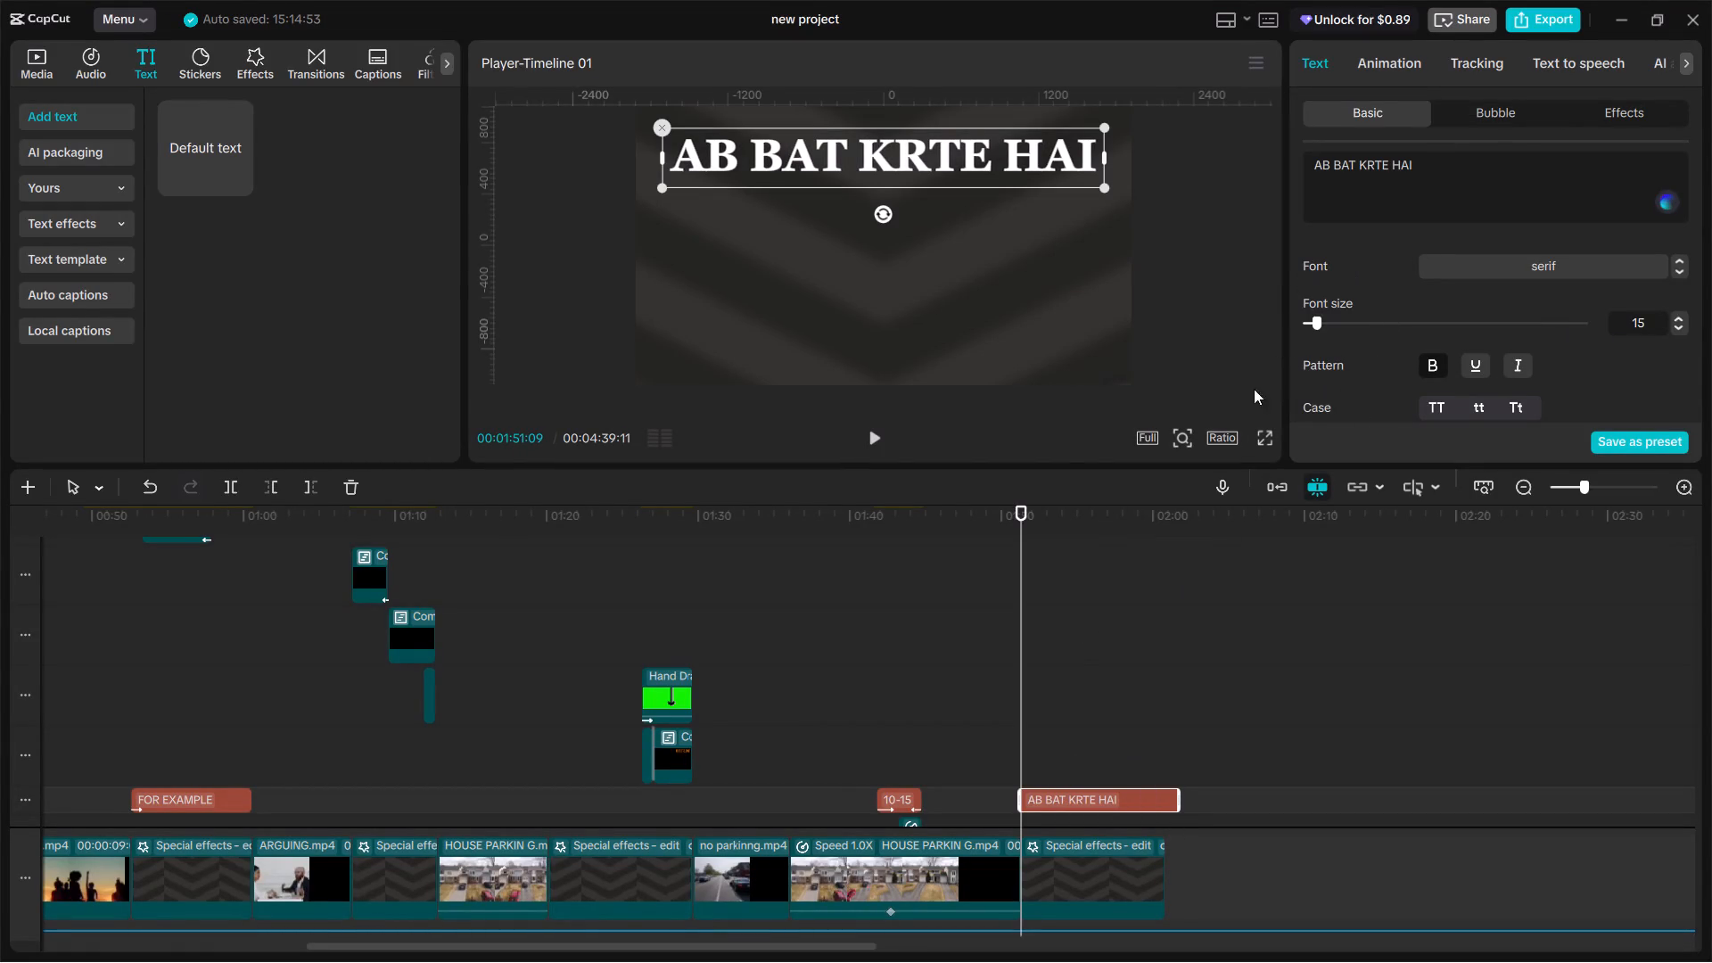
key("alt+g")
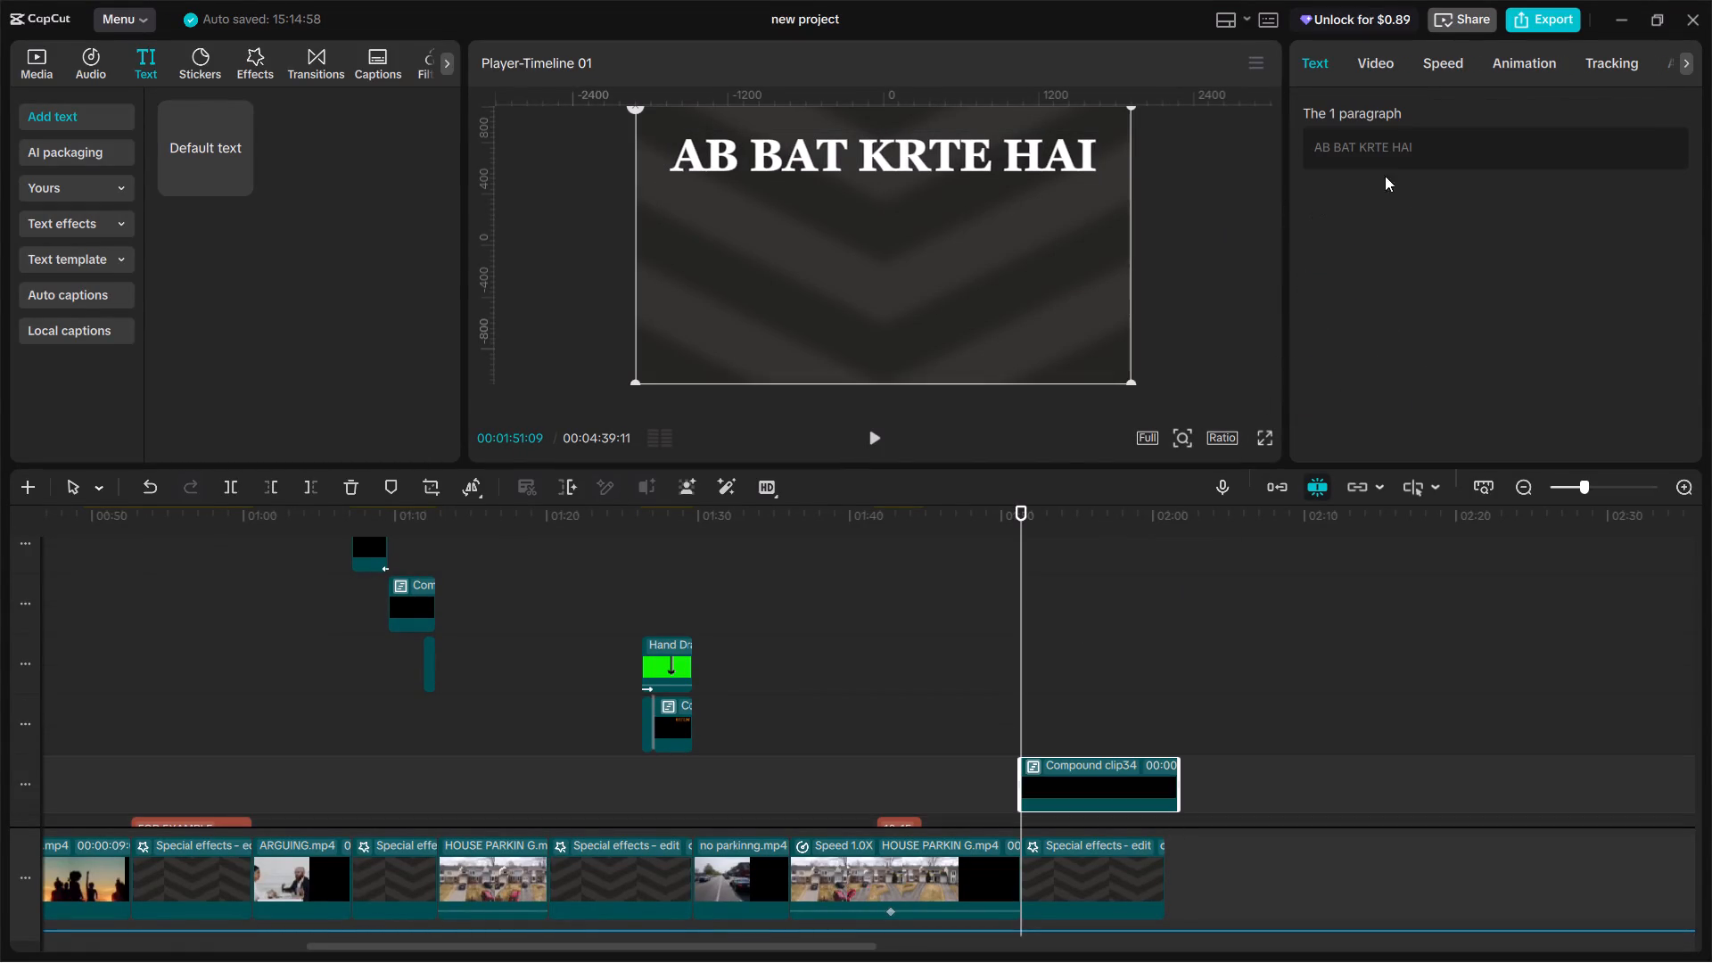
Apply a Split mask to the title compound clip and rotate it to -90° so the dividing line is vertical.
left_click(1389, 57)
left_click(1563, 107)
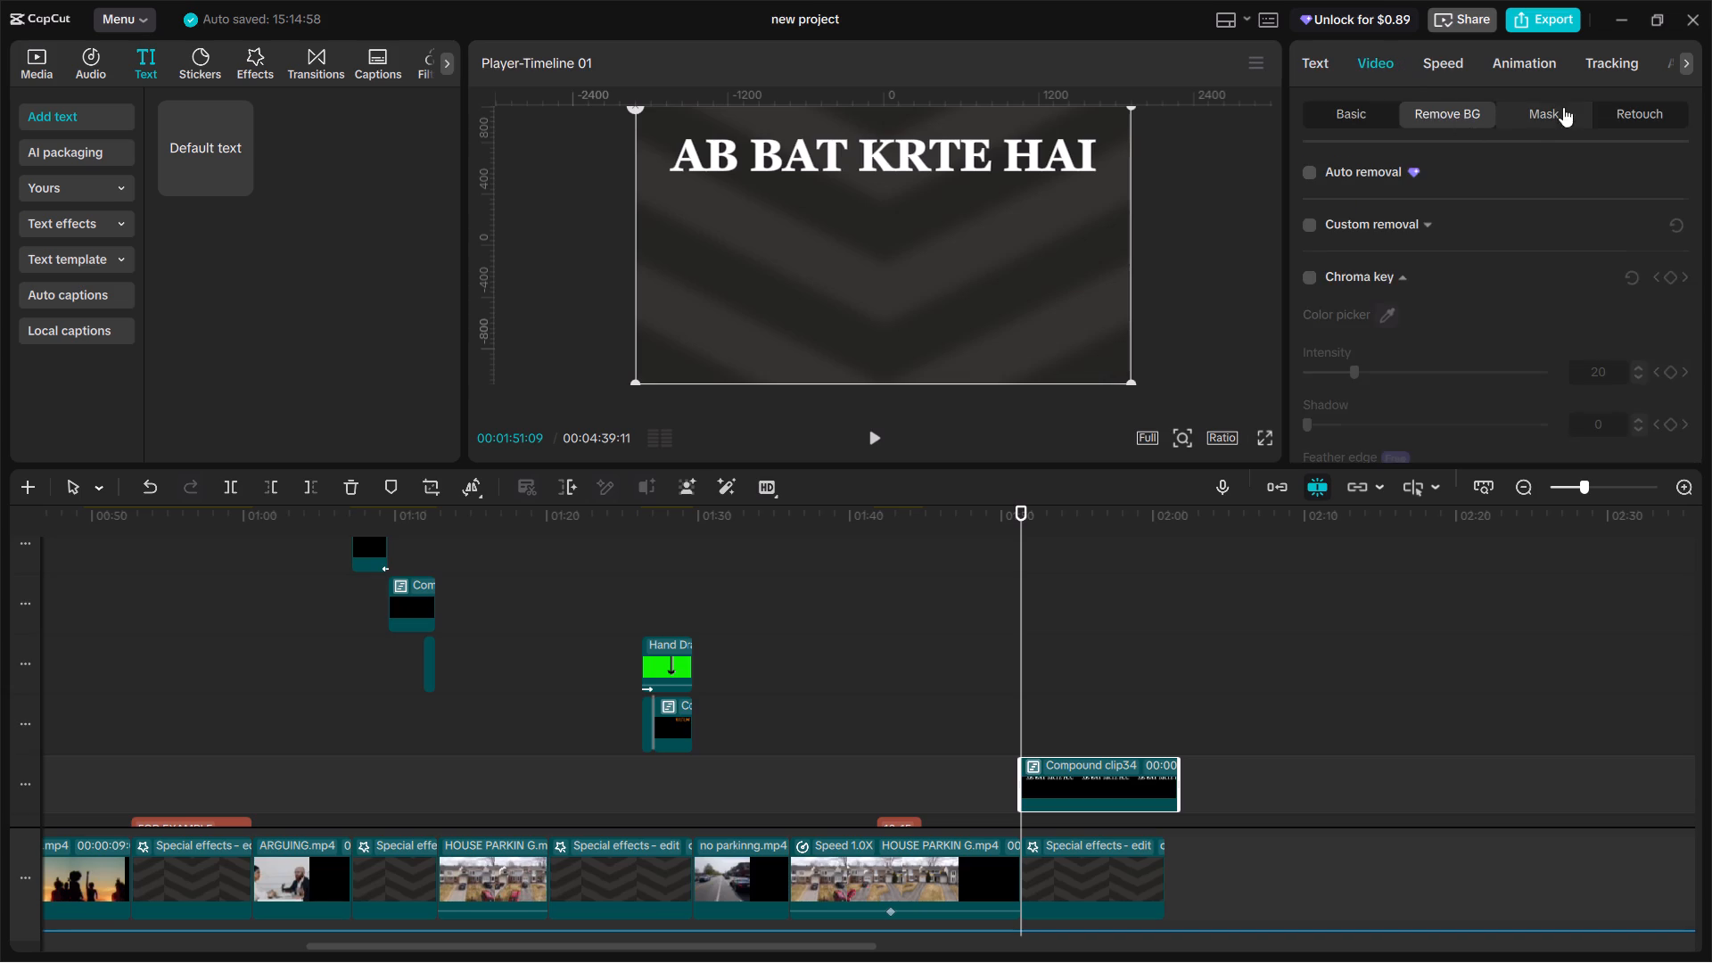
left_click(1324, 210)
left_click(1339, 275)
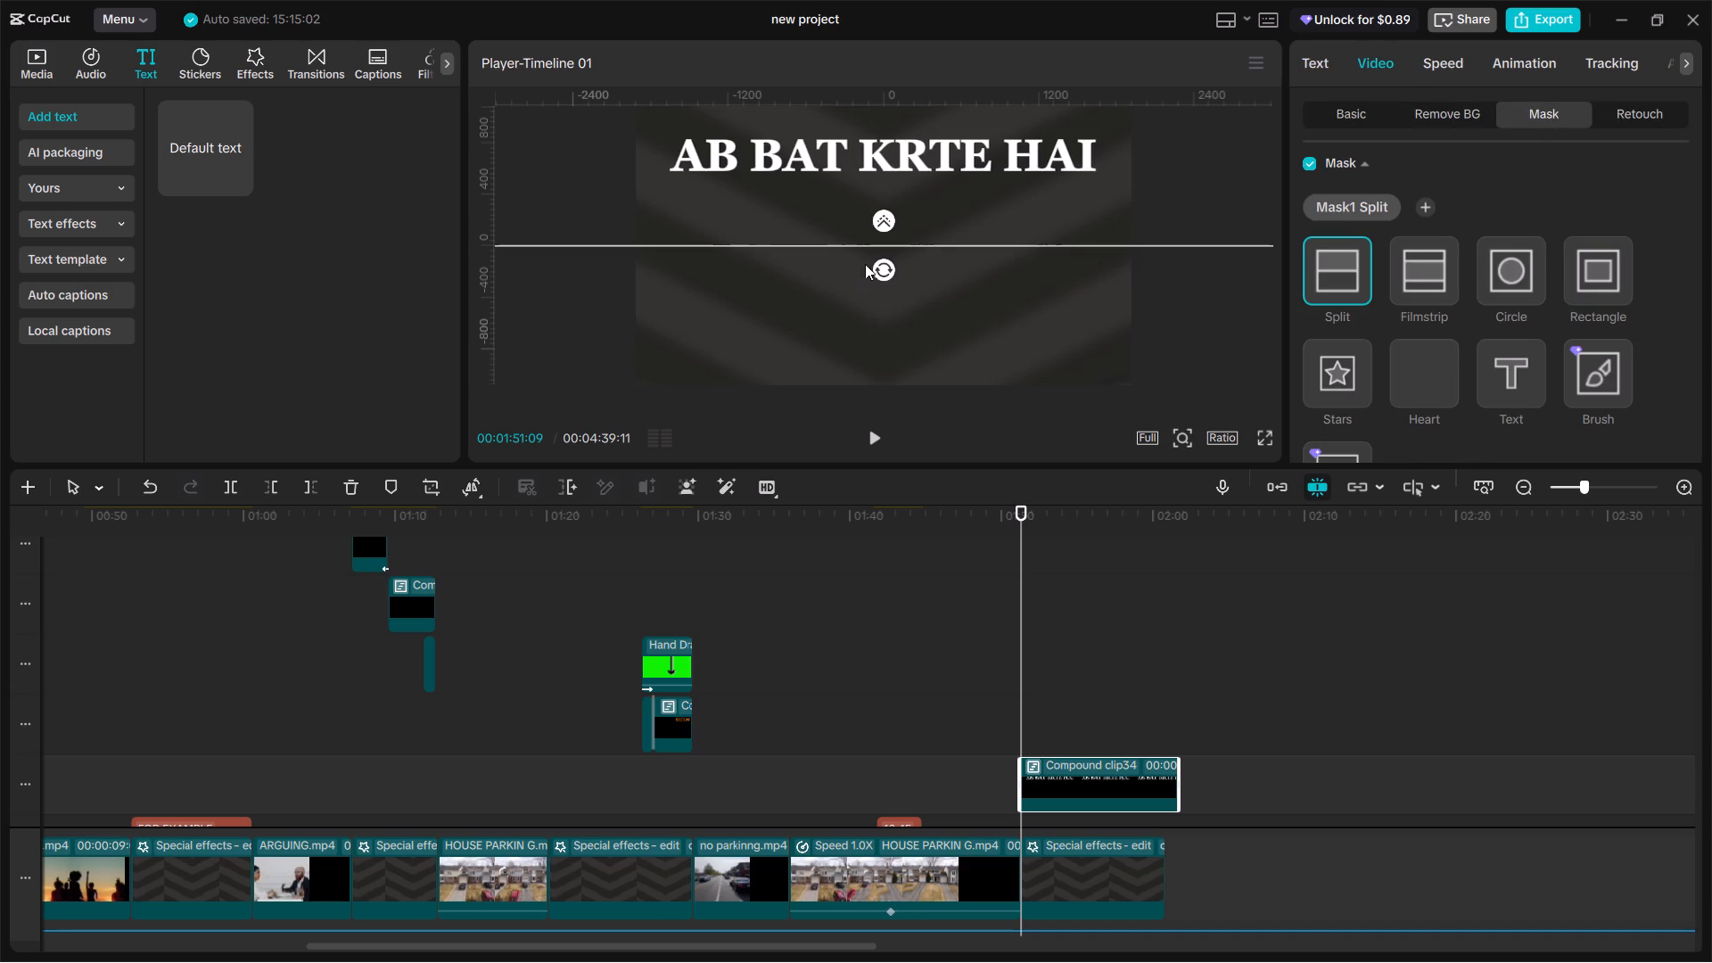
left_click_drag(881, 267, 951, 257)
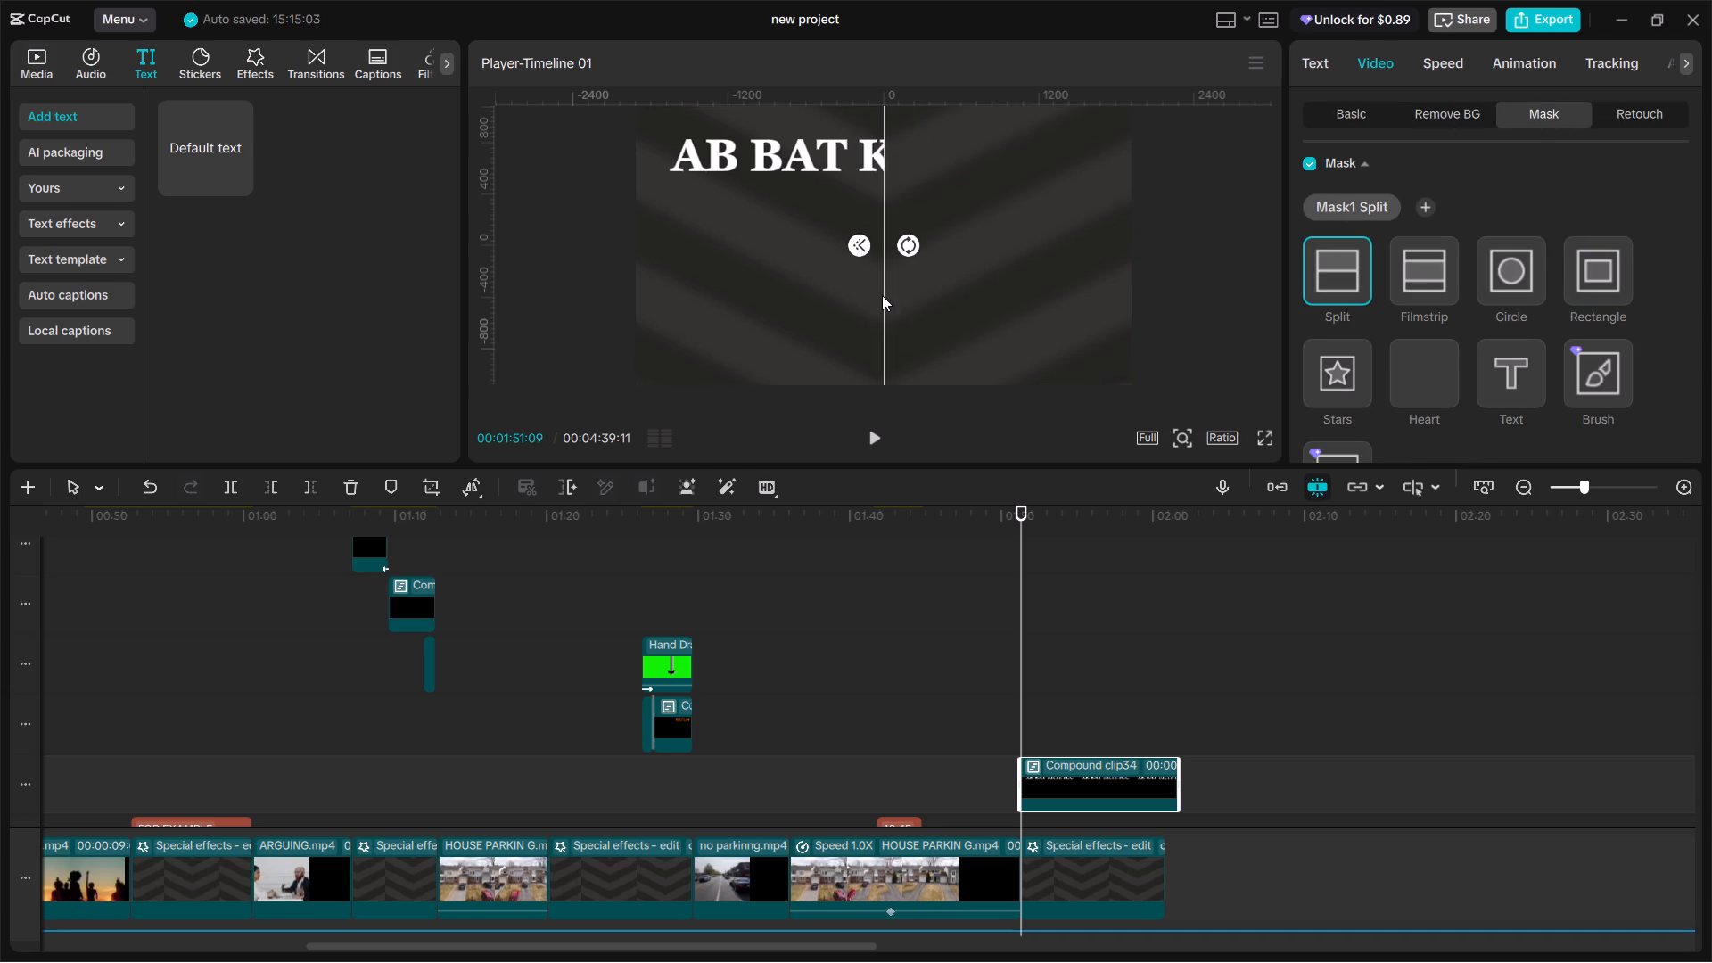
Move the split mask to X -846 so it hides the whole title, and keyframe the mask settings at 00:01:51:09.
left_click_drag(882, 295, 663, 300)
scroll(1666, 308, "down", 3)
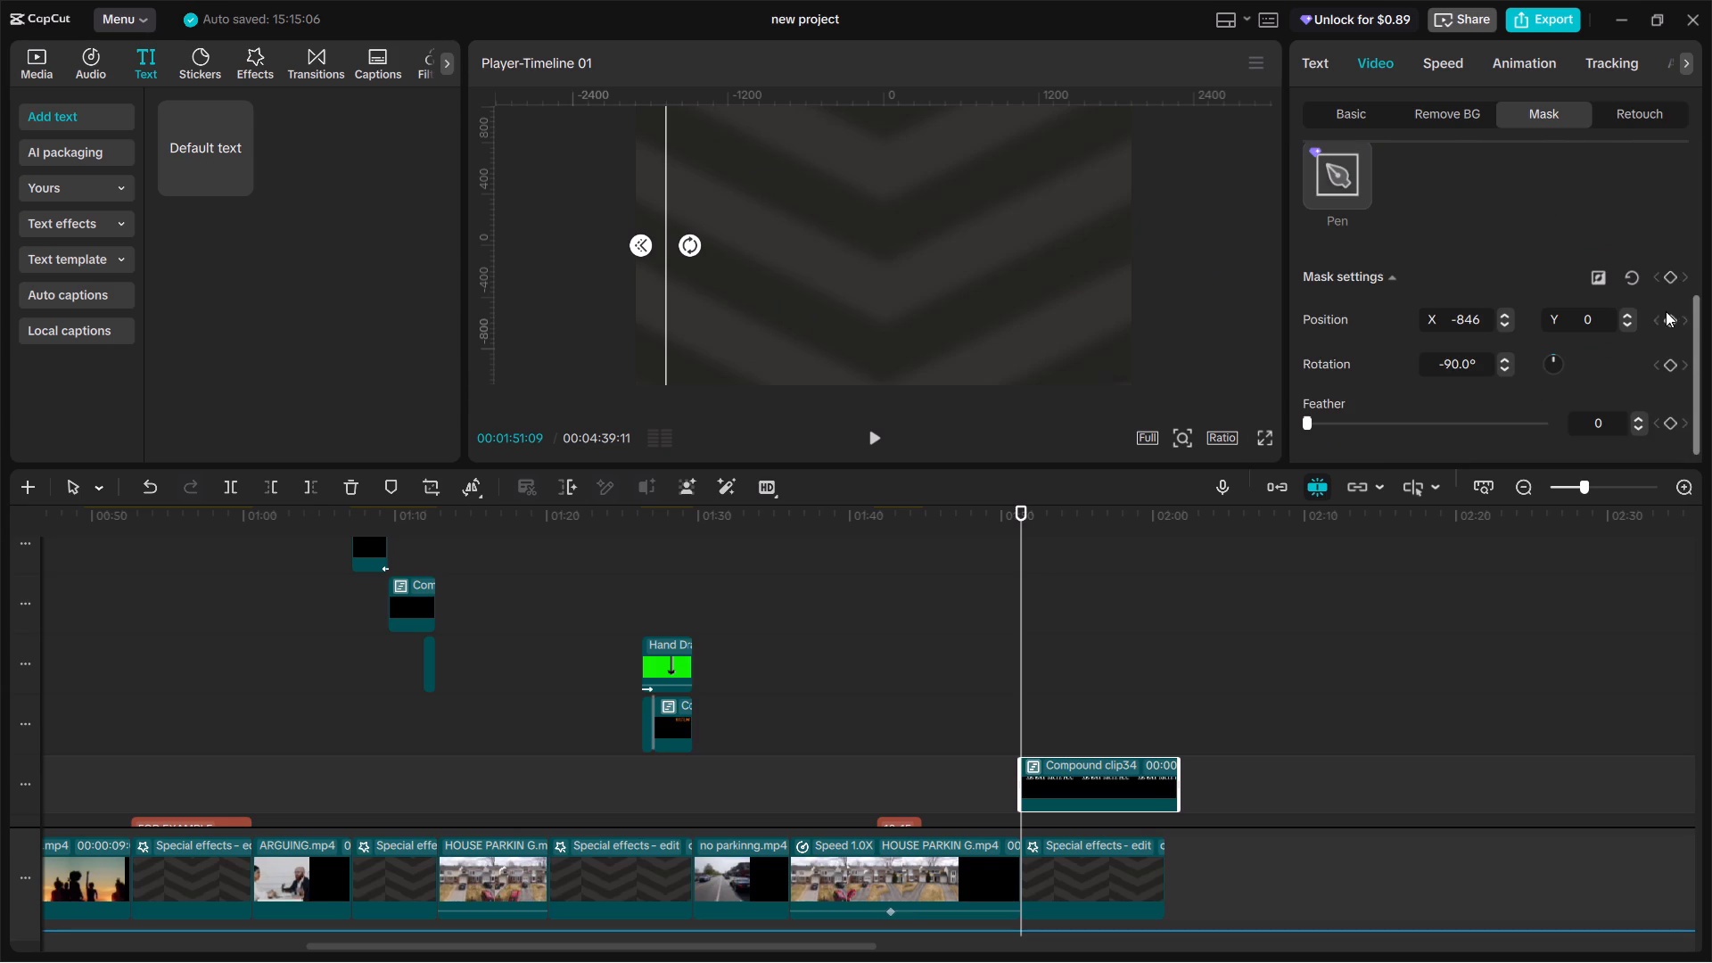
left_click(1670, 281)
Play back the section after the mask keyframe to find the timing for the title reveal, stopping at 00:01:52:02.
key("space")
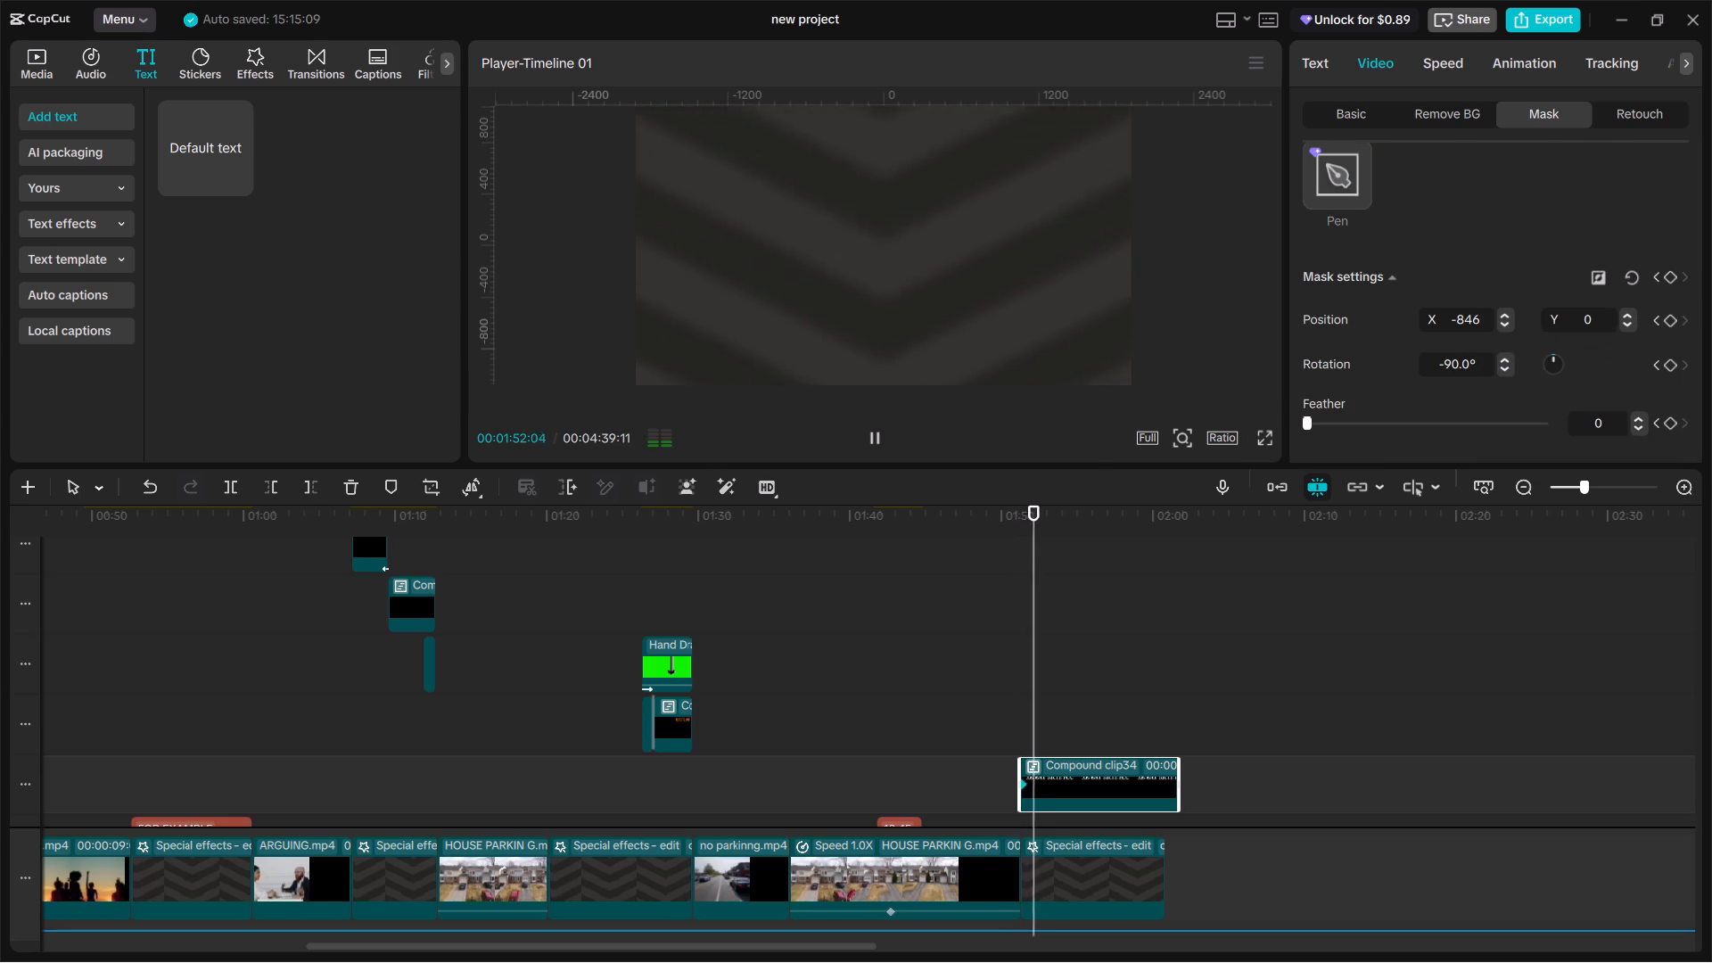
key("space")
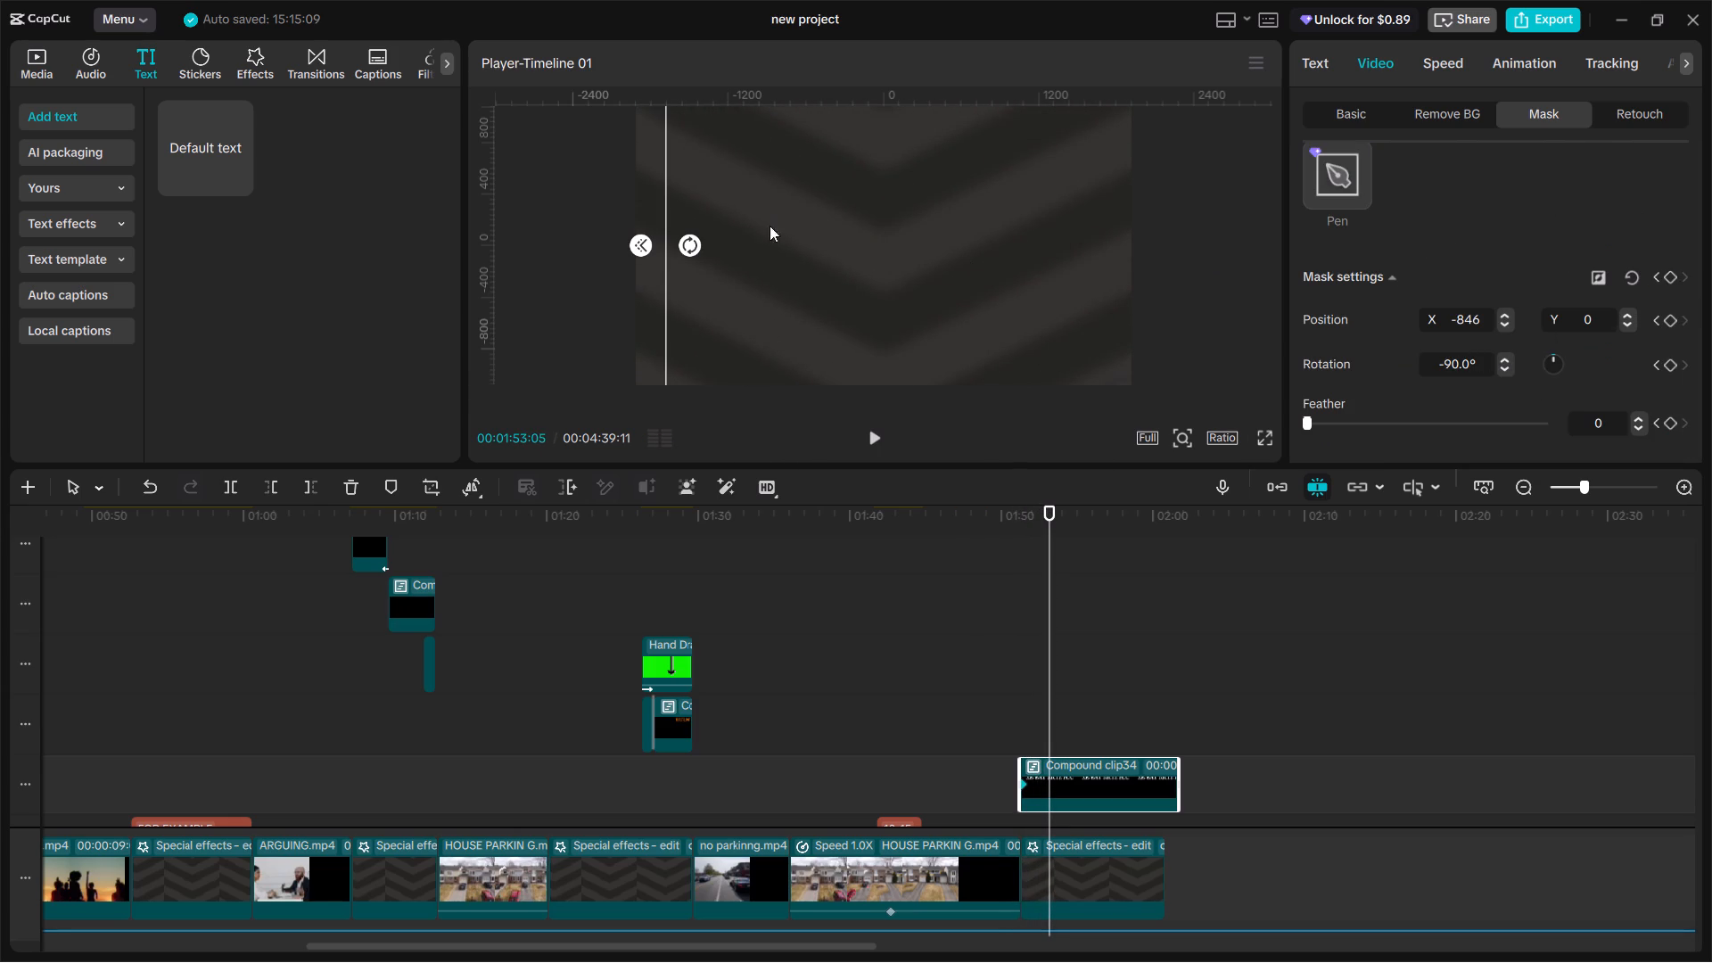
key("Left")
key("Left")
key("Left")
key("Left")
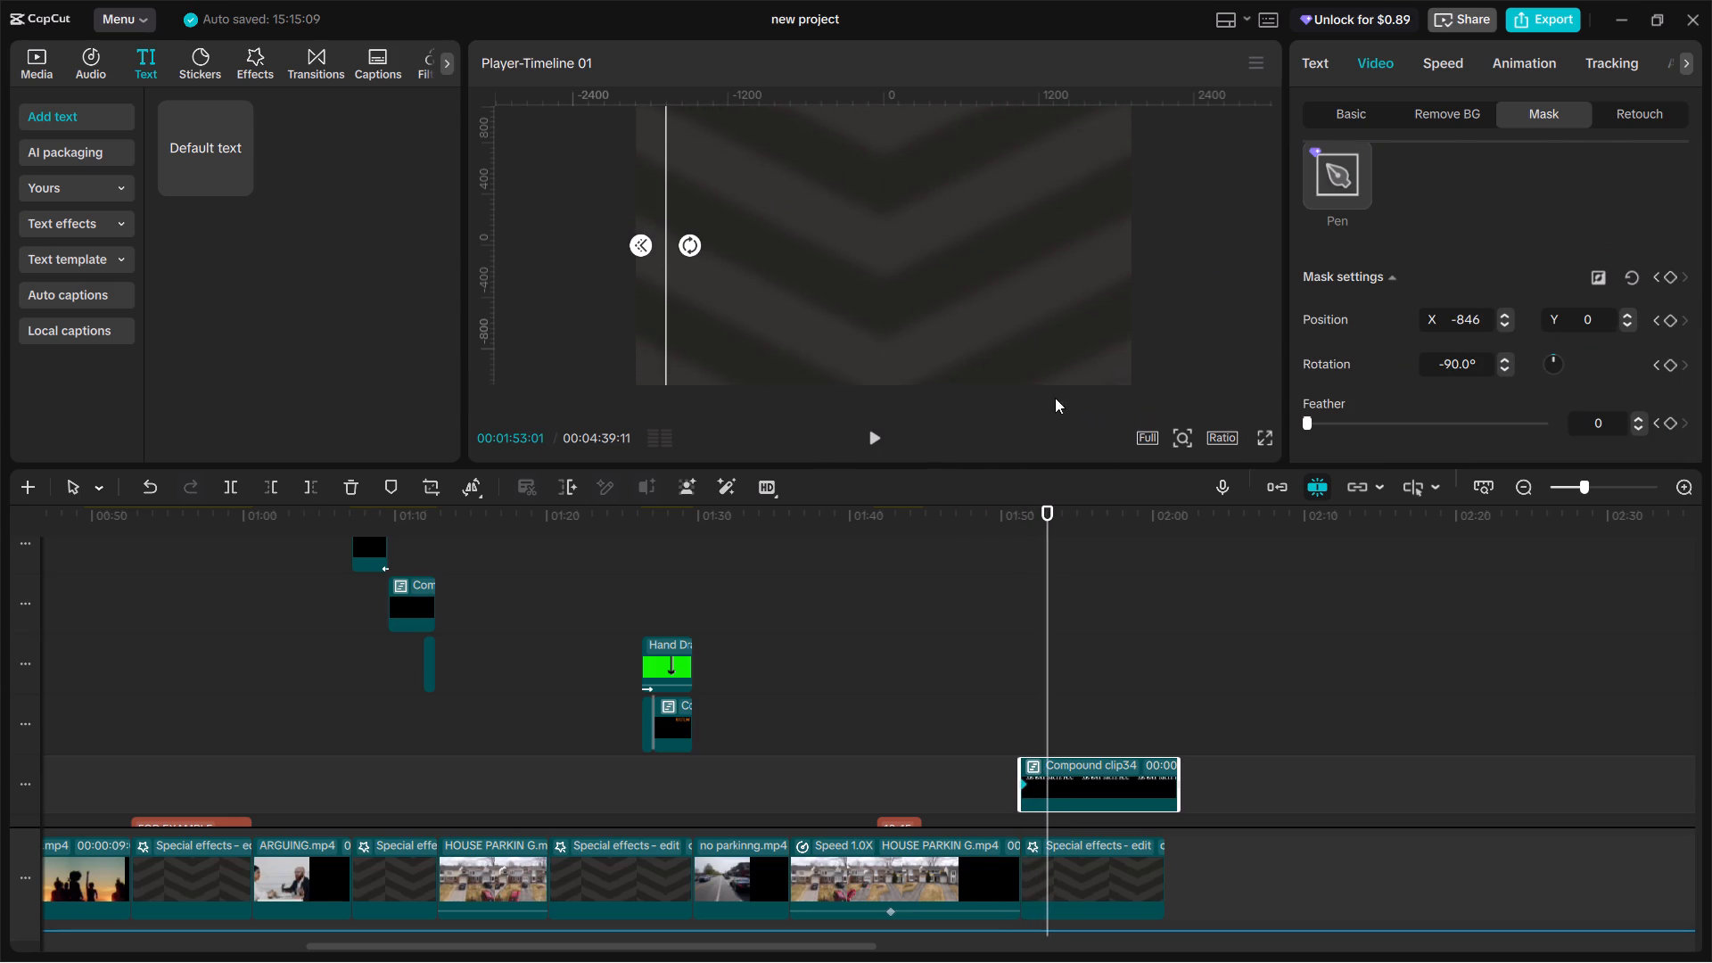
key("Left")
key("space")
key("space")
left_click(1008, 708)
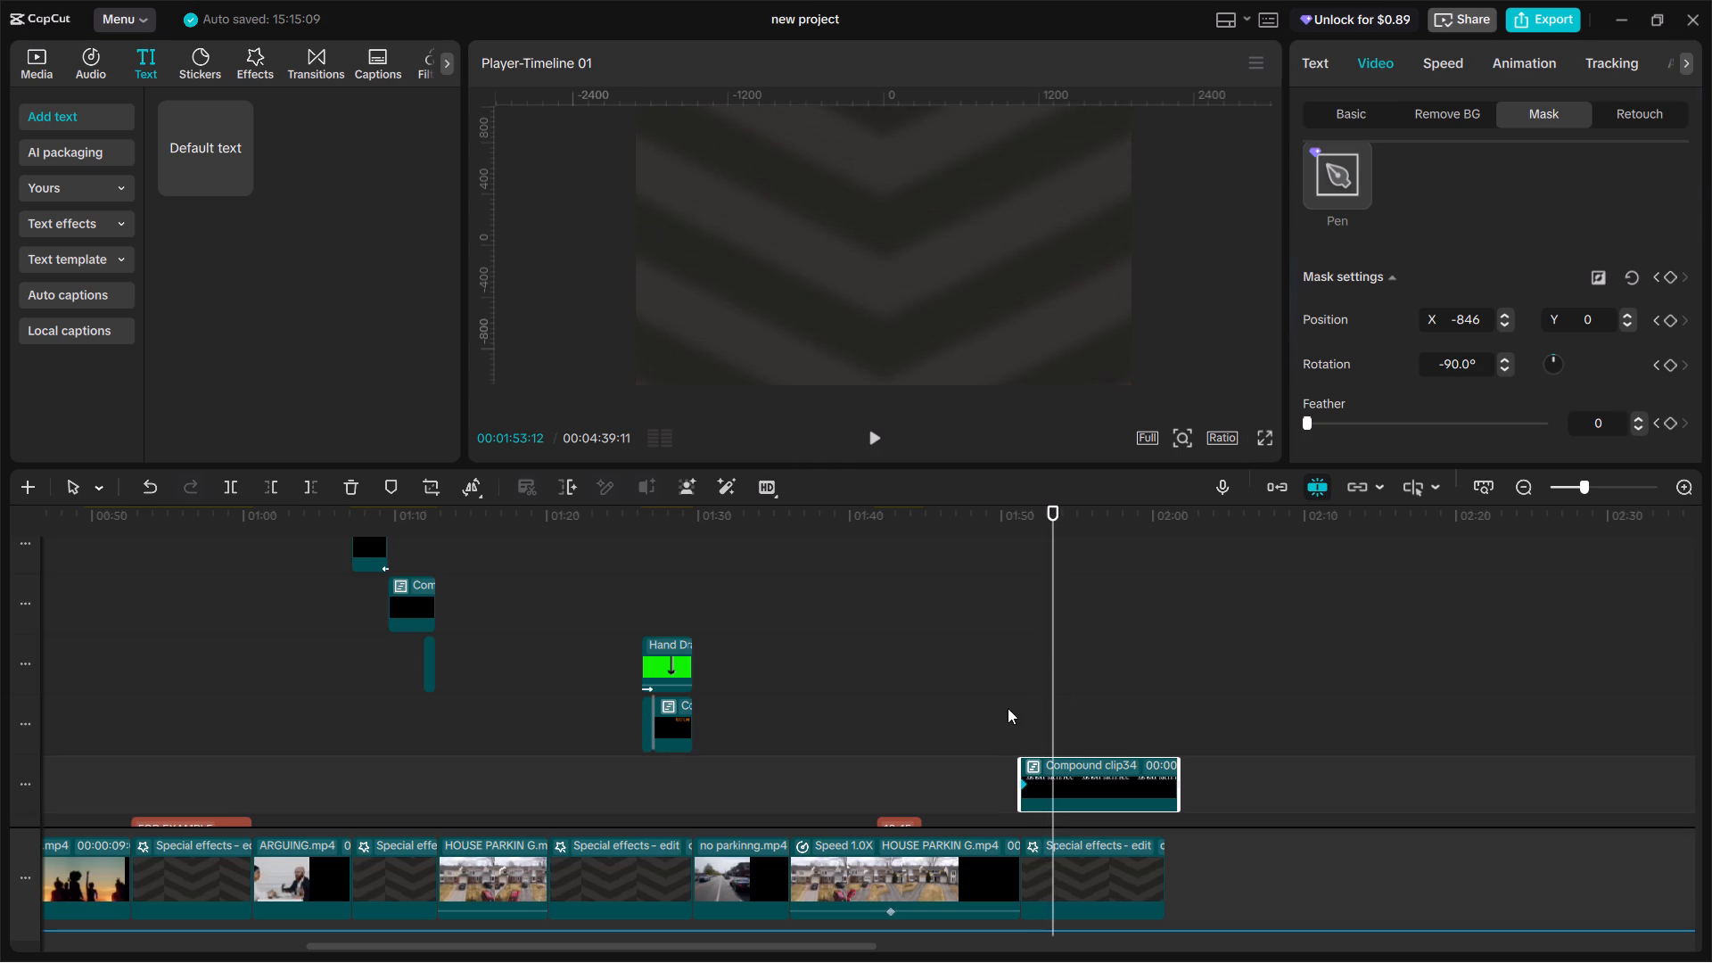
left_click(1019, 706)
key("space")
key("space")
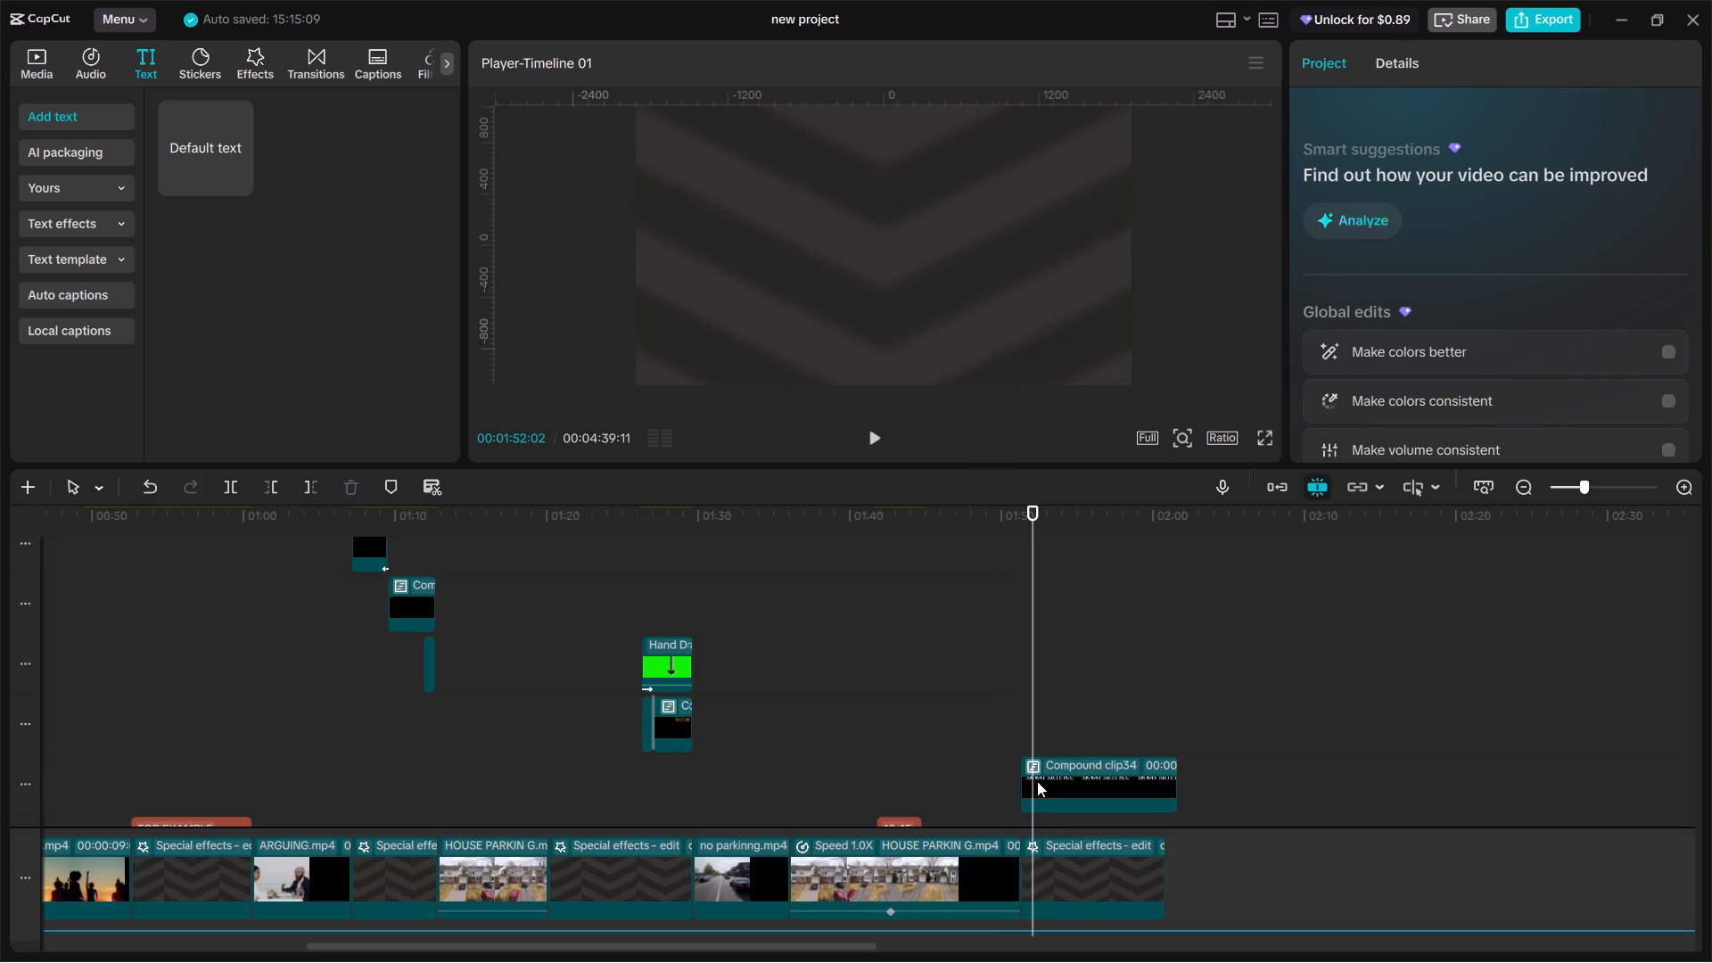
Move the title compound clip's split mask to X 901 at 00:01:52:02 so the whole AB BAT KRTE HAI title is revealed.
left_click(1038, 782)
left_click(1388, 54)
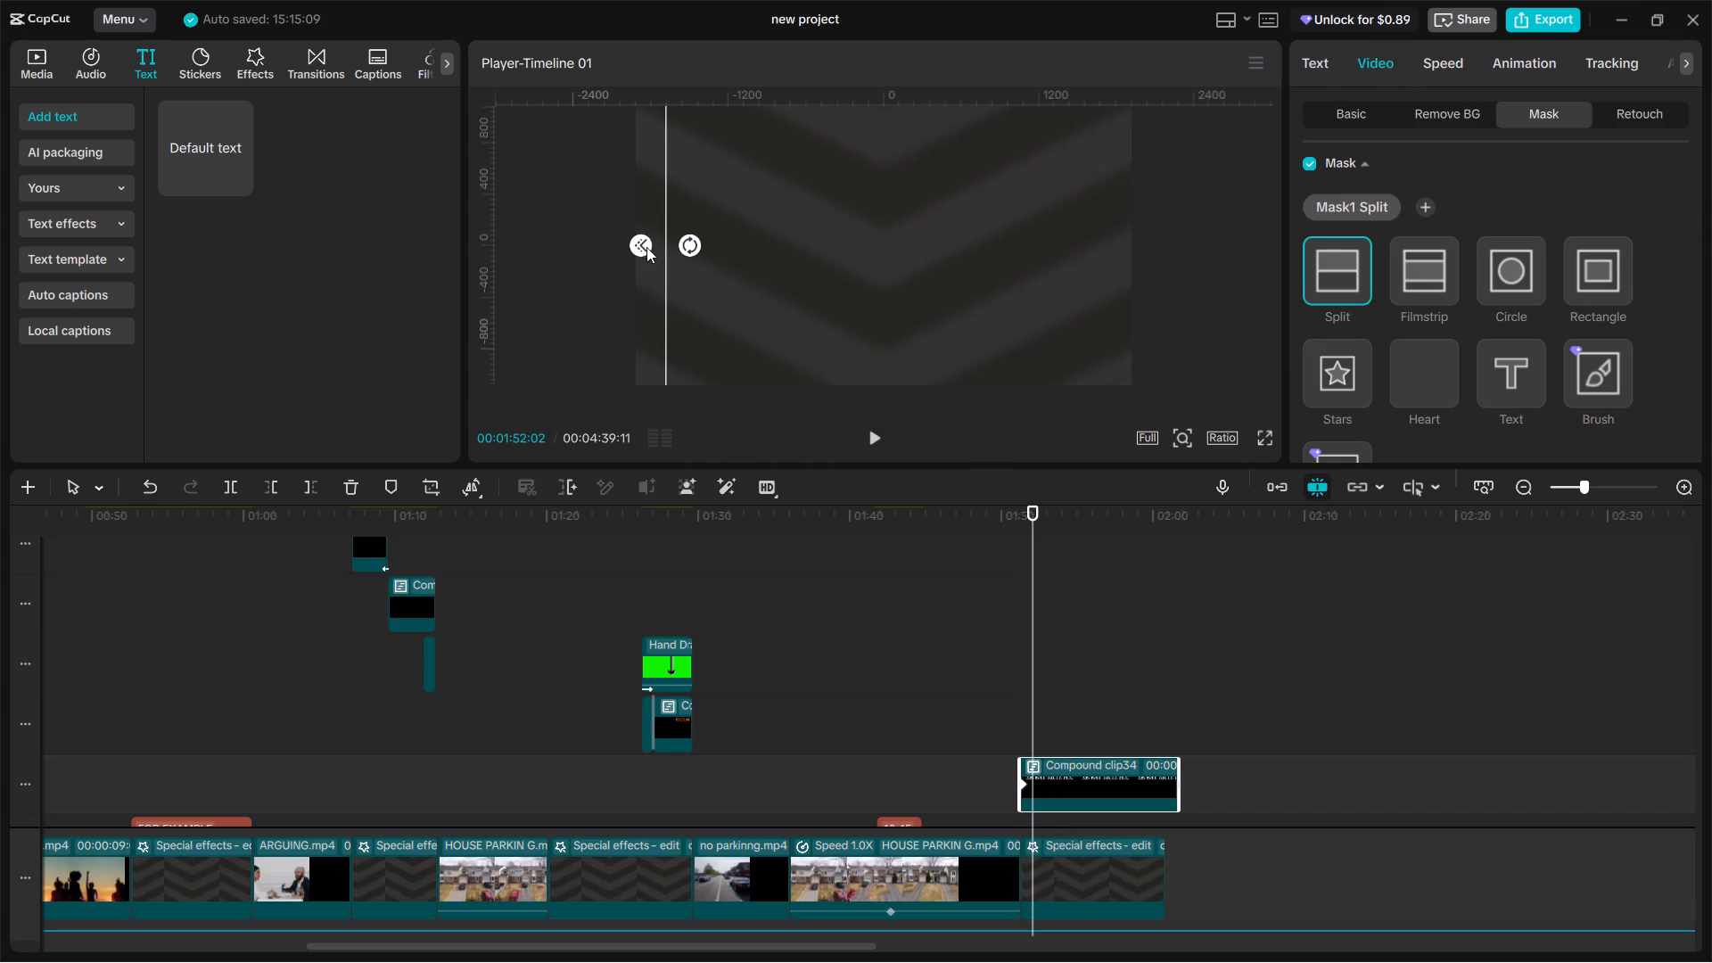
left_click_drag(664, 262, 1019, 271)
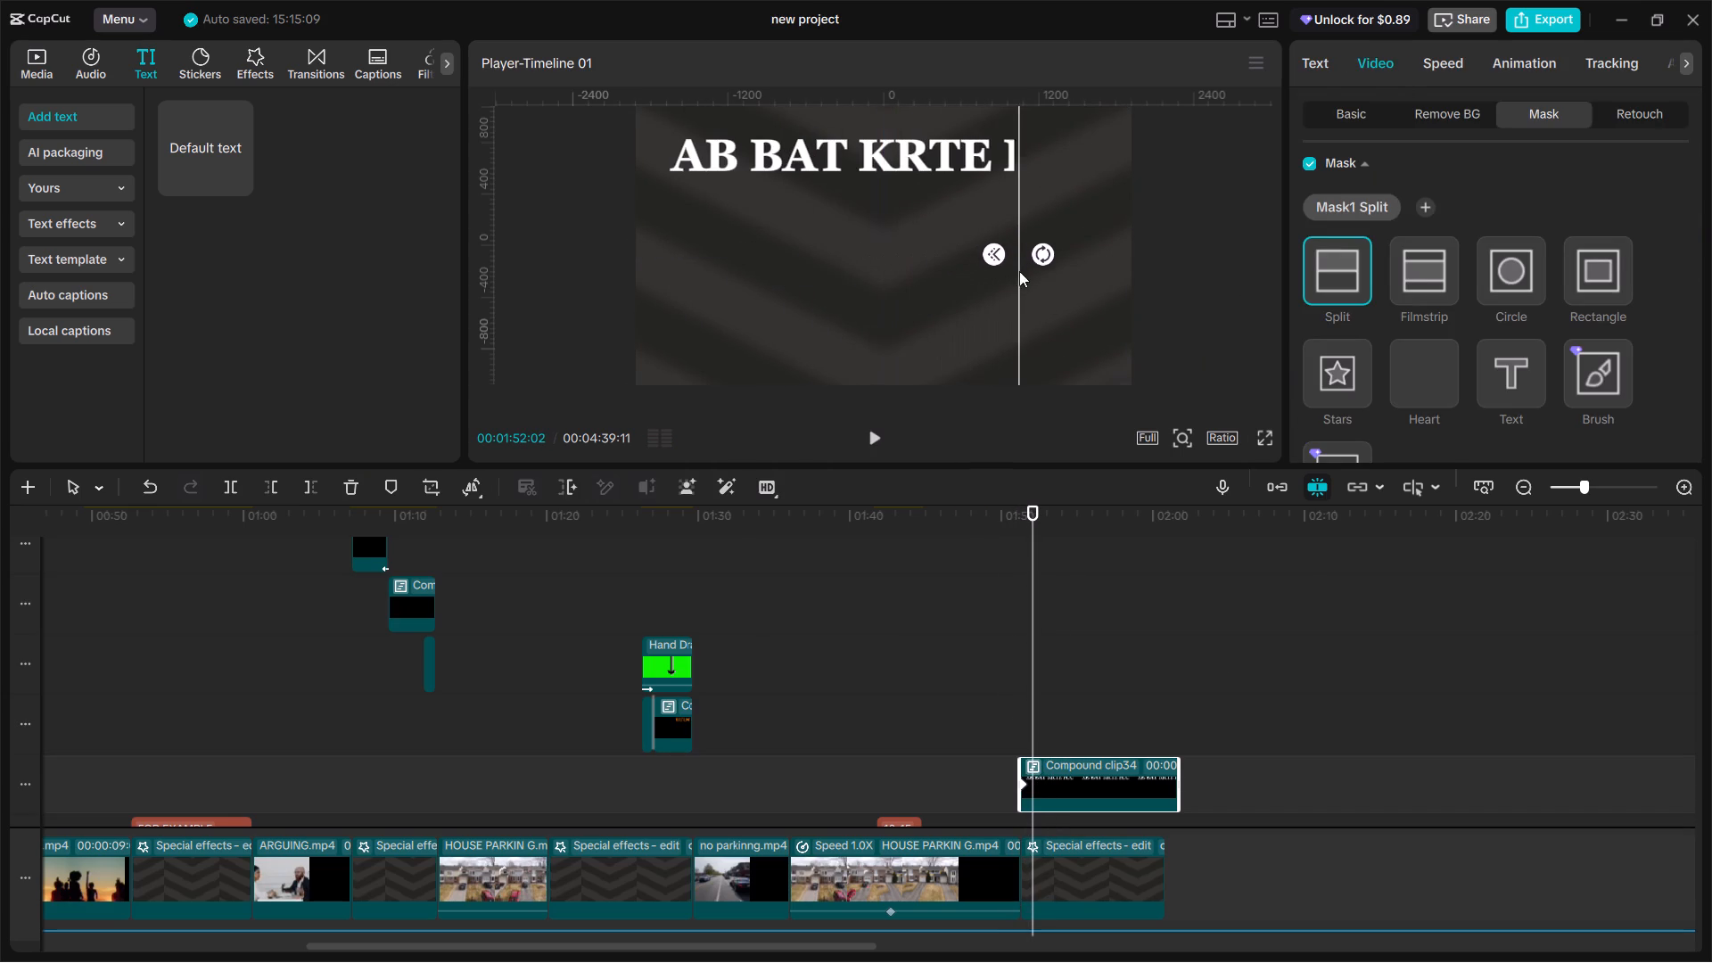
left_click_drag(1019, 271, 1115, 261)
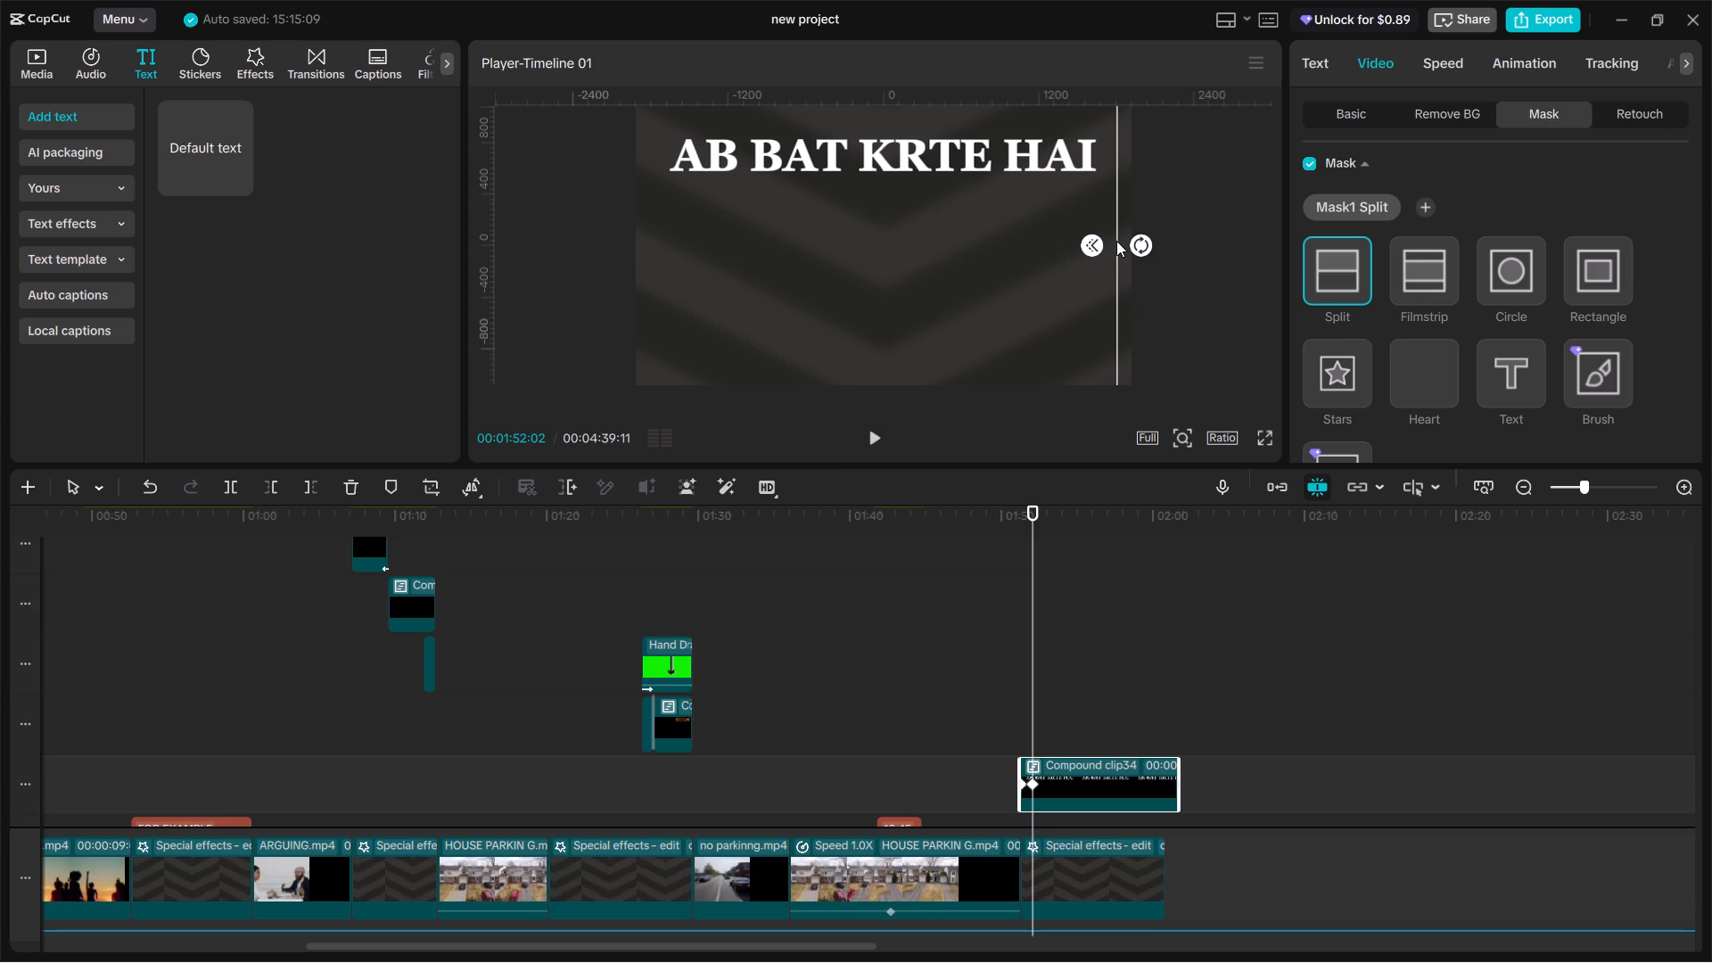
scroll(1511, 259, "down", 7)
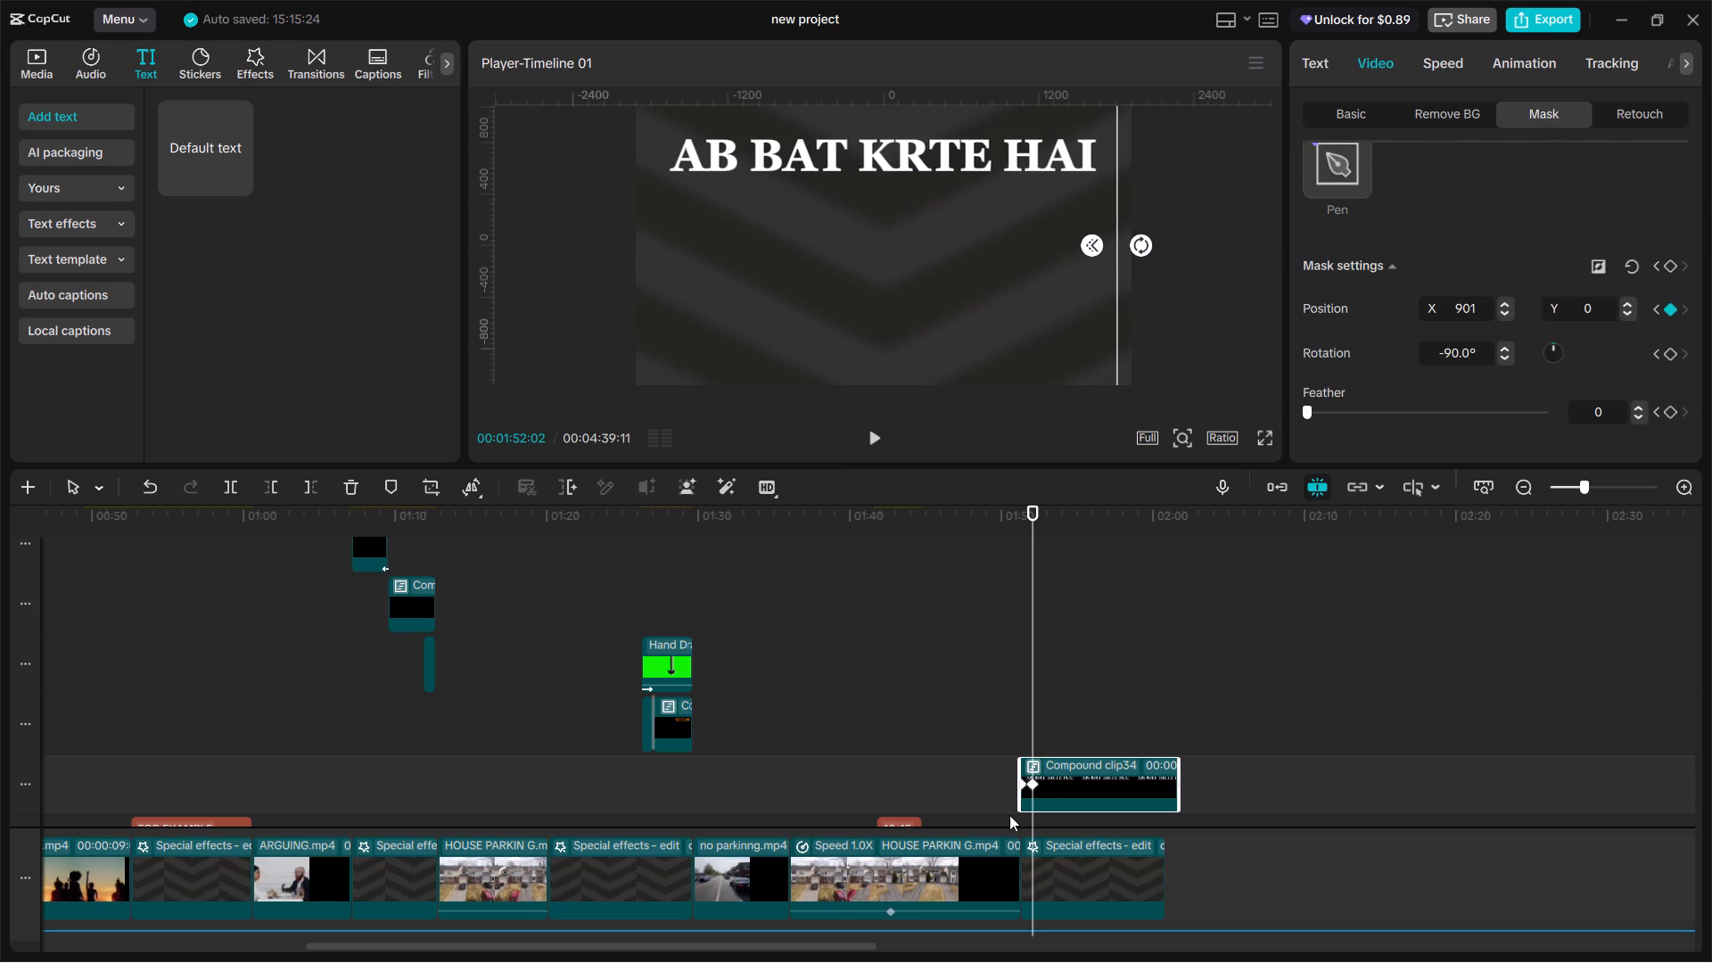
Play back from the end of the house clip through the title's mask animation to check the reveal.
right_click(1034, 784)
left_click(1099, 768)
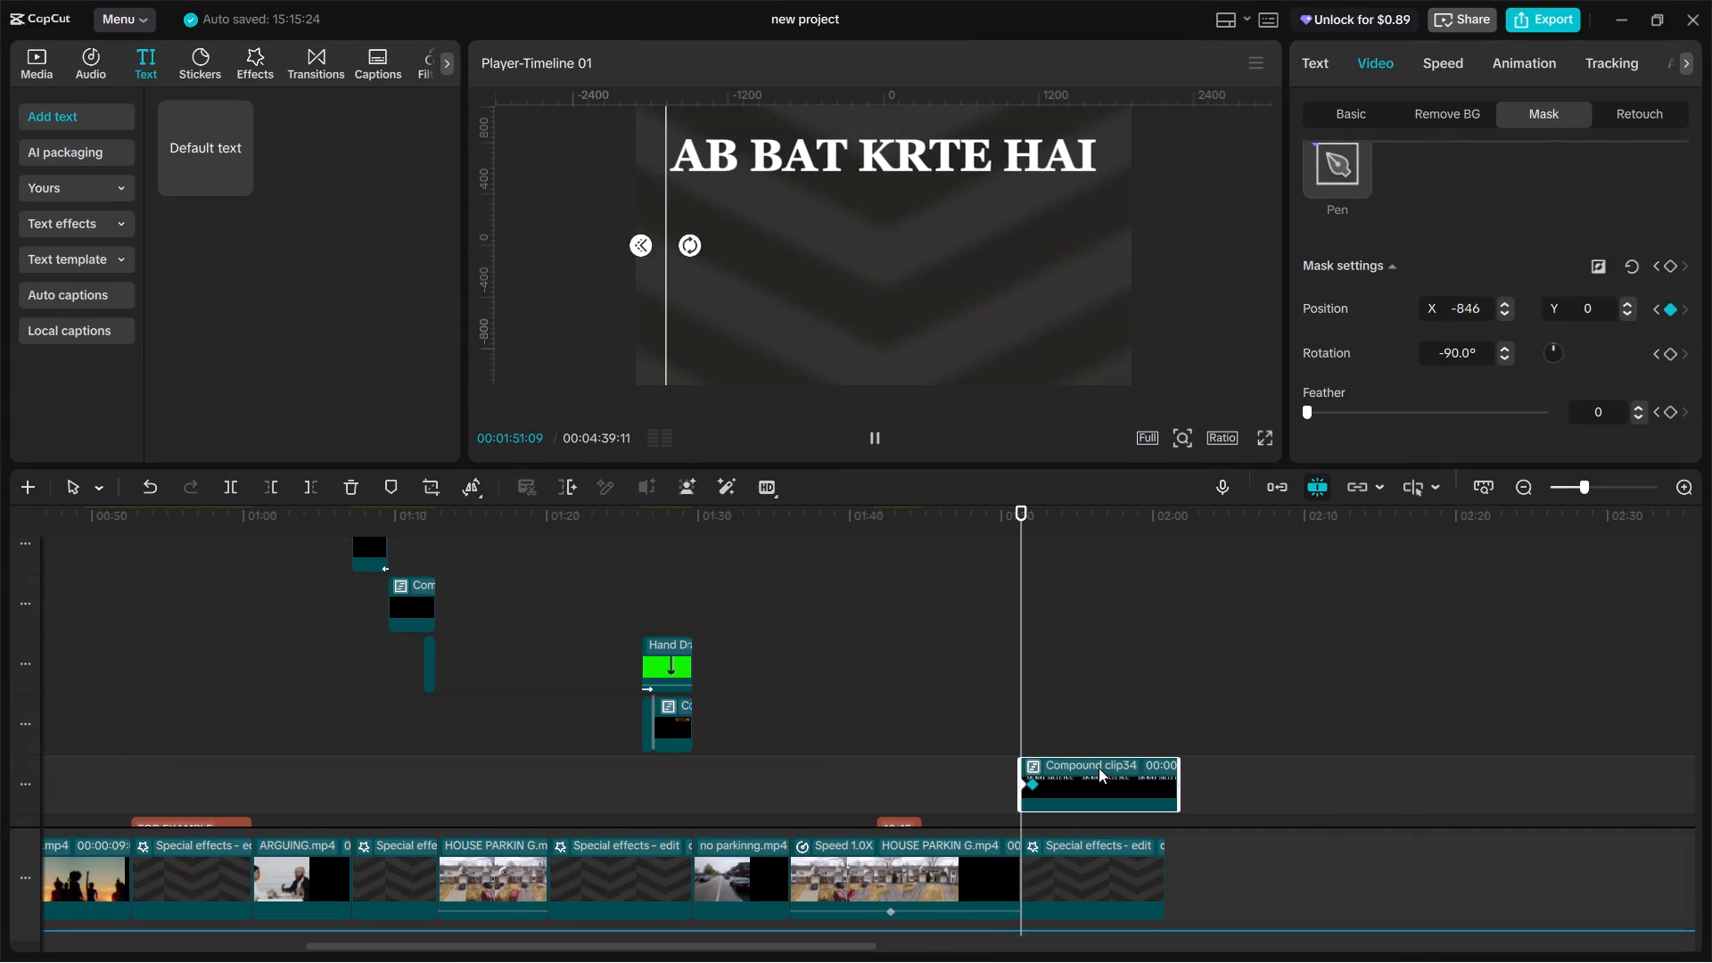
left_click(953, 683)
key("space")
left_click(982, 698)
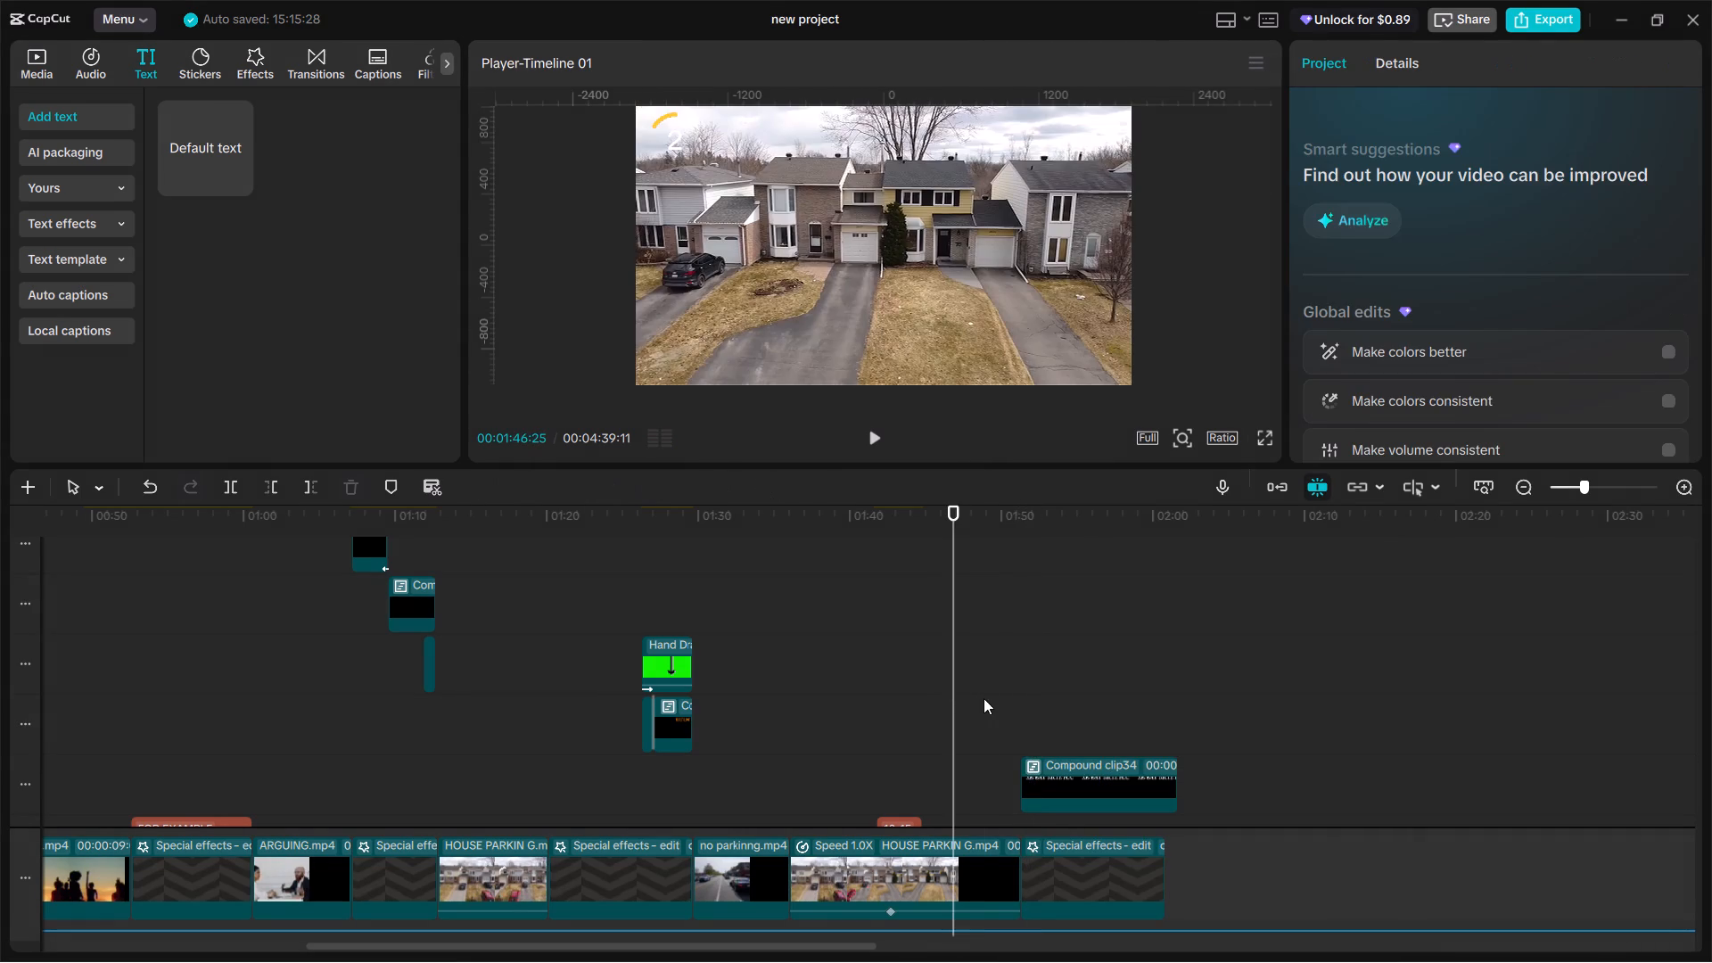
left_click(991, 704)
left_click(997, 711)
double_click(1003, 717)
key("space")
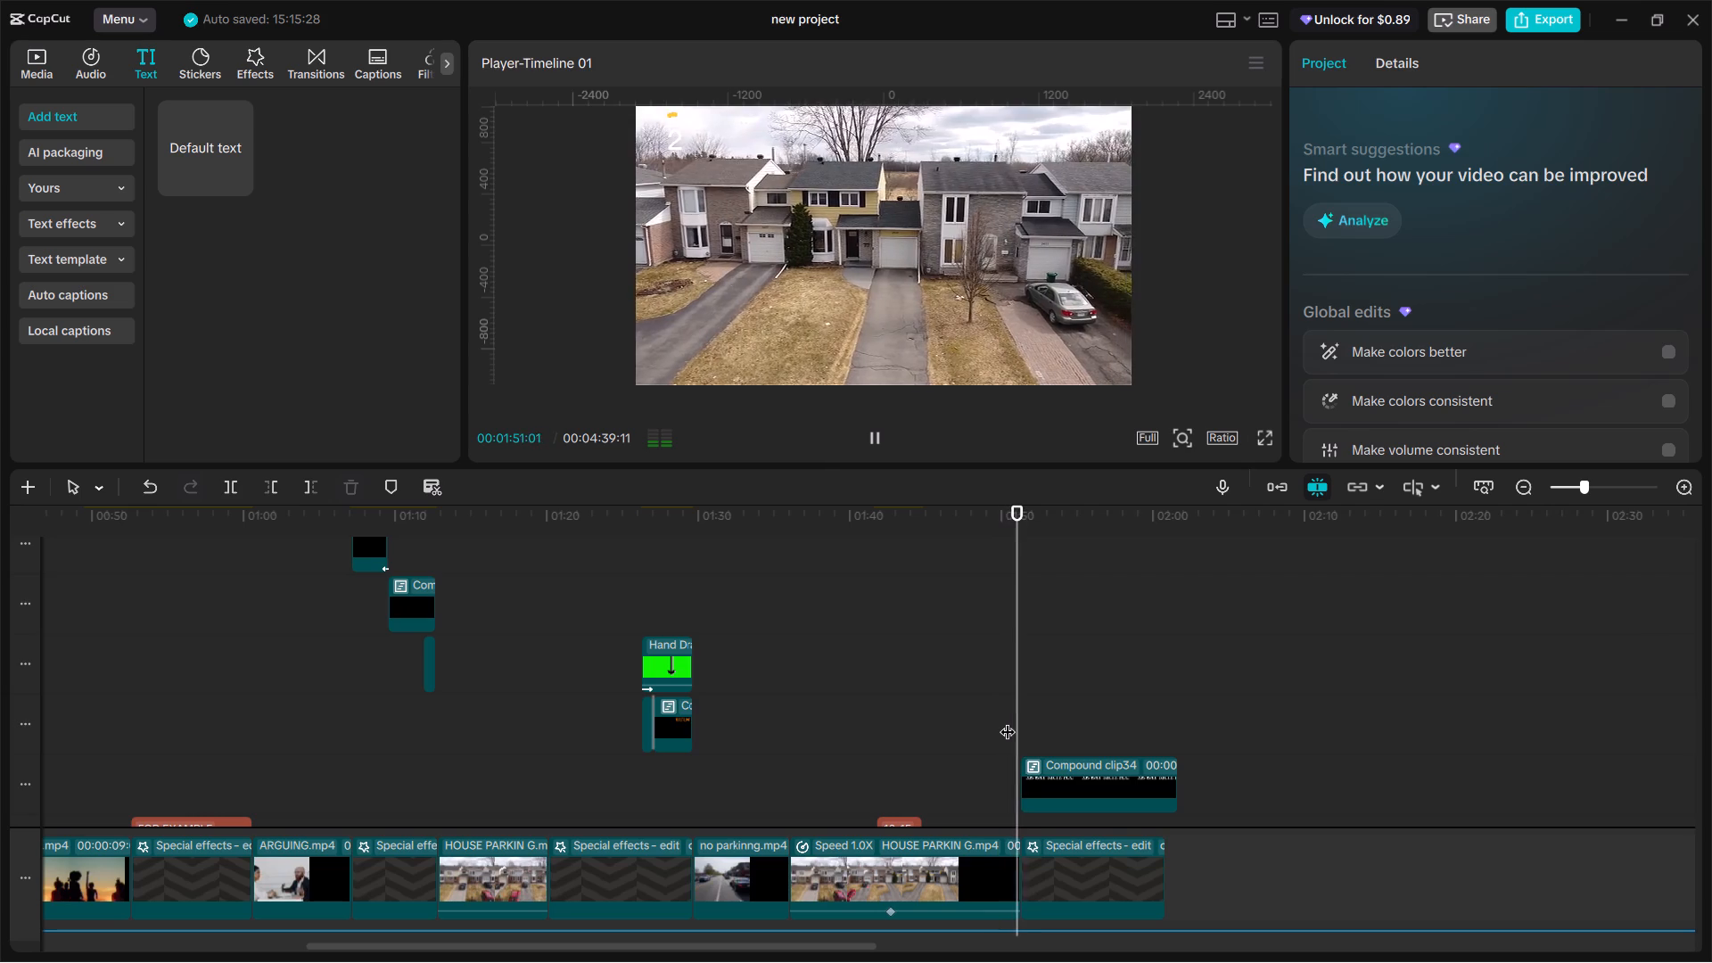
key("space")
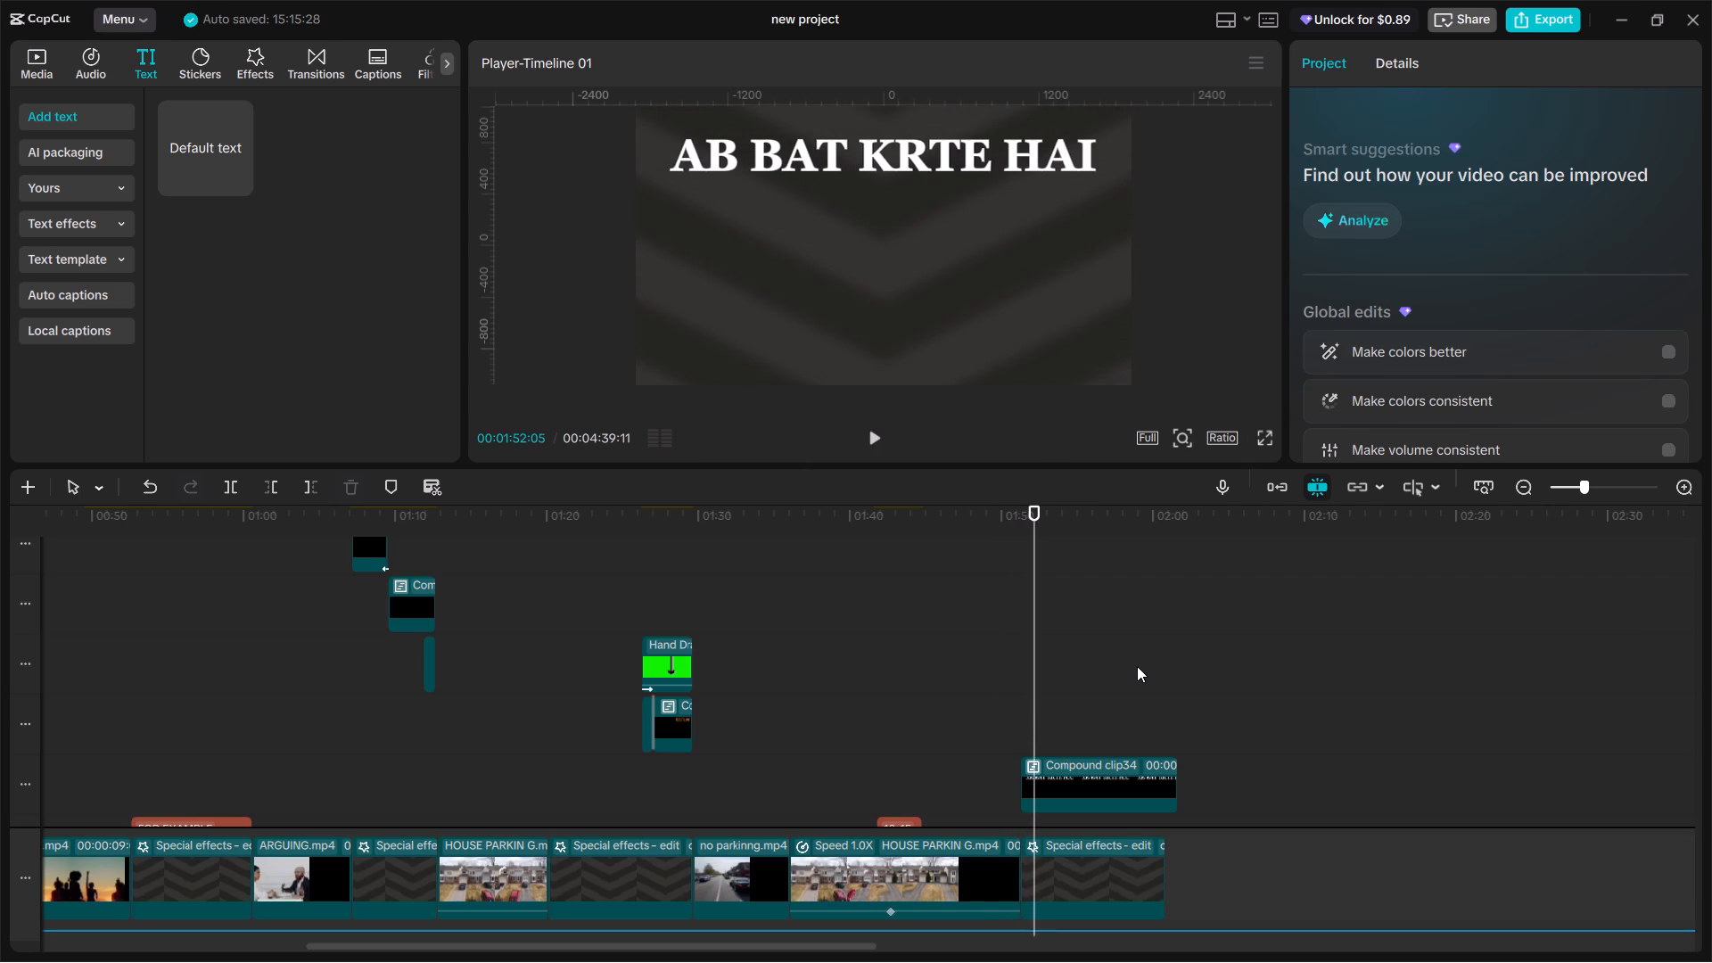
Play slightly past the title reveal, return the playhead to 00:01:52:06, and examine the audio waveforms beneath the chevron background.
scroll(1137, 666, "up", 11, "ctrl")
key("space")
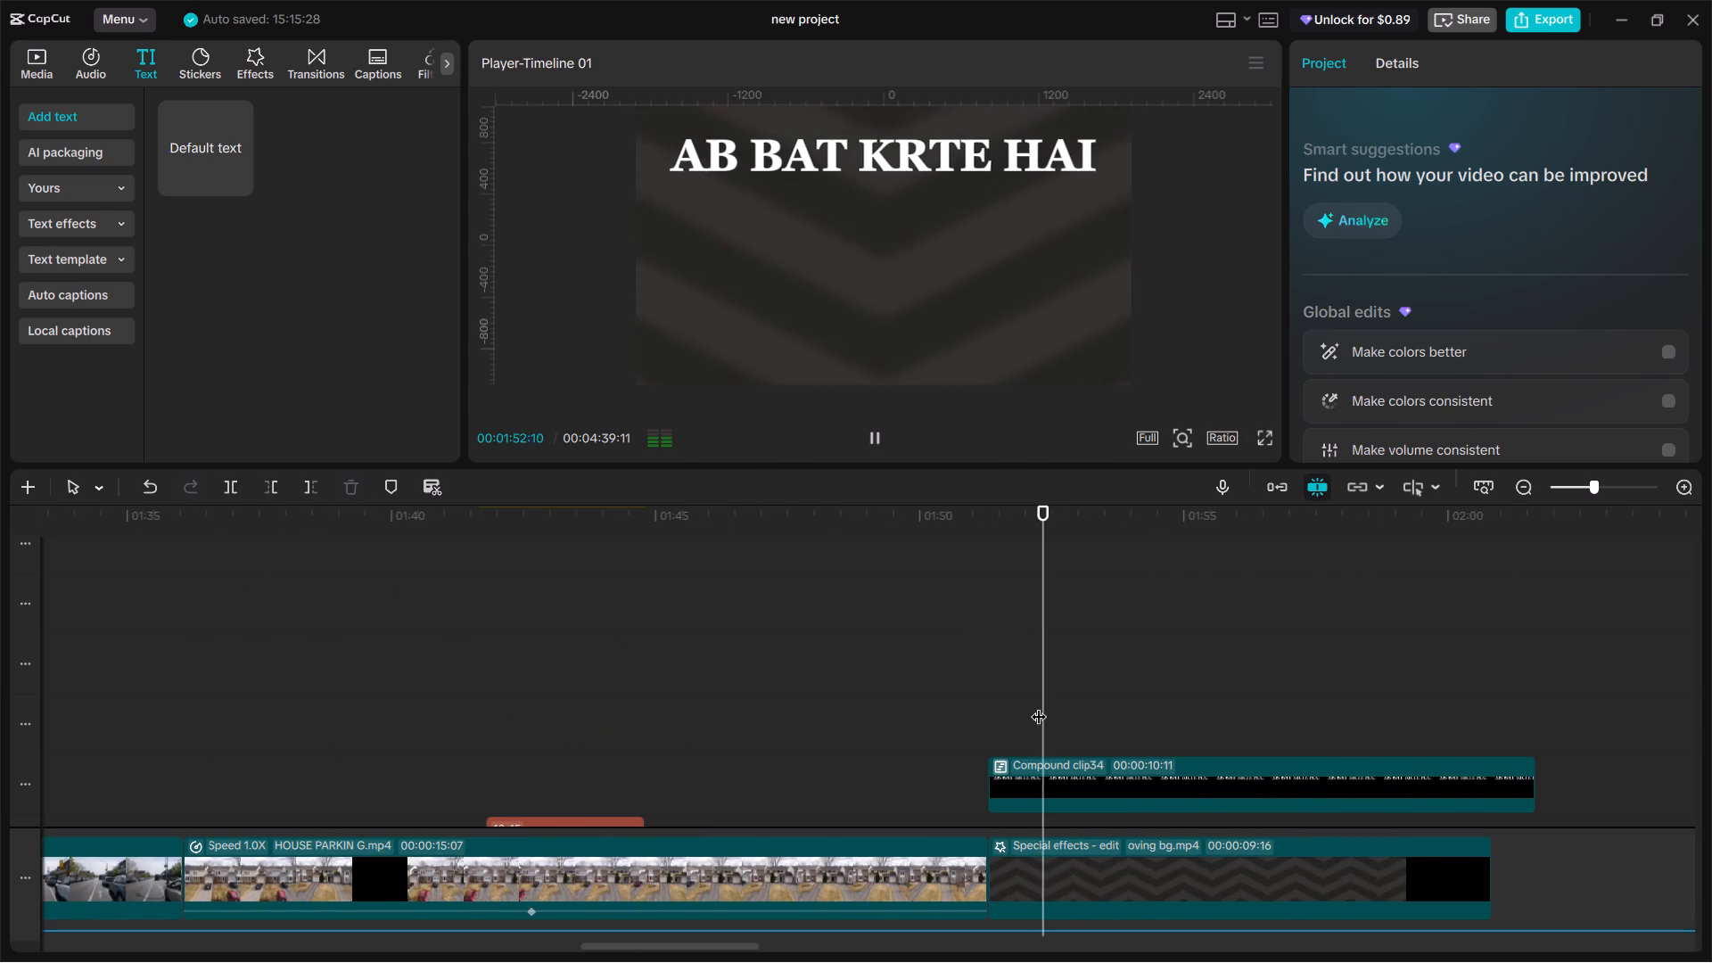
key("space")
left_click(1050, 706)
left_click_drag(1050, 706, 1036, 696)
scroll(1042, 697, "down", 16)
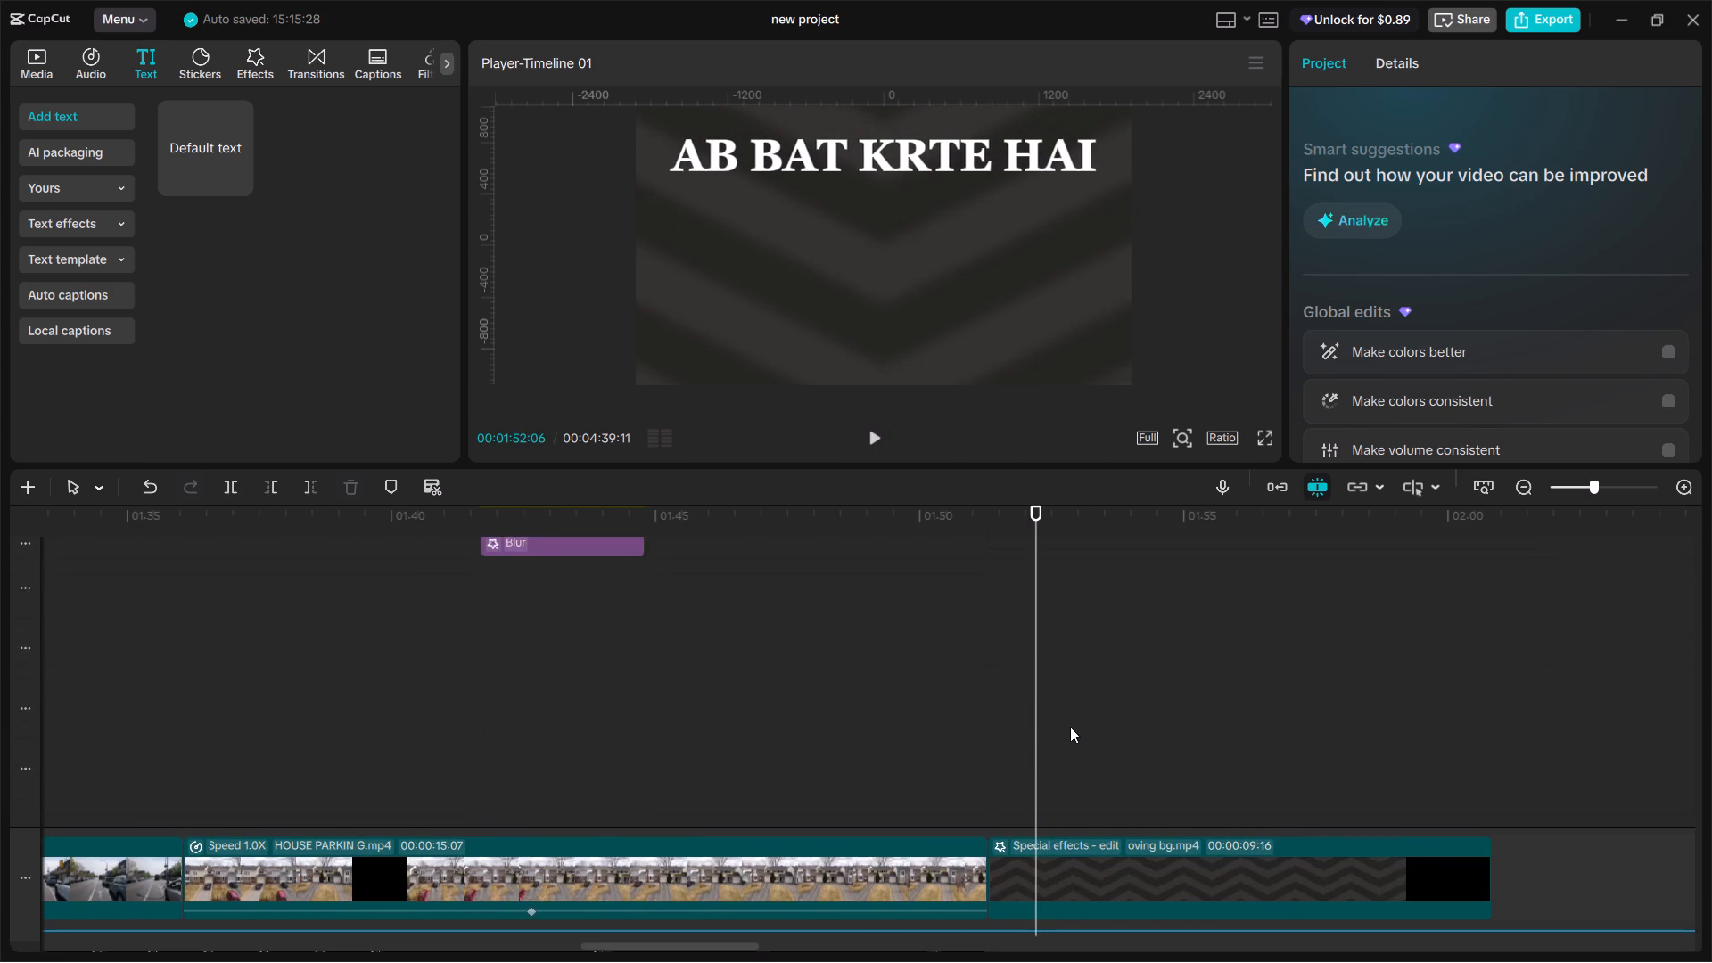
scroll(1070, 727, "down", 9)
scroll(1044, 753, "down", 12)
scroll(1046, 676, "up", 13, "ctrl")
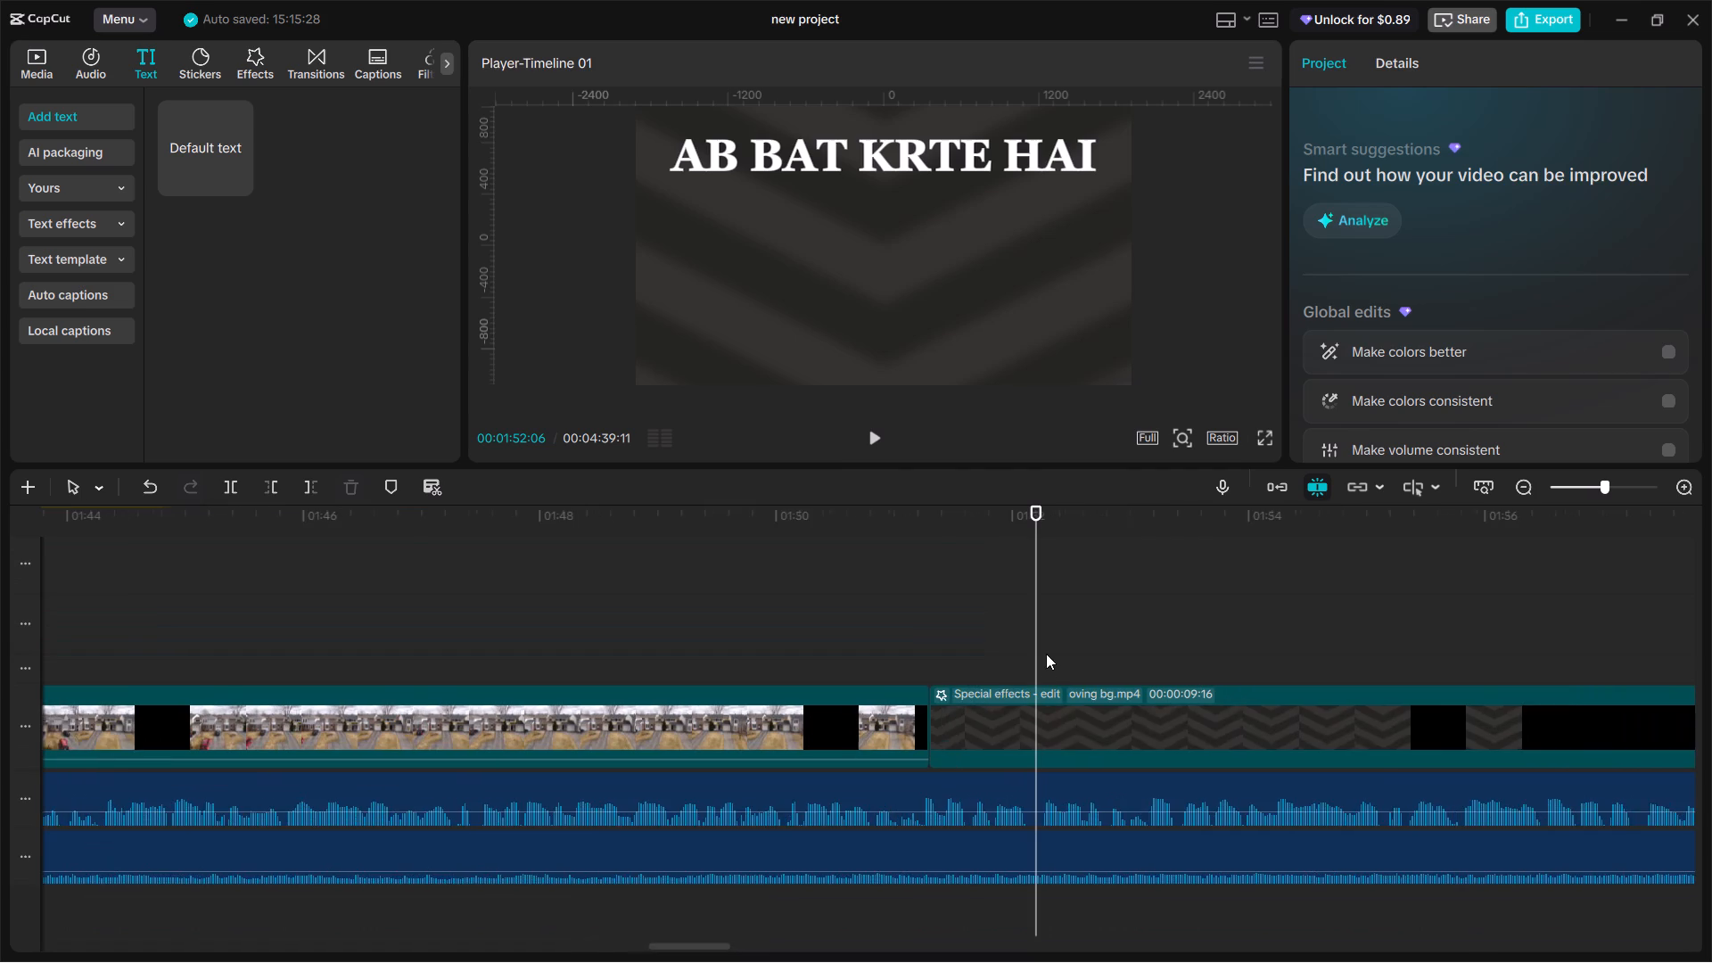
scroll(1038, 608, "down", 14, "ctrl")
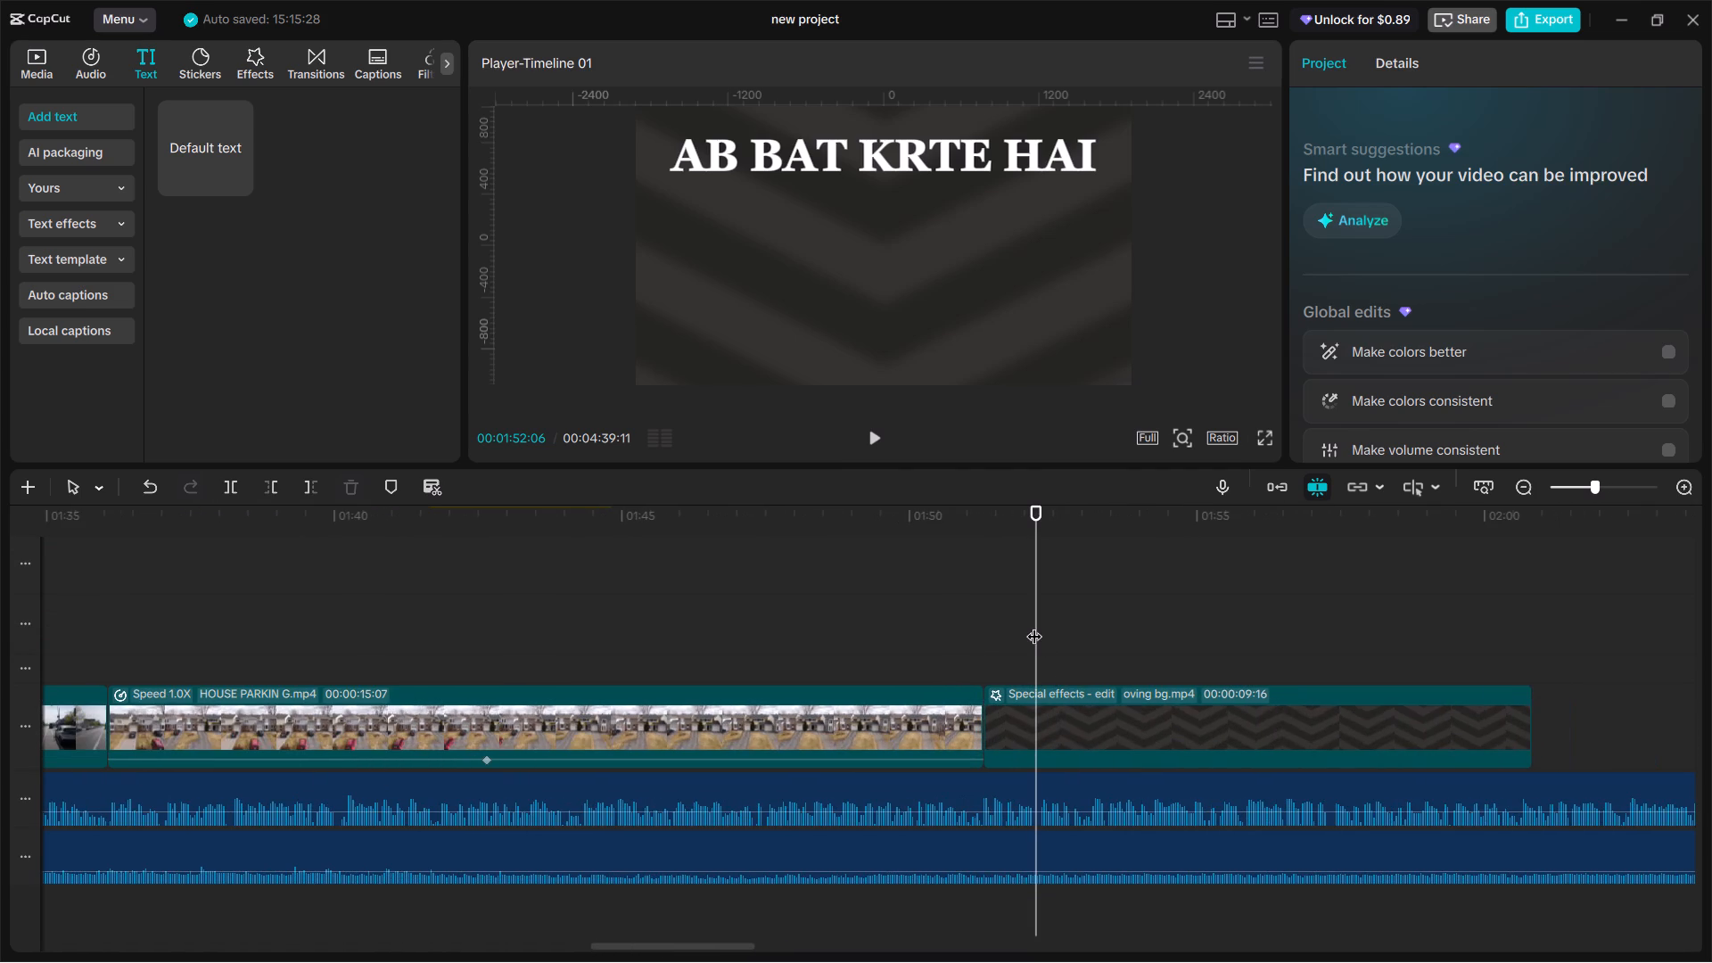